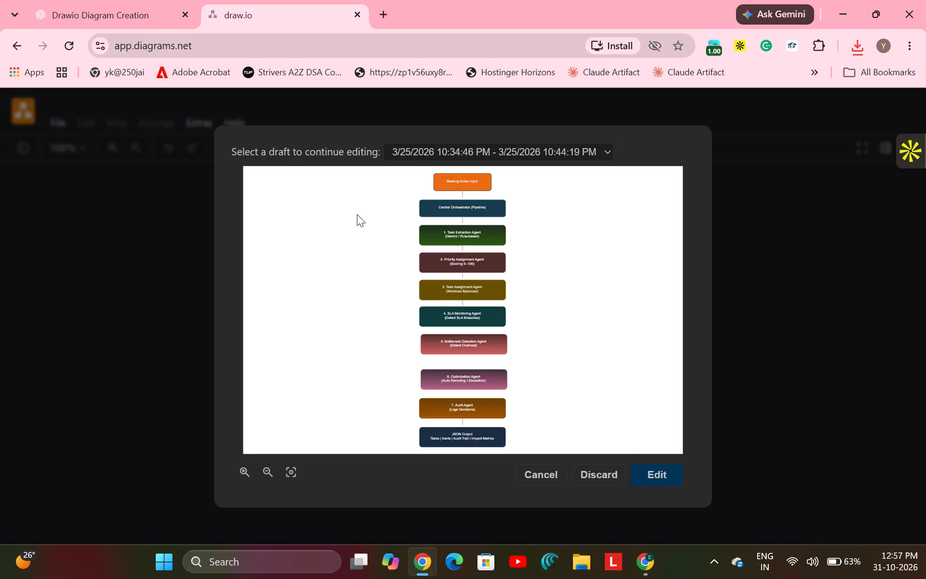
{"action": "left_click", "coordinate": [546, 471]}
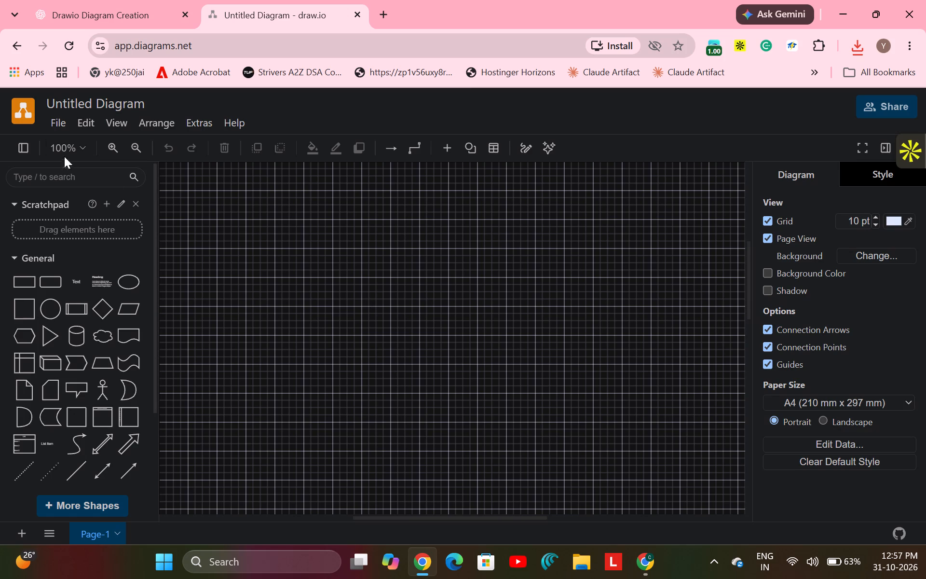
Open the qos_architecture_drawio file from the device's Downloads folder.
{"action": "left_click", "coordinate": [66, 130]}
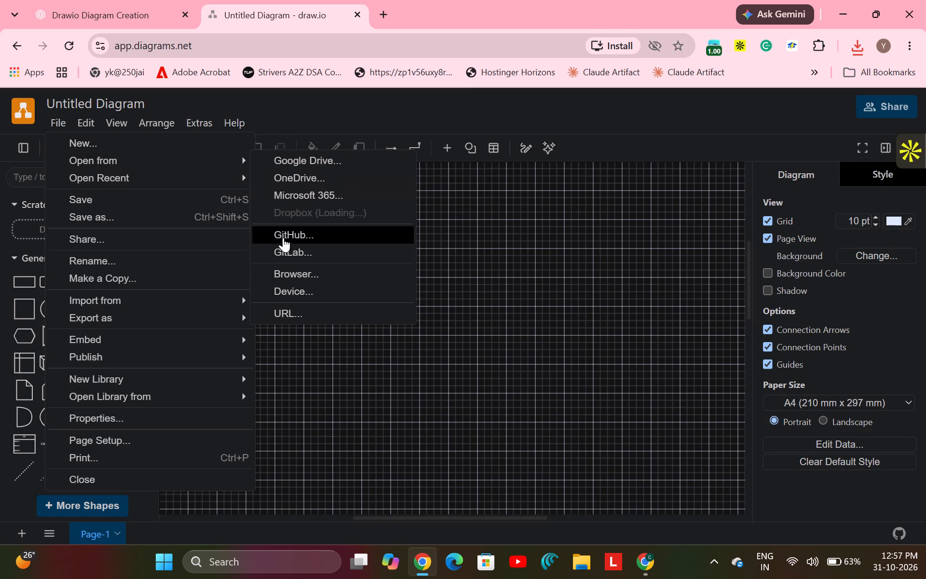
{"action": "left_click", "coordinate": [285, 284]}
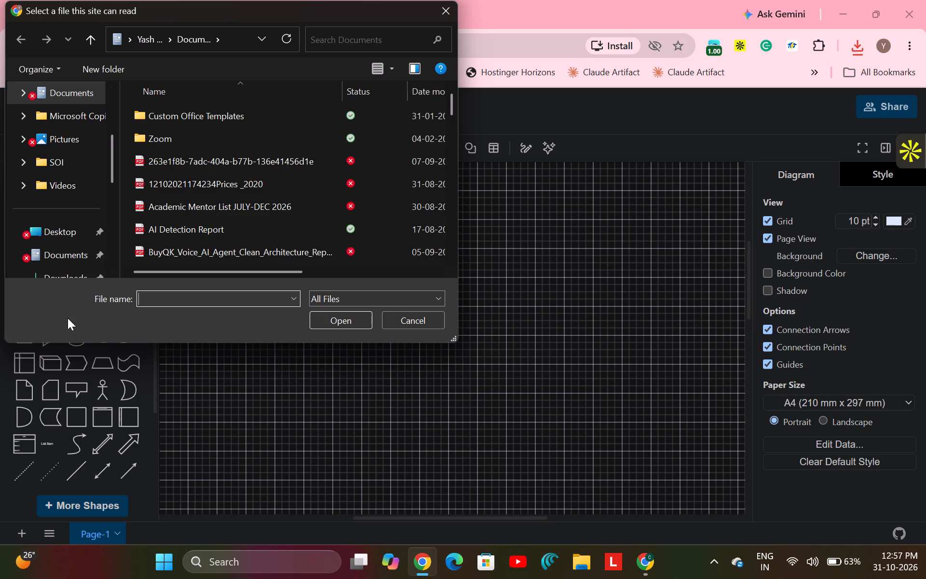
{"action": "left_click", "coordinate": [63, 276]}
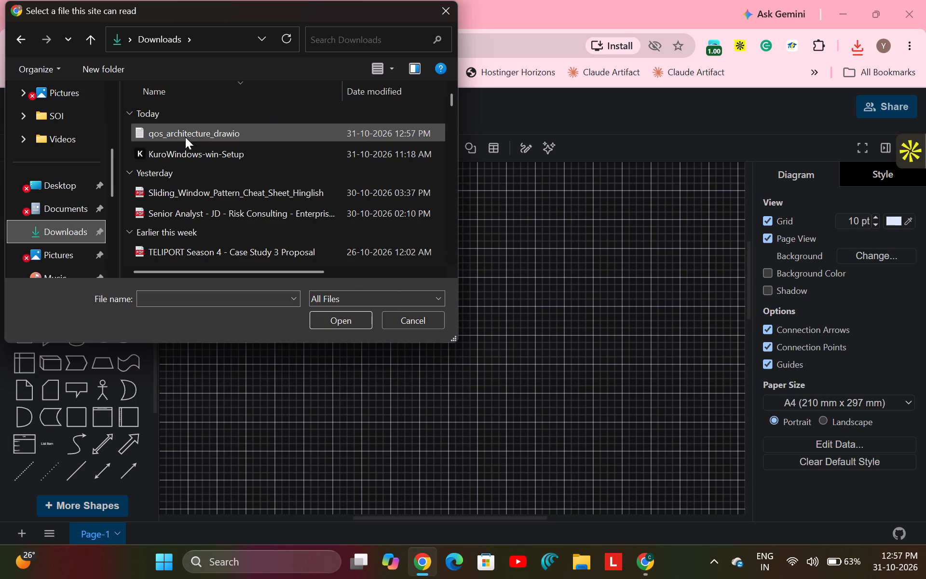
{"action": "left_click", "coordinate": [184, 136]}
{"action": "left_click", "coordinate": [318, 321]}
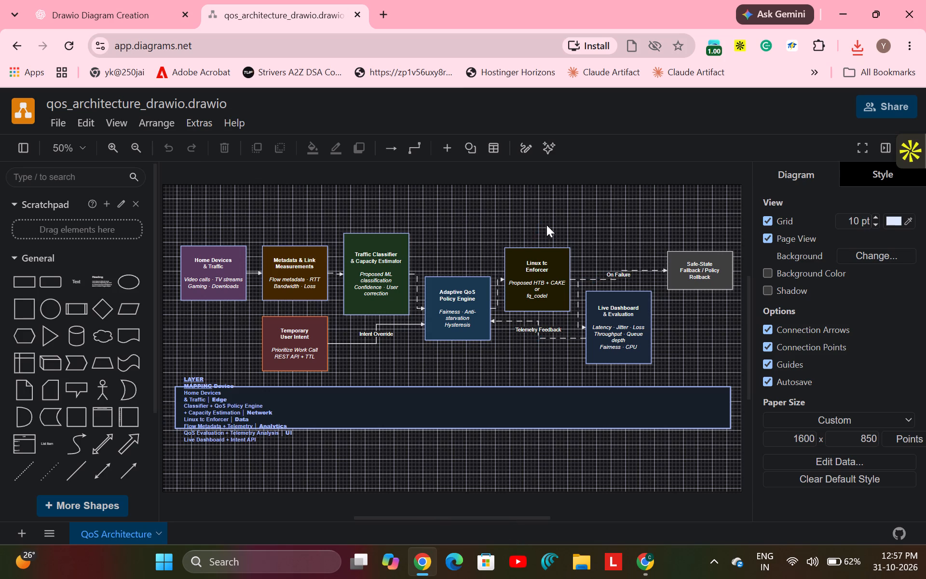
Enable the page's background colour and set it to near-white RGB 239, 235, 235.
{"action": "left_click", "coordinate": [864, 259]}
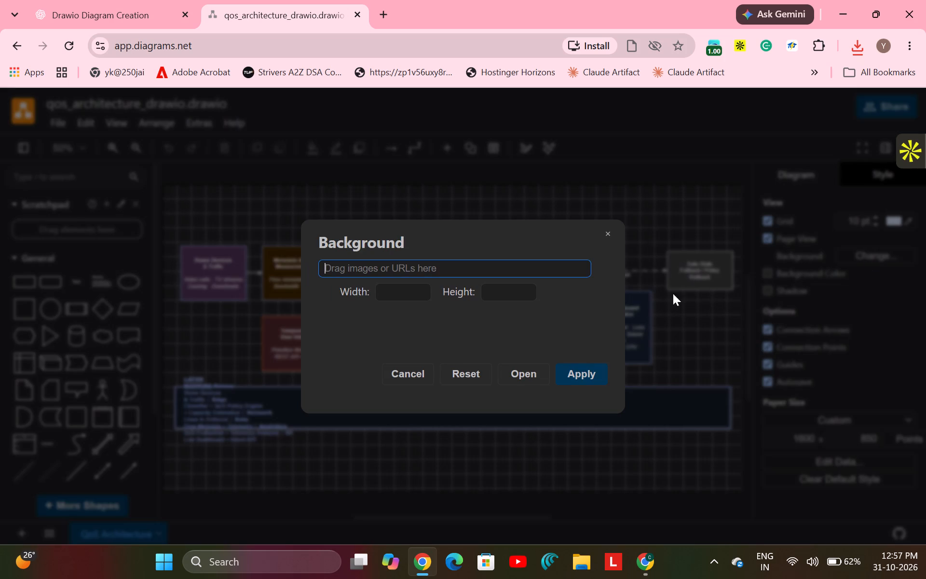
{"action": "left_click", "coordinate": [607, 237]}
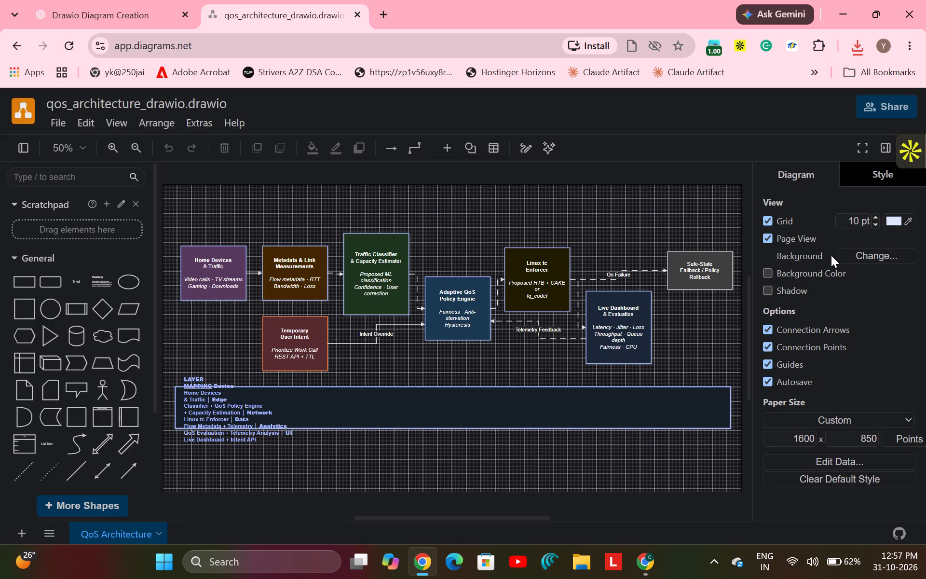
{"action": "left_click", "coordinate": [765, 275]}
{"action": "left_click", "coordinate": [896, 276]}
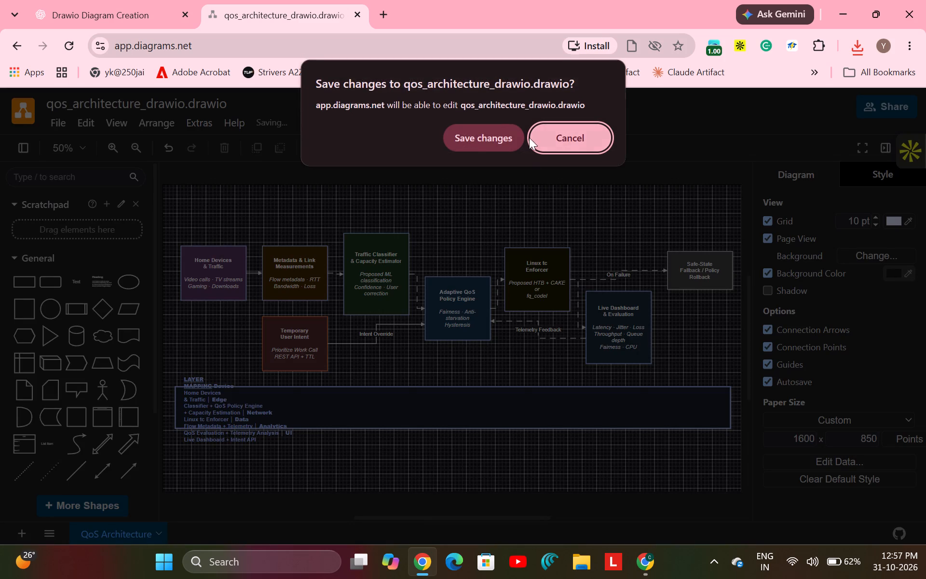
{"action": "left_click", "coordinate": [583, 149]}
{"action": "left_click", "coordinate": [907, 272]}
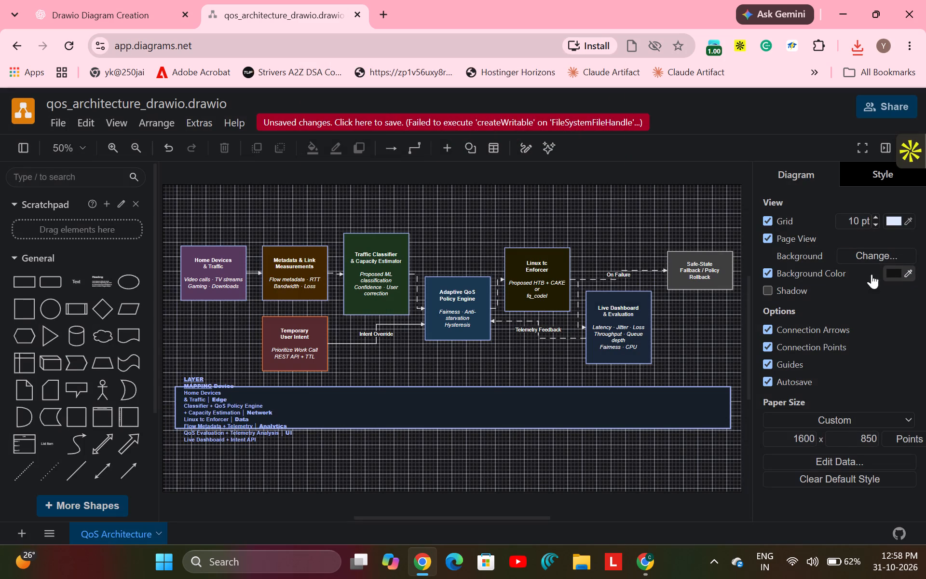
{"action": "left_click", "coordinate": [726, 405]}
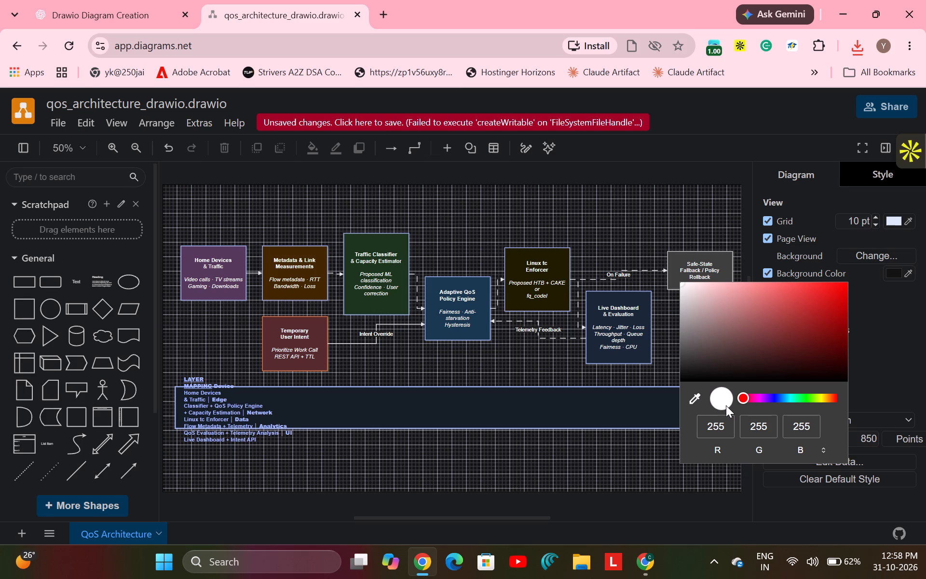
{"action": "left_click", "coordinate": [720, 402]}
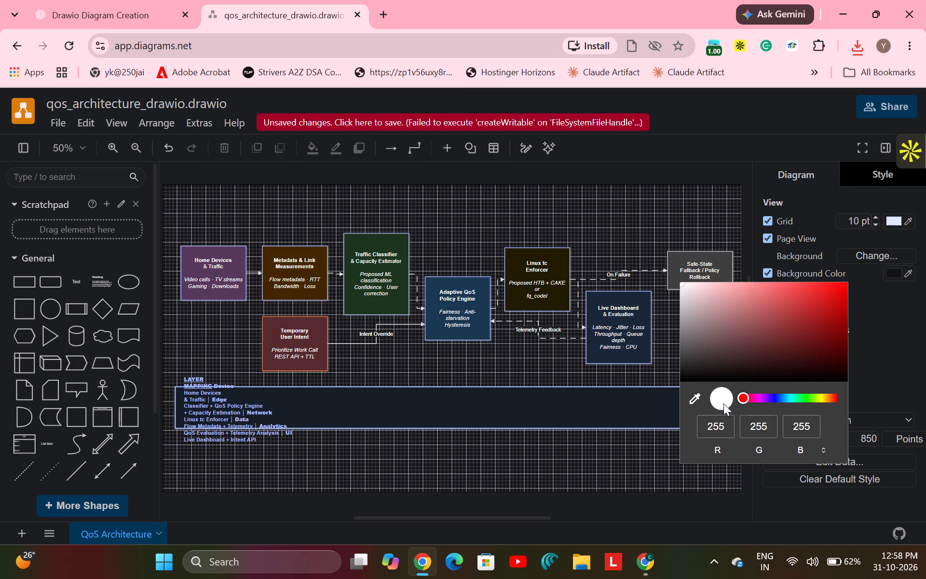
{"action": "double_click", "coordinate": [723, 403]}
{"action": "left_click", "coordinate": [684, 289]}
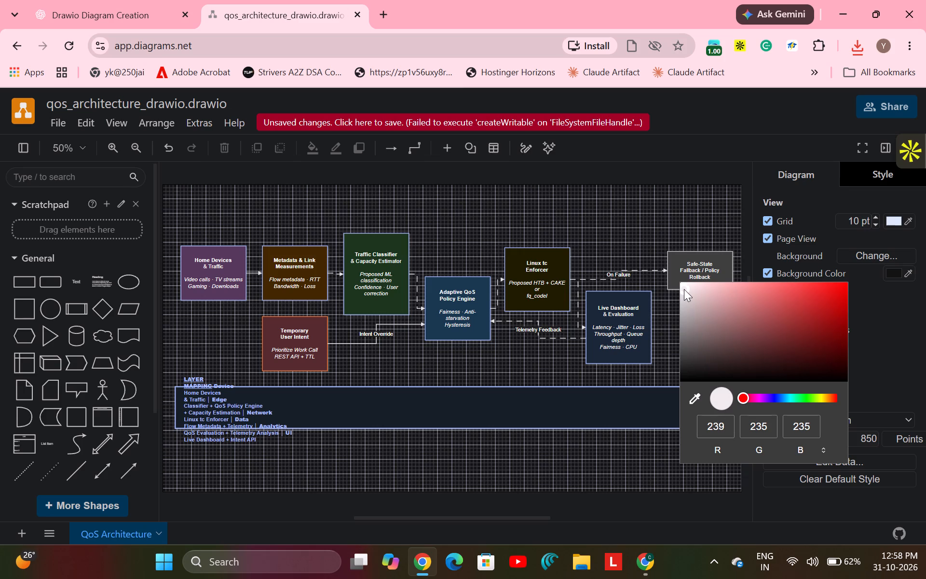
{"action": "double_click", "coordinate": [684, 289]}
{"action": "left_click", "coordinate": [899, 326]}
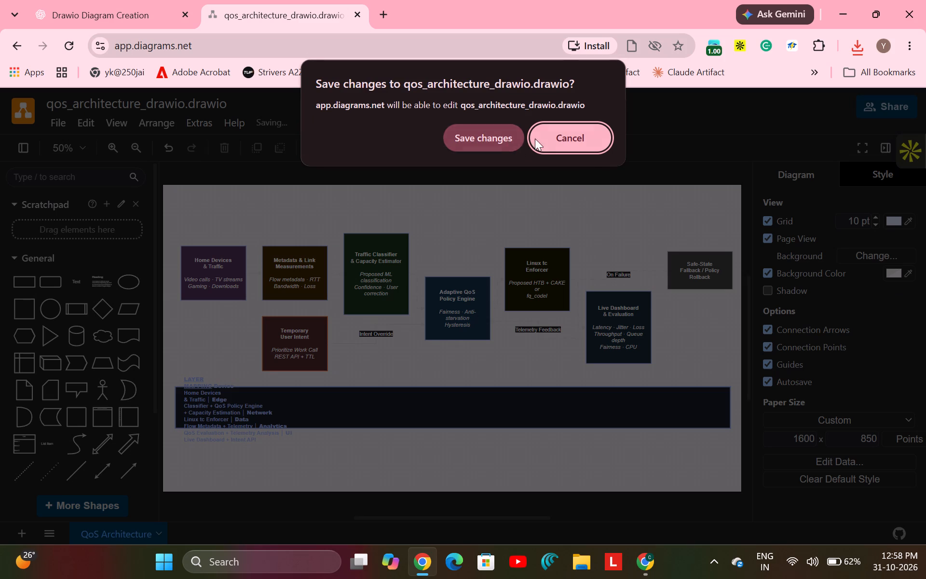
Allow draw.io to save changes to qos_architecture_drawio.drawio.
{"action": "left_click", "coordinate": [494, 136]}
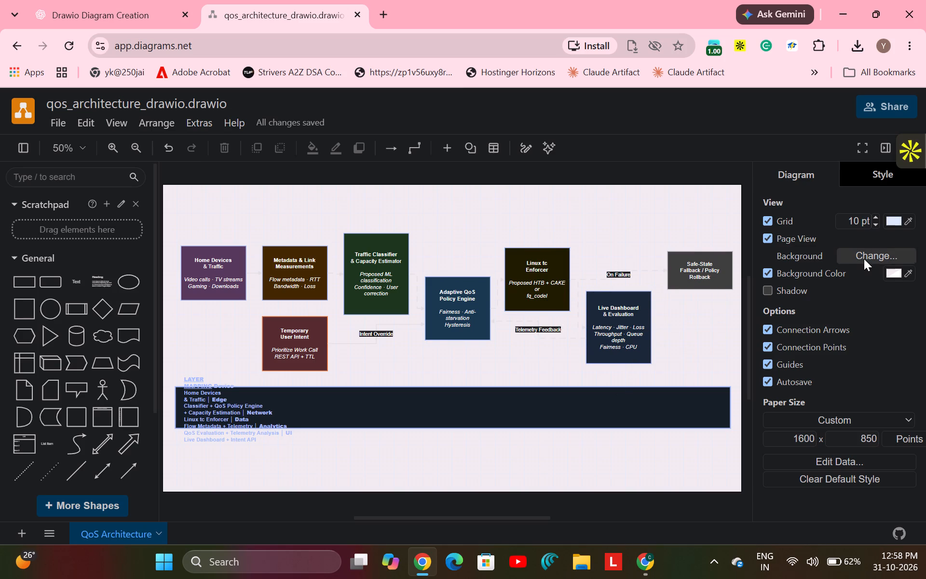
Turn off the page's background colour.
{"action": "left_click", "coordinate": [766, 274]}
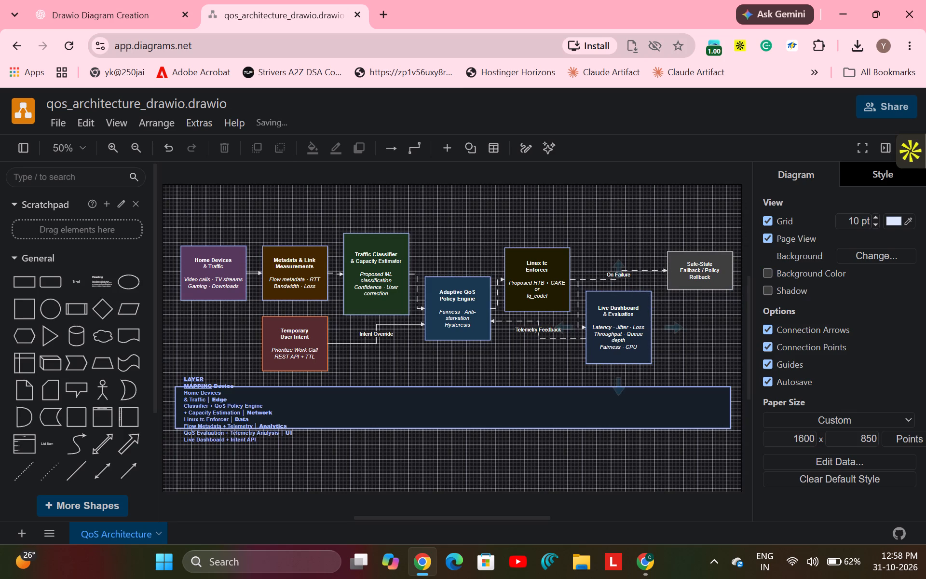
Apply the blue style preset to the dashed "On Failure" connector leading to the Safe-State Fallback box.
{"action": "left_click", "coordinate": [594, 279]}
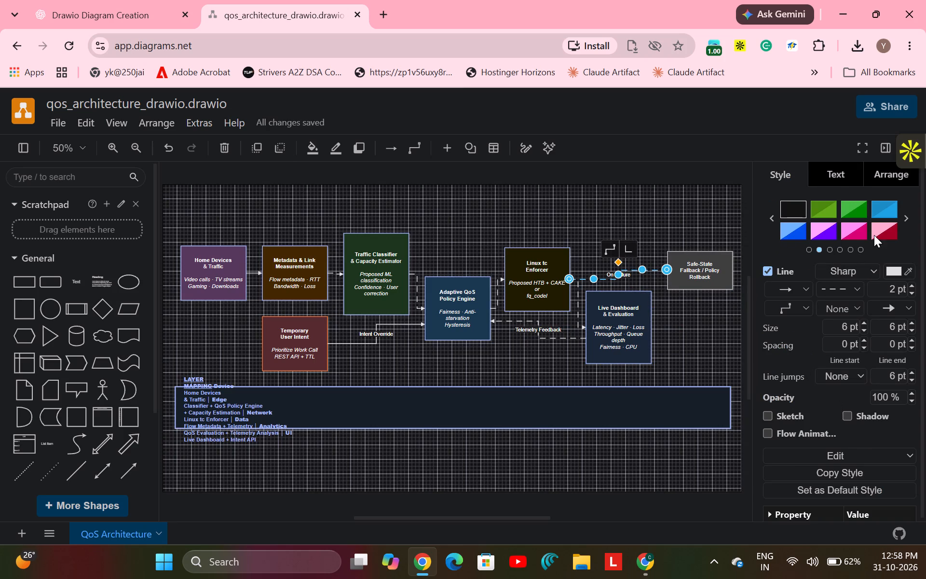
{"action": "left_click", "coordinate": [786, 207]}
{"action": "left_click", "coordinate": [792, 232]}
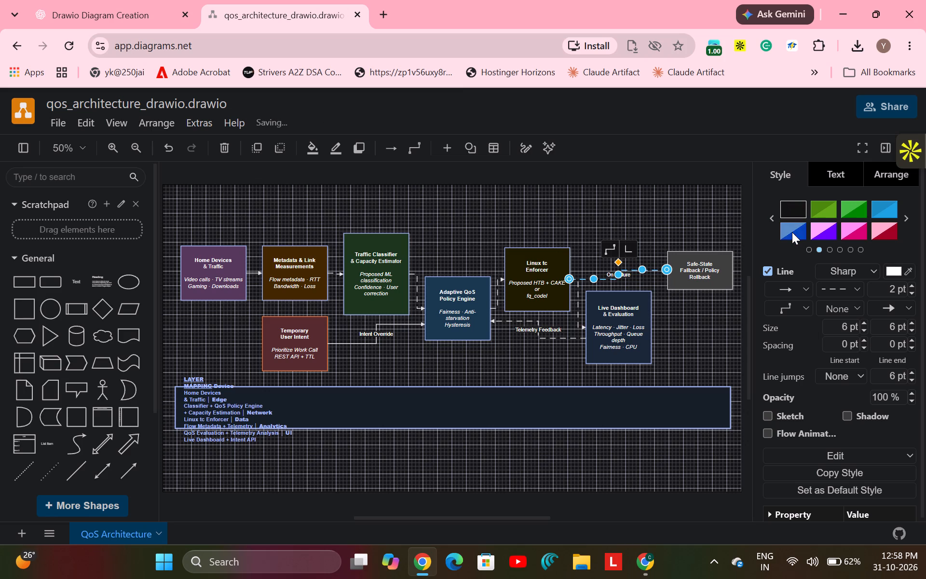
{"action": "left_click", "coordinate": [687, 209]}
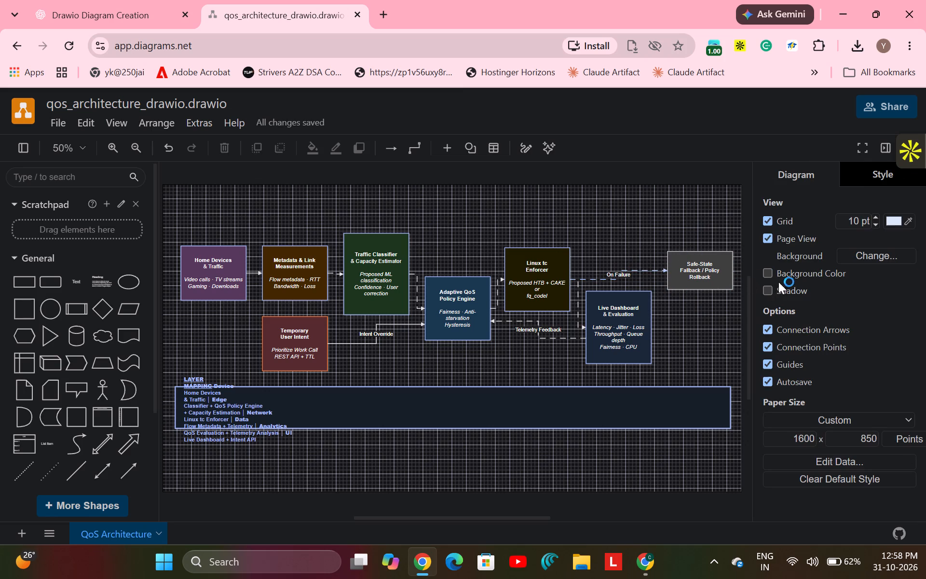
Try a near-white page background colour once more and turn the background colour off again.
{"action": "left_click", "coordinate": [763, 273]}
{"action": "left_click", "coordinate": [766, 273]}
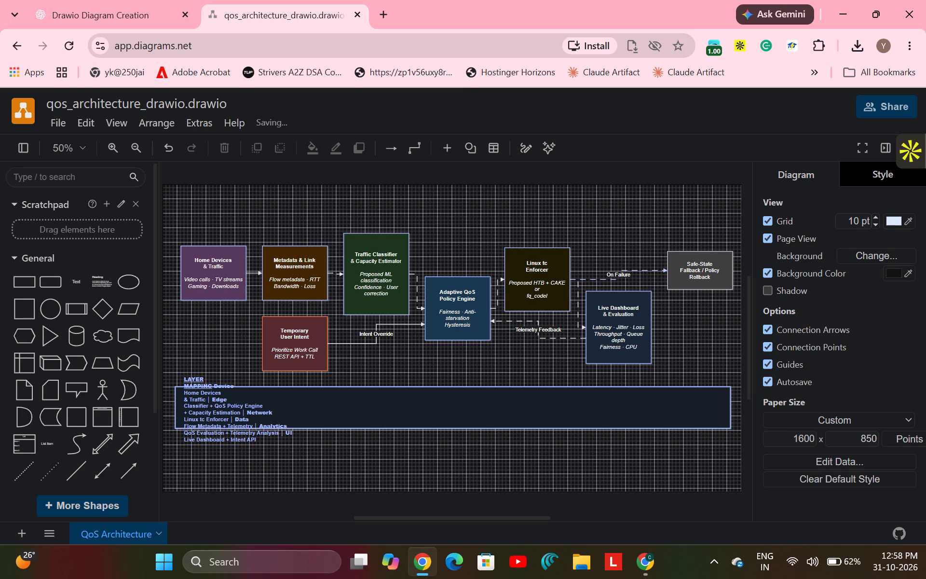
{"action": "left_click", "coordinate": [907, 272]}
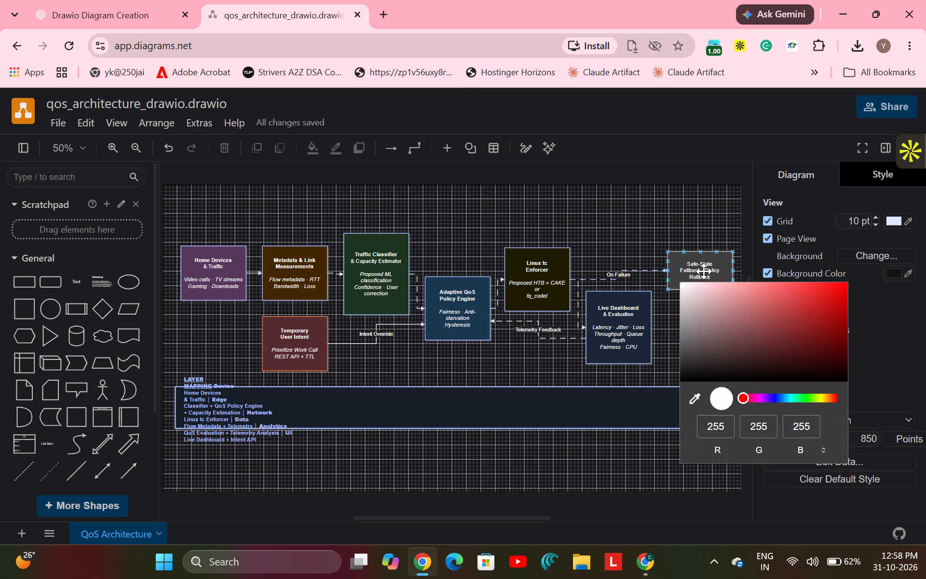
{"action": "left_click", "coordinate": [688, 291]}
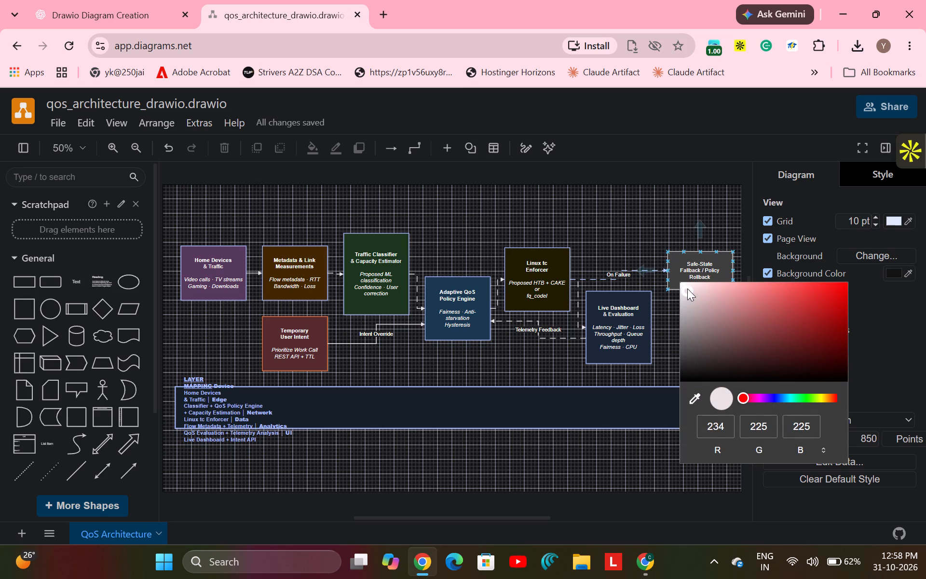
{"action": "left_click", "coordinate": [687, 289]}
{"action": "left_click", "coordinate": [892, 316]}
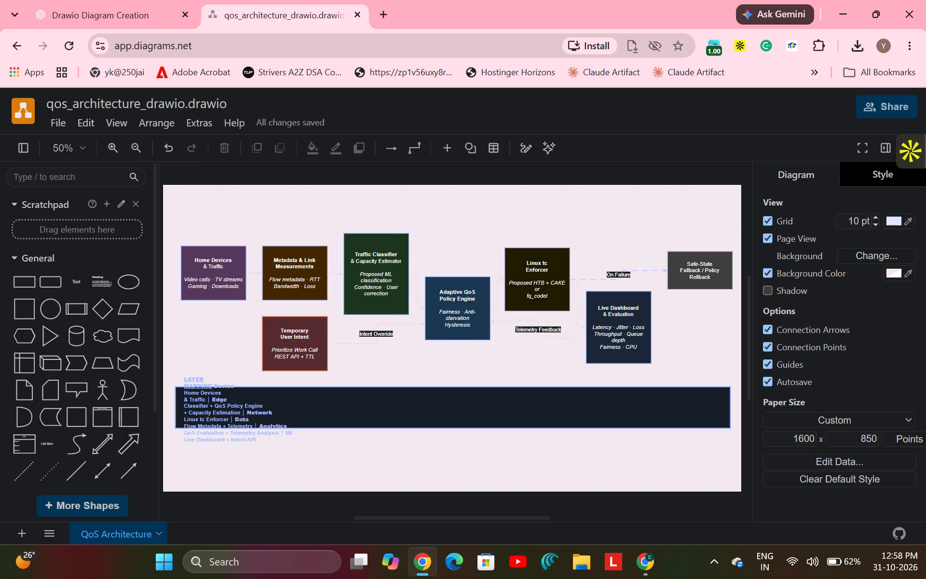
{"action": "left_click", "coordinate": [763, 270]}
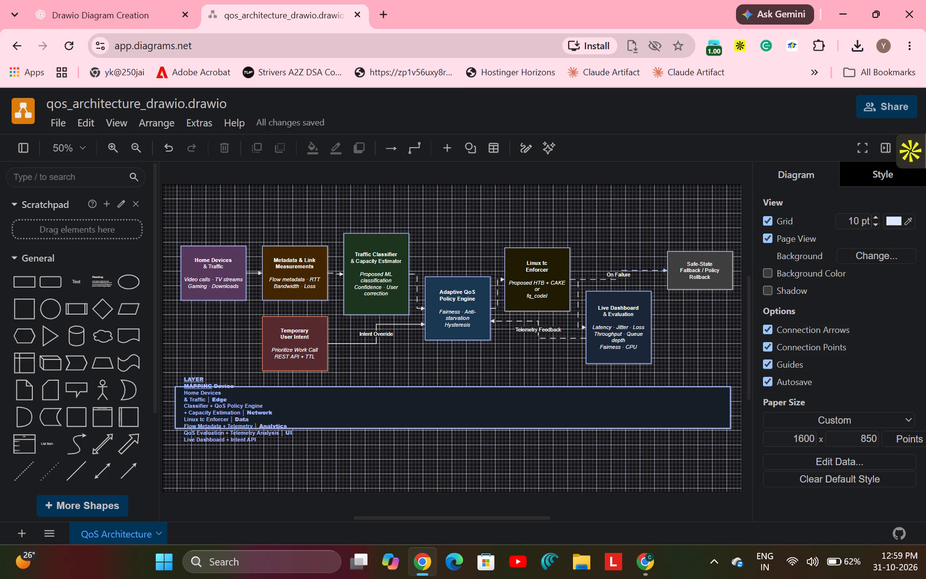
Apply the orange style preset to the connector from Home Devices & Traffic to Metadata & Link Measurements.
{"action": "left_click", "coordinate": [253, 272]}
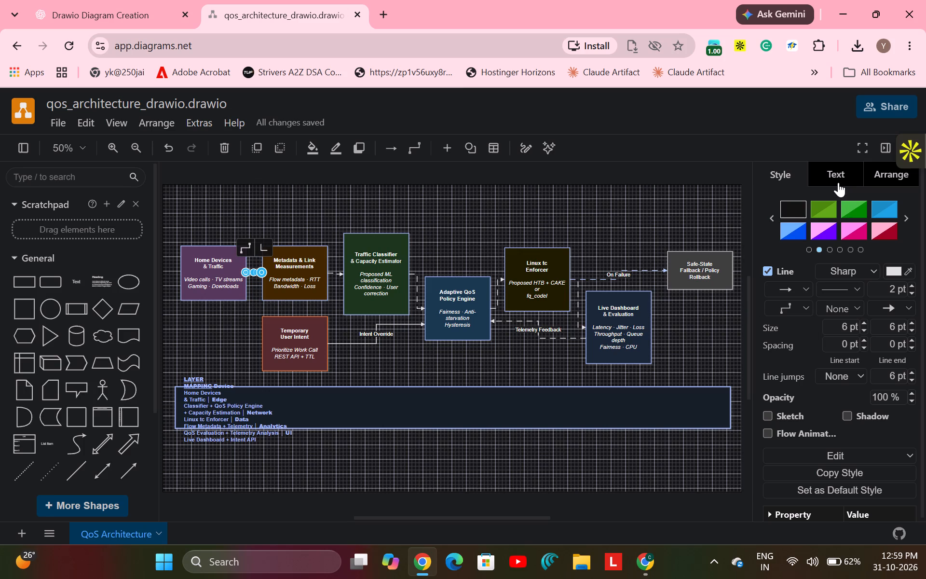
{"action": "left_click", "coordinate": [835, 455]}
{"action": "left_click", "coordinate": [835, 455]}
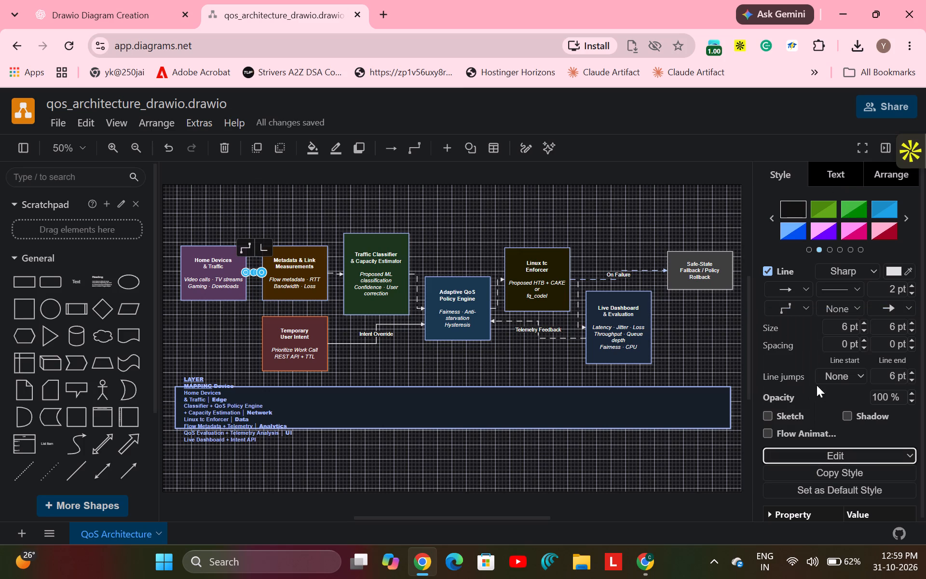
{"action": "left_click", "coordinate": [830, 250]}
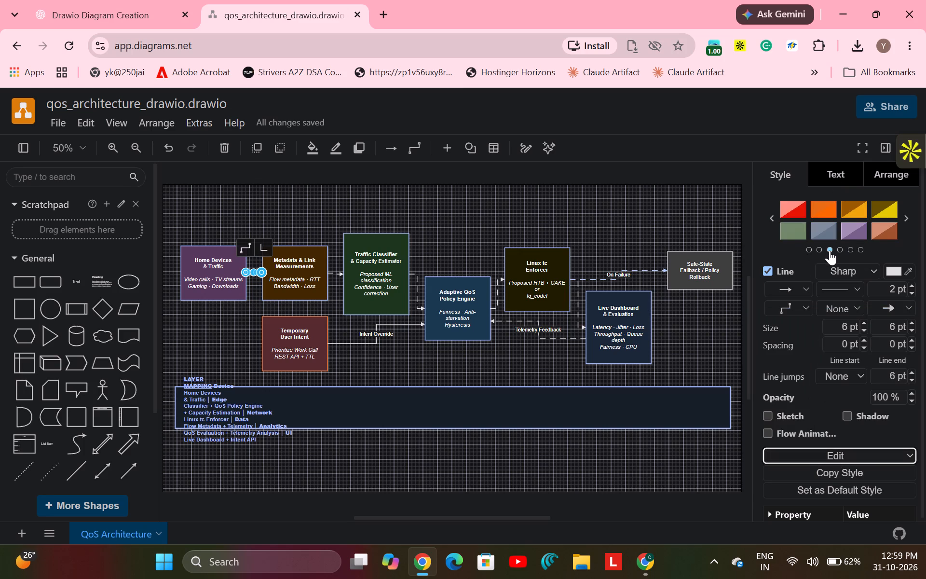
{"action": "left_click", "coordinate": [824, 212]}
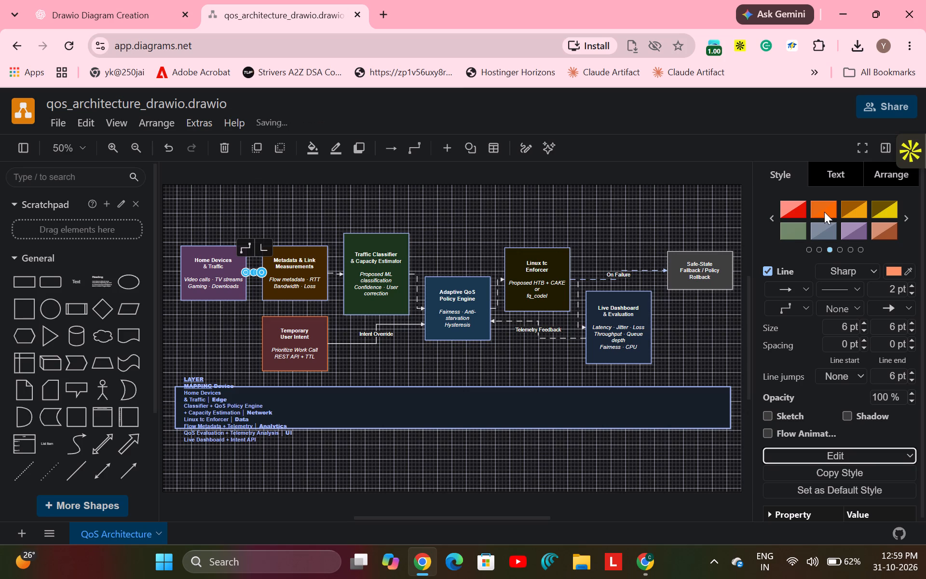
{"action": "left_click", "coordinate": [690, 206]}
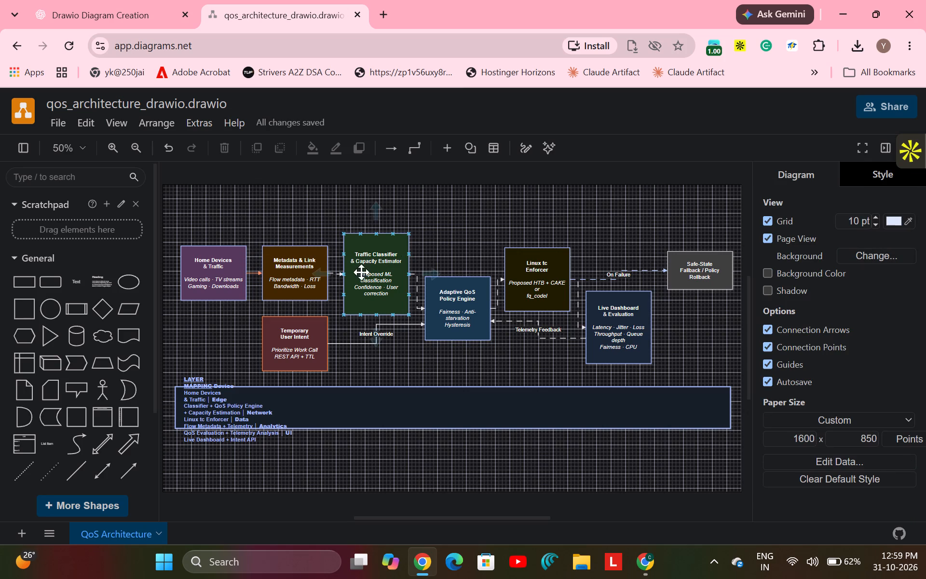
Apply the orange style preset to the dashed connector from Metadata & Link Measurements to Traffic Classifier & Capacity Estimator.
{"action": "left_click", "coordinate": [335, 274]}
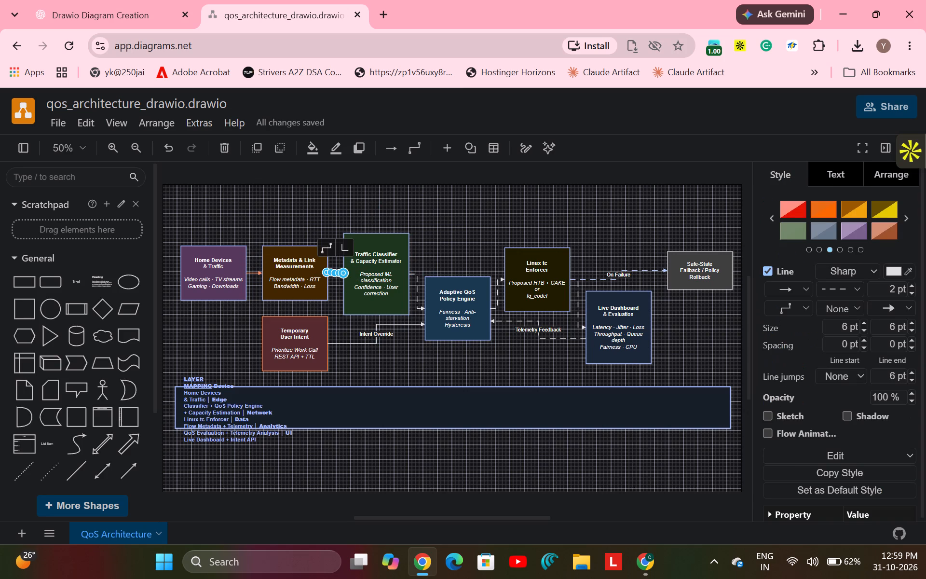
{"action": "left_click", "coordinate": [820, 212]}
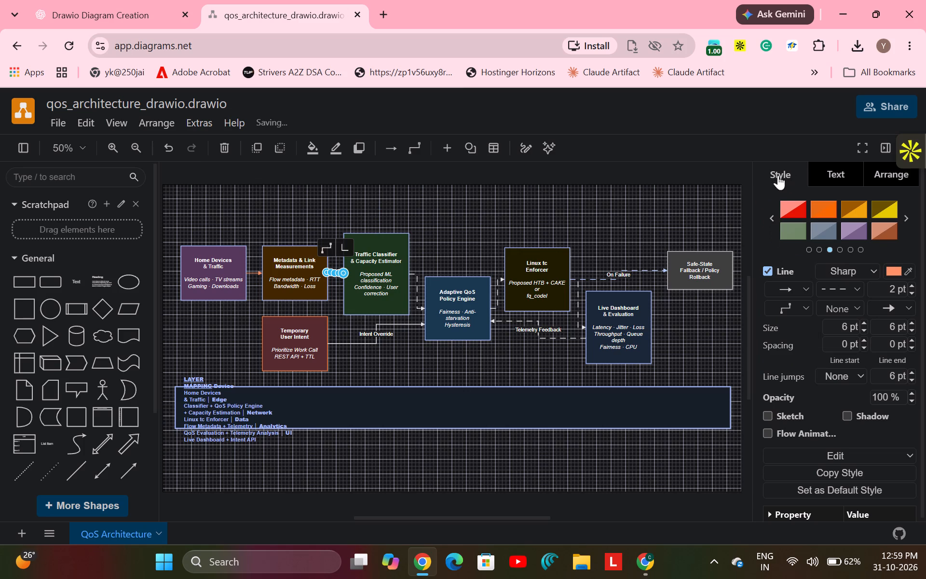
Apply the orange style preset to the dashed connectors from Traffic Classifier to Adaptive QoS Policy Engine and from there to Linux tc Enforcer.
{"action": "left_click", "coordinate": [677, 211]}
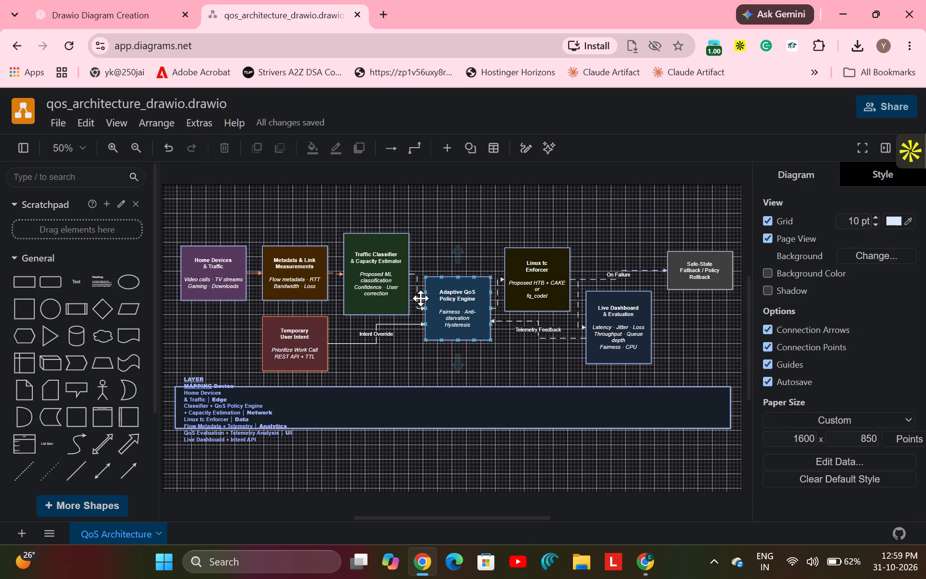
{"action": "left_click", "coordinate": [335, 274]}
{"action": "left_click", "coordinate": [444, 228]}
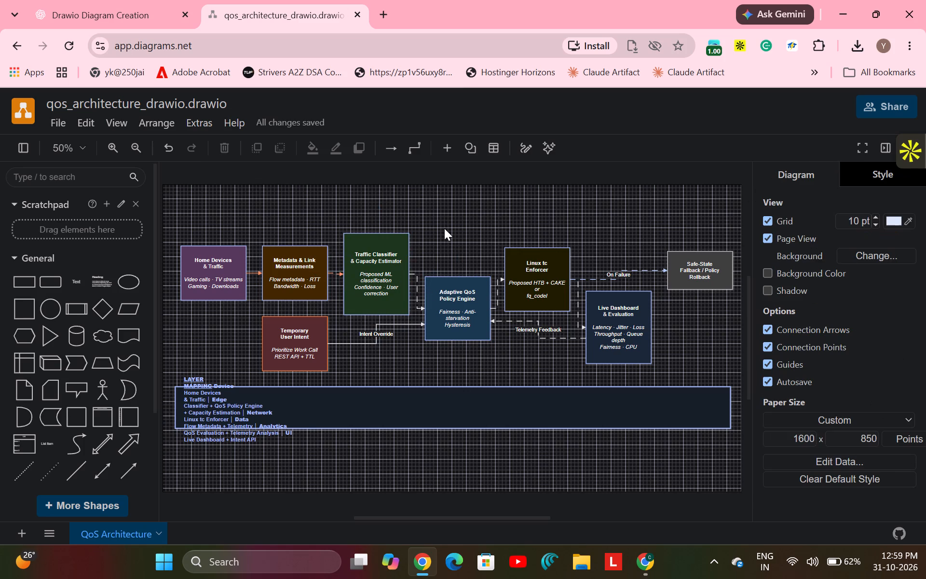
{"action": "left_click", "coordinate": [418, 289]}
{"action": "left_click", "coordinate": [819, 214]}
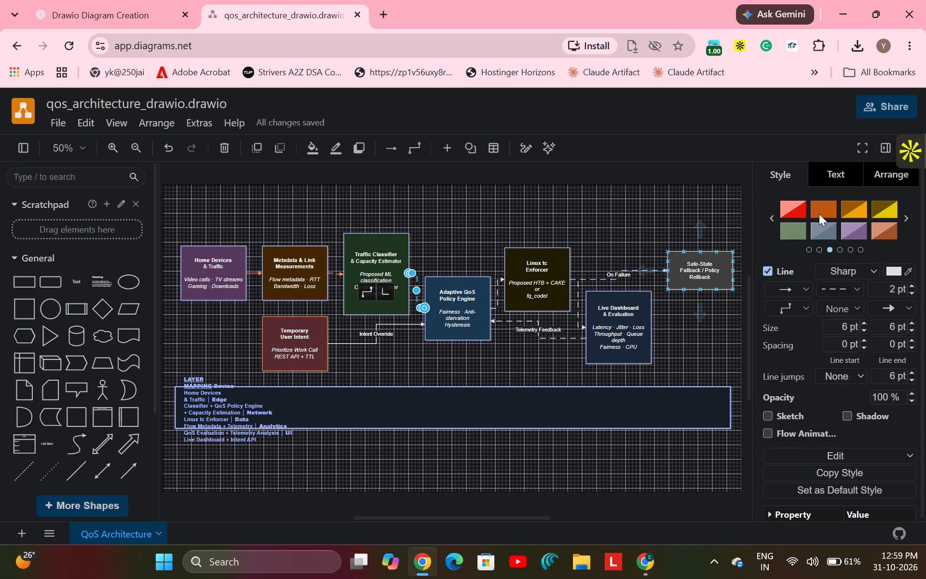
{"action": "left_click", "coordinate": [609, 221]}
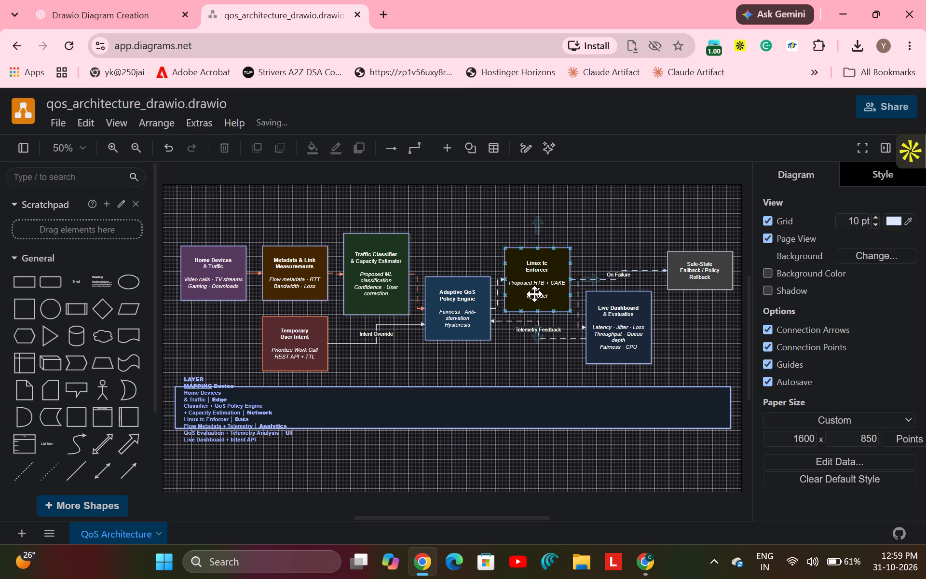
{"action": "left_click", "coordinate": [497, 299]}
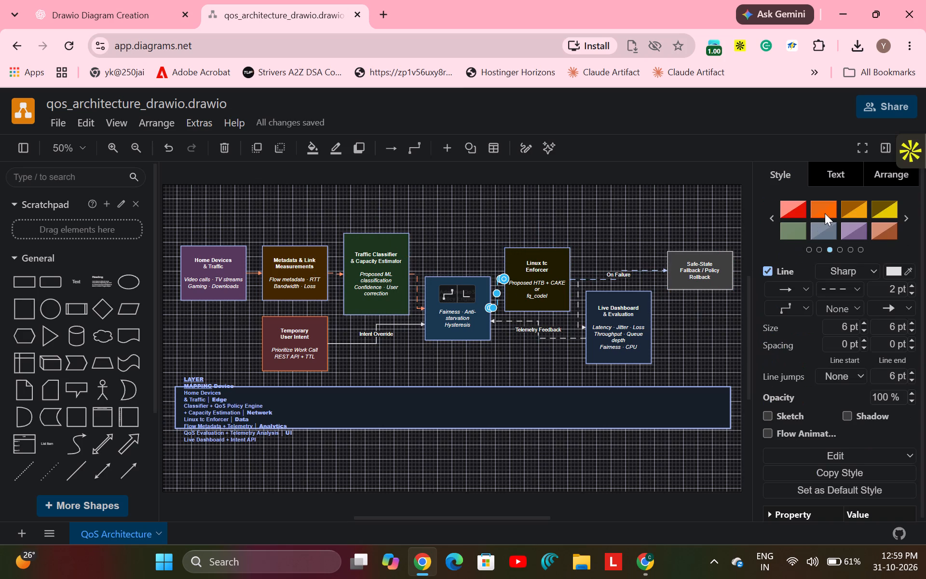
{"action": "left_click", "coordinate": [825, 213]}
{"action": "left_click", "coordinate": [576, 199]}
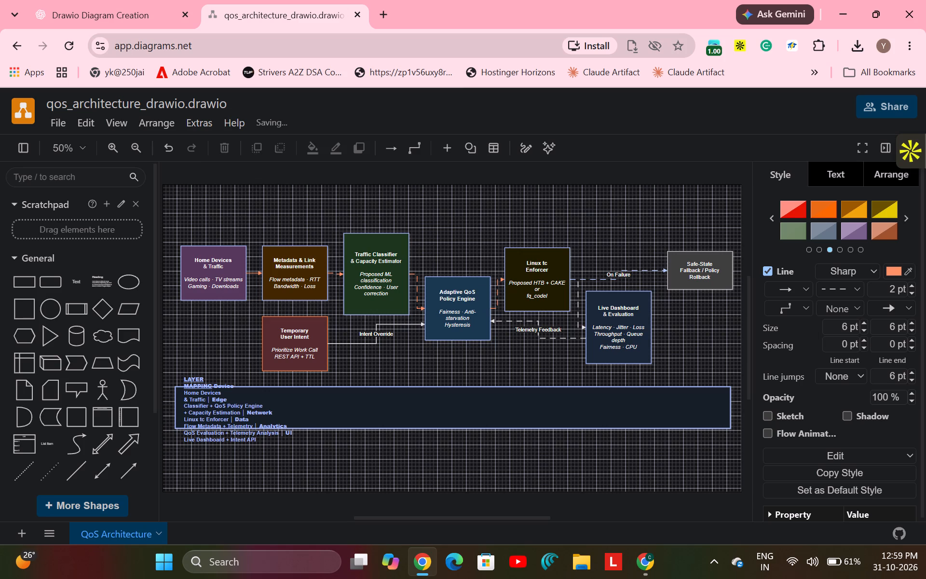
Apply the orange style preset to the dashed connectors from Linux tc Enforcer to Safe-State Fallback and to Live Dashboard & Evaluation.
{"action": "left_click", "coordinate": [591, 282]}
{"action": "left_click", "coordinate": [824, 211]}
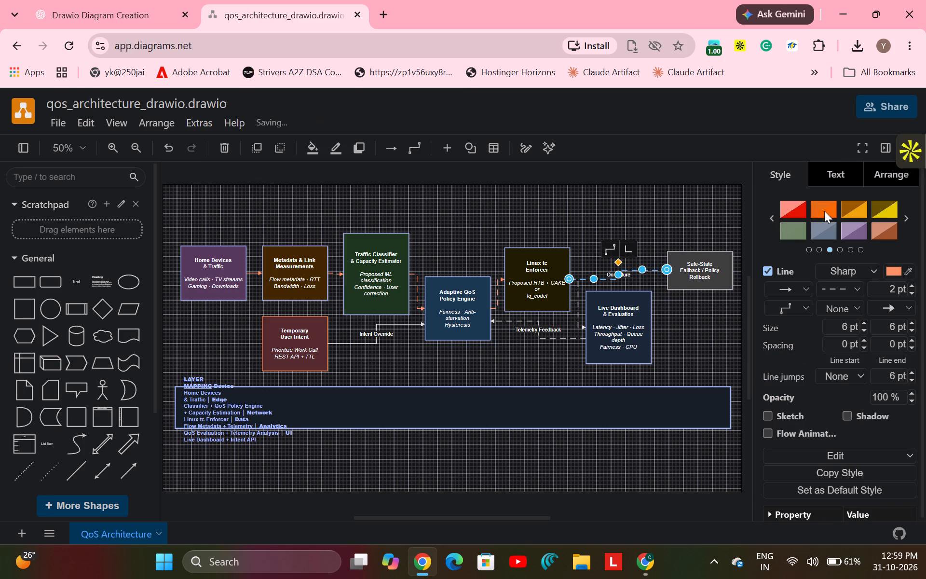
{"action": "left_click", "coordinate": [712, 218]}
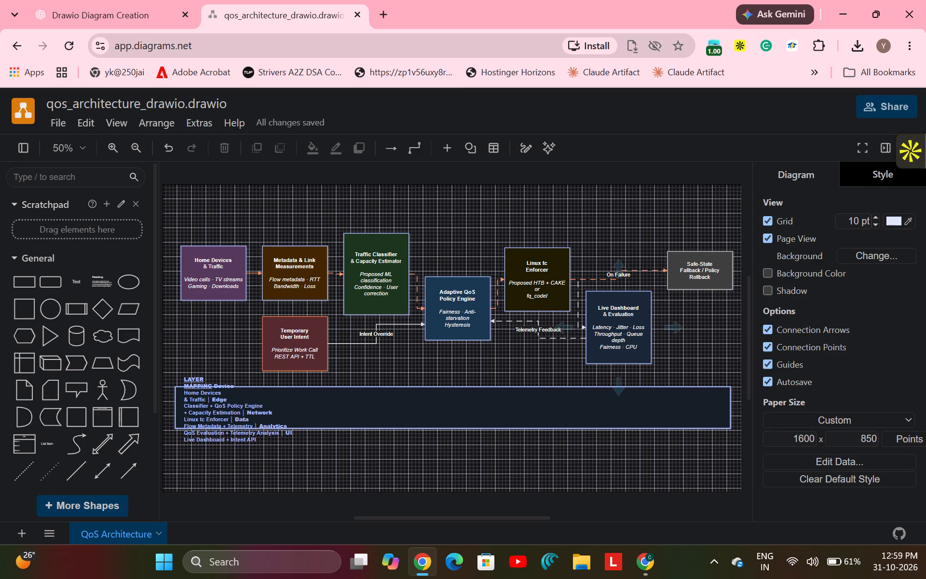
{"action": "left_click", "coordinate": [578, 316]}
{"action": "left_click", "coordinate": [821, 212]}
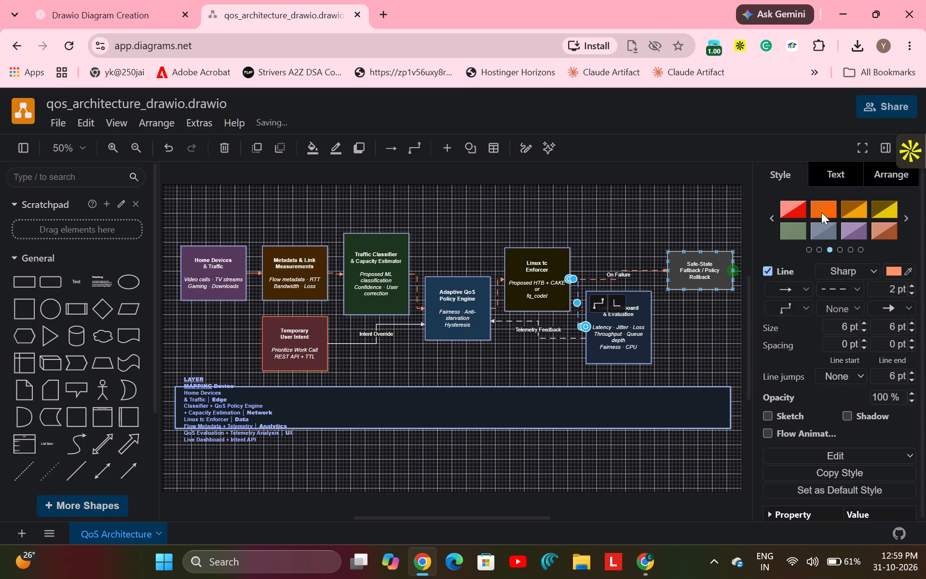
{"action": "left_click", "coordinate": [636, 213]}
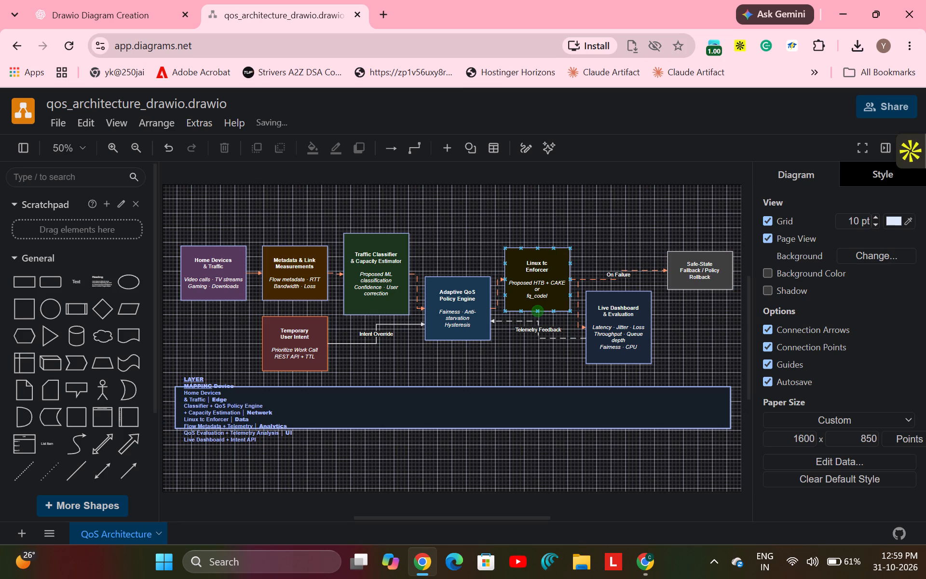
Apply the orange style preset to the dashed "Telemetry Feedback" connector and the solid "Intent Override" connector.
{"action": "left_click", "coordinate": [543, 338]}
{"action": "left_click", "coordinate": [824, 206]}
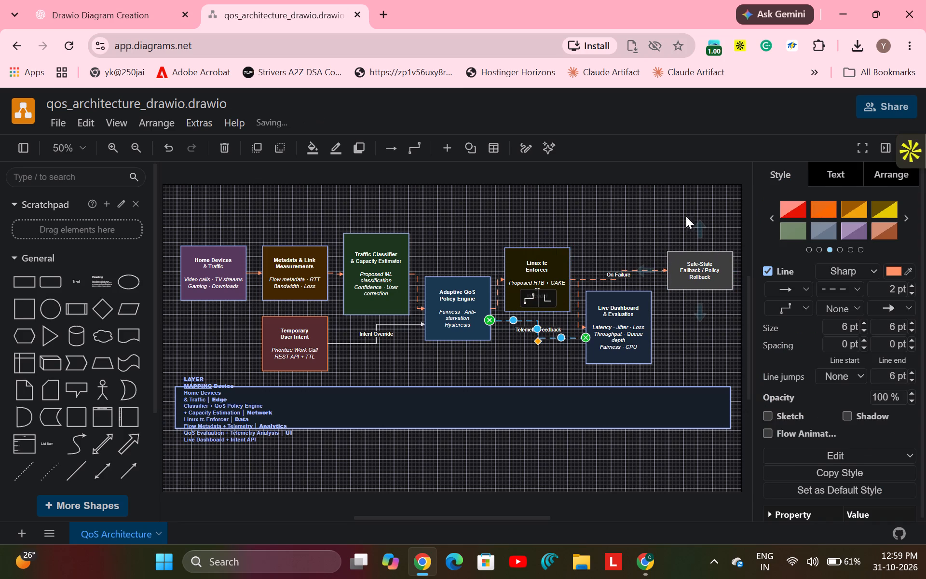
{"action": "left_click", "coordinate": [669, 216]}
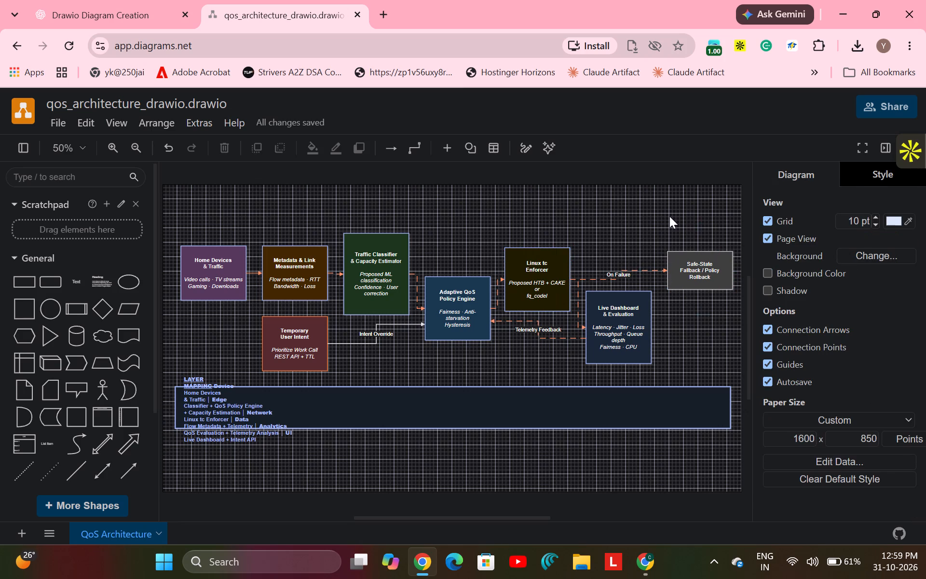
{"action": "left_click", "coordinate": [398, 325]}
{"action": "left_click", "coordinate": [812, 217]}
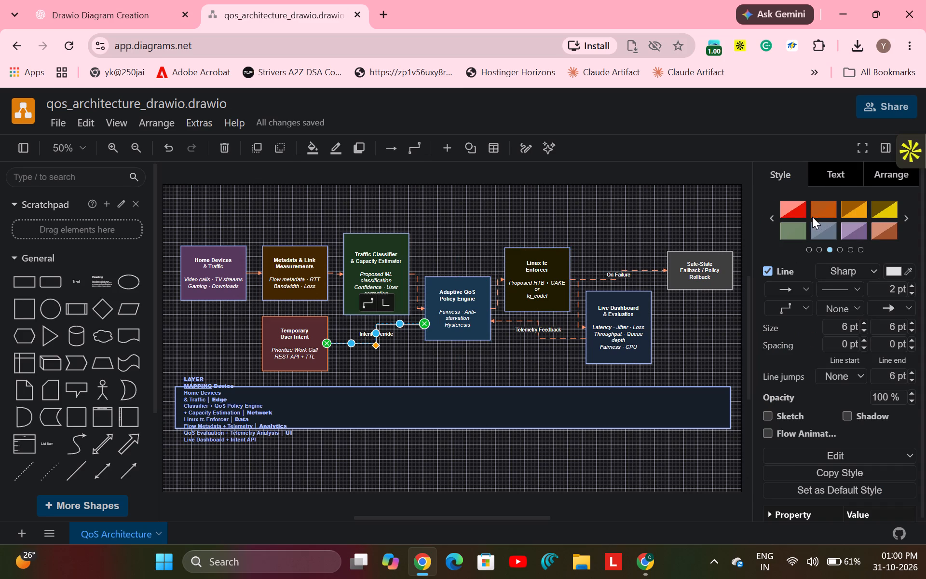
{"action": "left_click", "coordinate": [647, 209]}
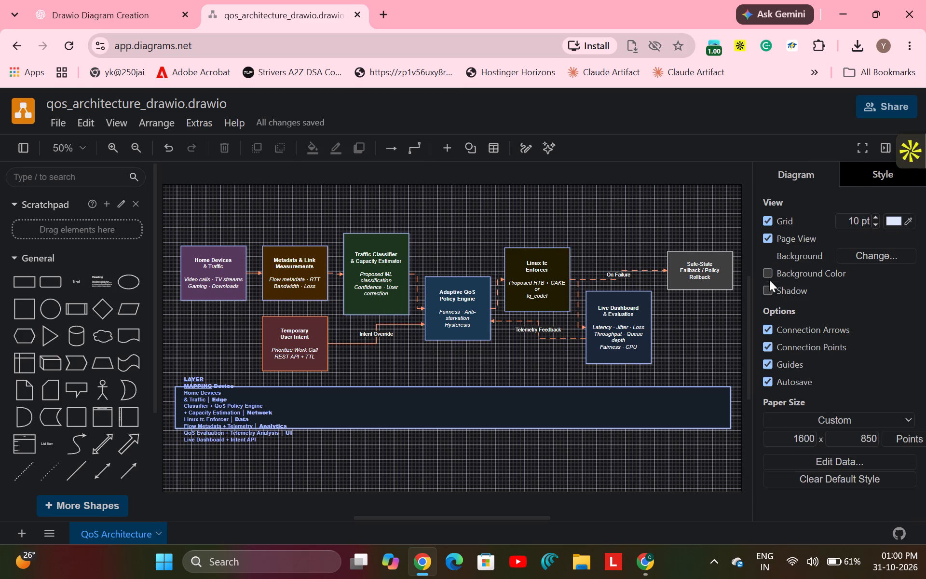
Turn on the page background colour and set it to a very pale pinkish grey.
{"action": "left_click", "coordinate": [769, 279]}
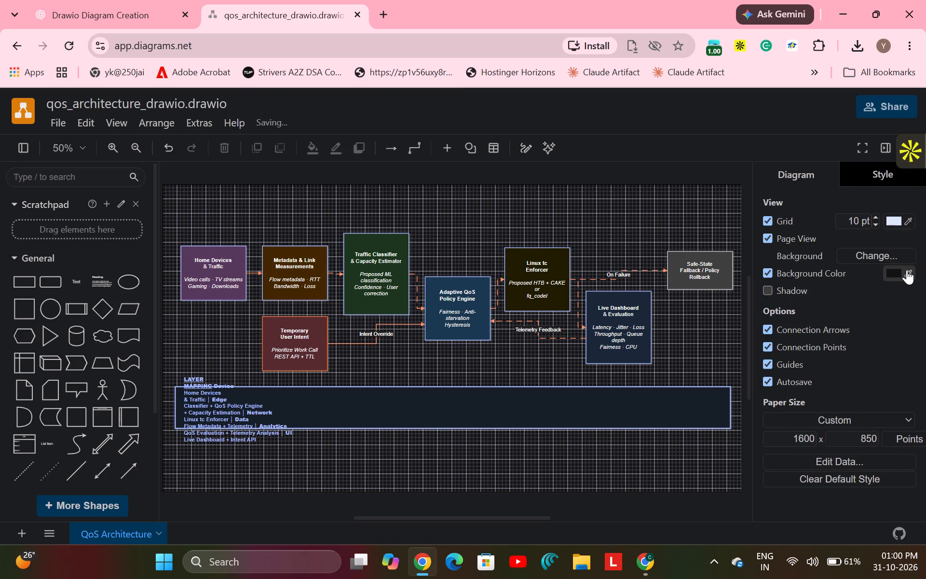
{"action": "left_click", "coordinate": [904, 273]}
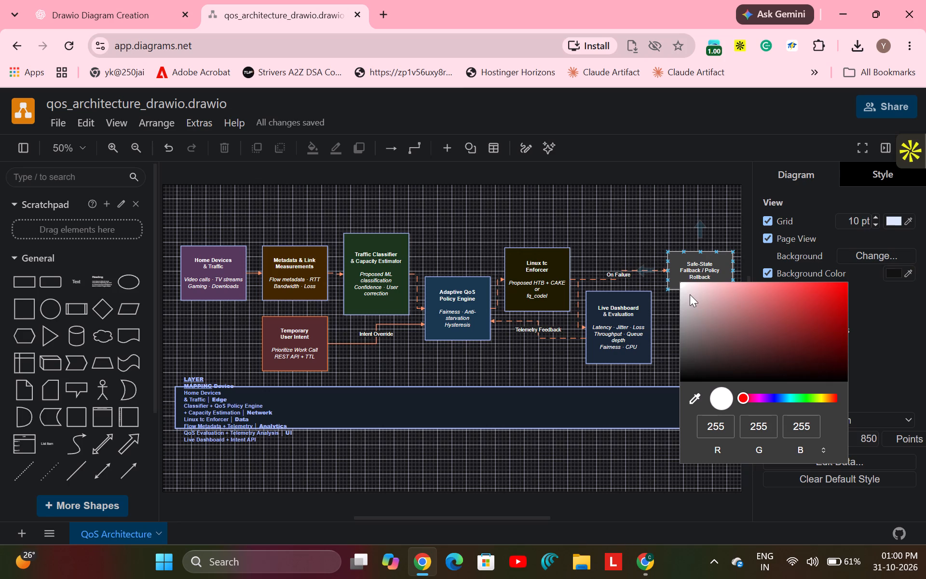
{"action": "left_click", "coordinate": [685, 292]}
{"action": "left_click", "coordinate": [903, 347]}
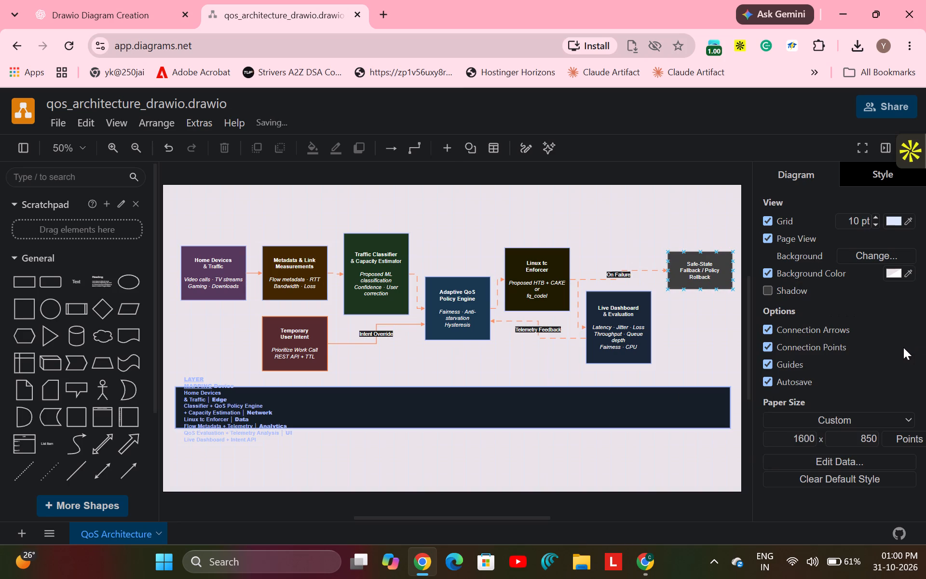
{"action": "left_click", "coordinate": [617, 220]}
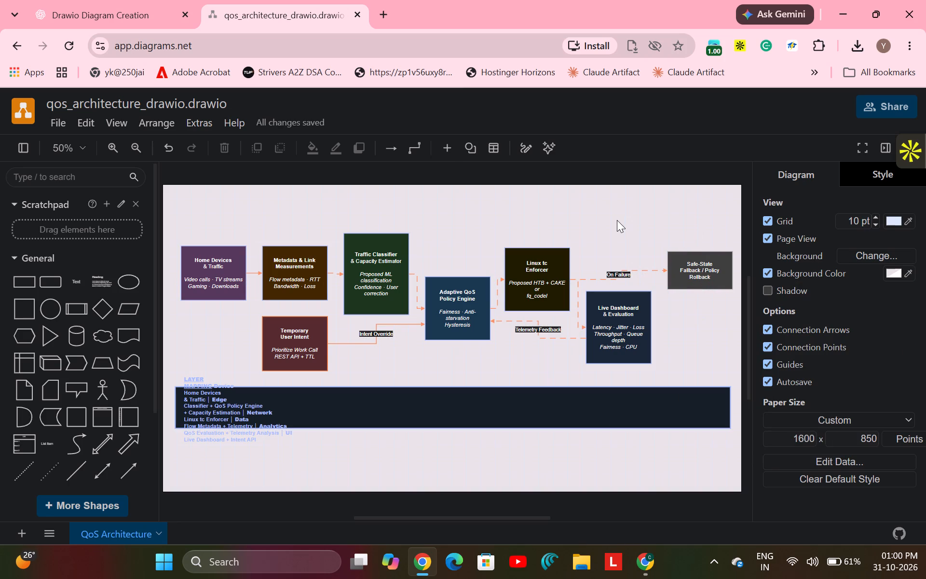
Change the dashed connector from Metadata & Link Measurements to Traffic Classifier & Capacity Estimator to a plain solid arrow line.
{"action": "left_click", "coordinate": [338, 274]}
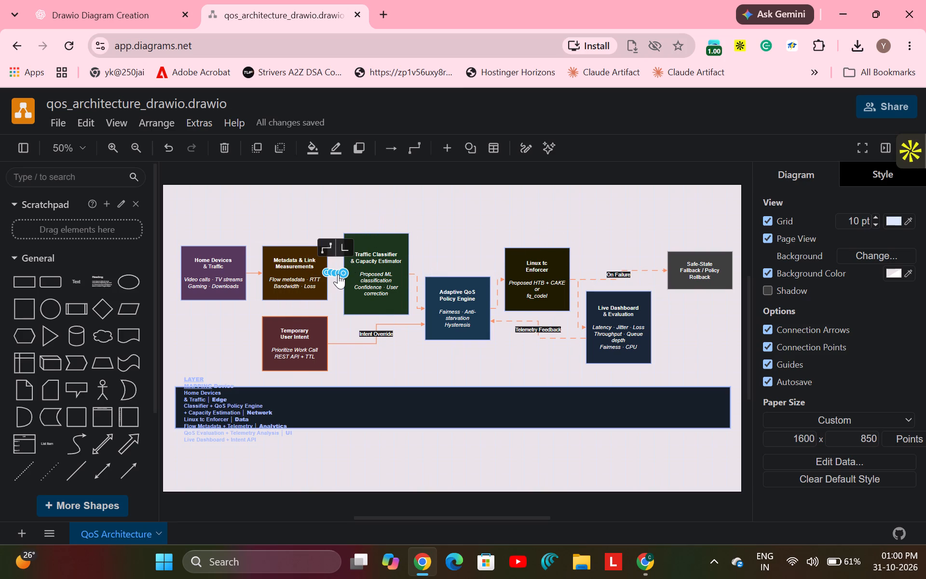
{"action": "left_click", "coordinate": [786, 295]}
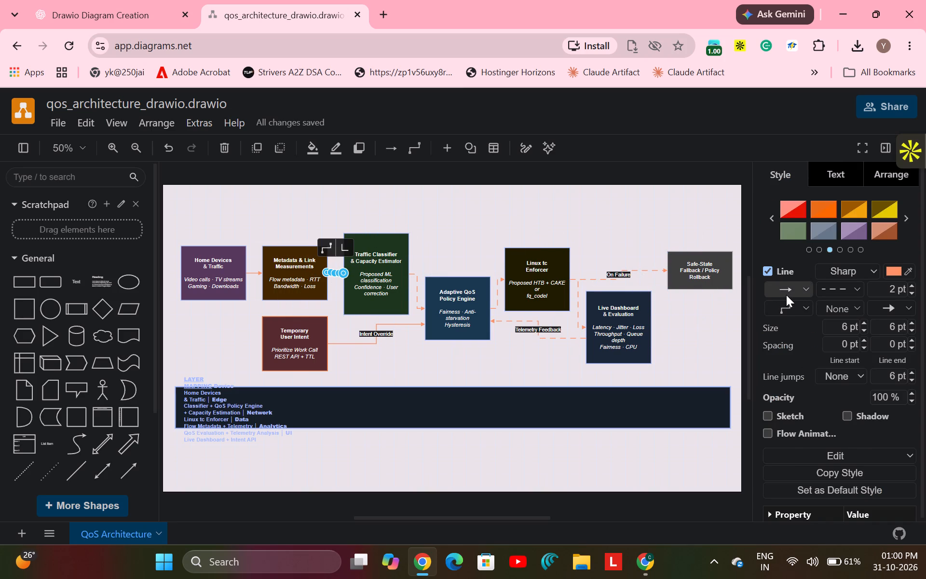
{"action": "left_click", "coordinate": [781, 309]}
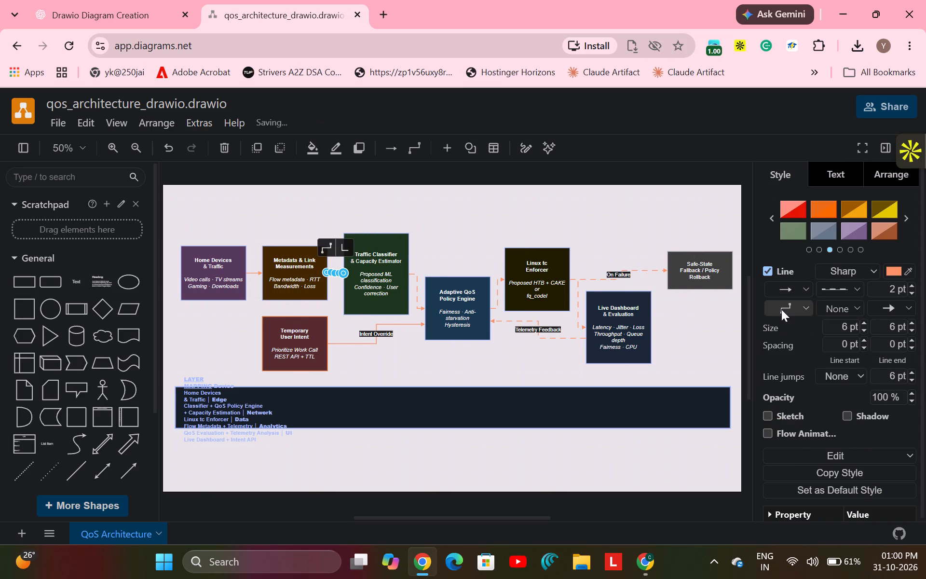
{"action": "left_click", "coordinate": [562, 224]}
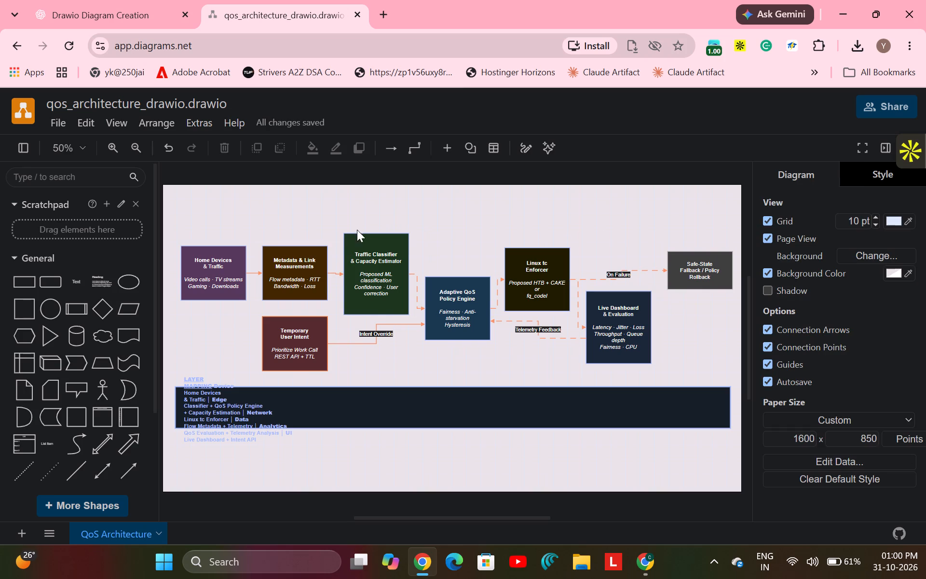
{"action": "left_click", "coordinate": [338, 273]}
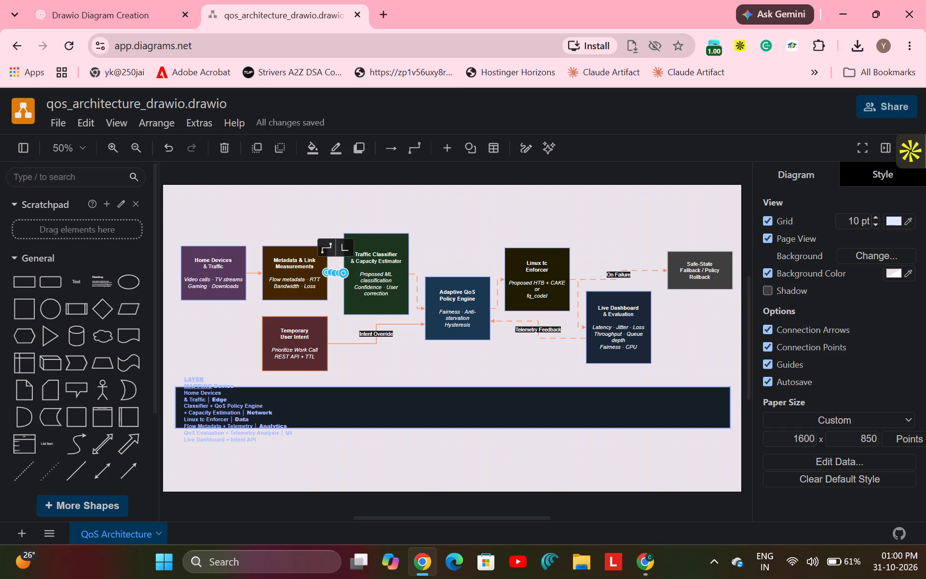
{"action": "left_click", "coordinate": [789, 292]}
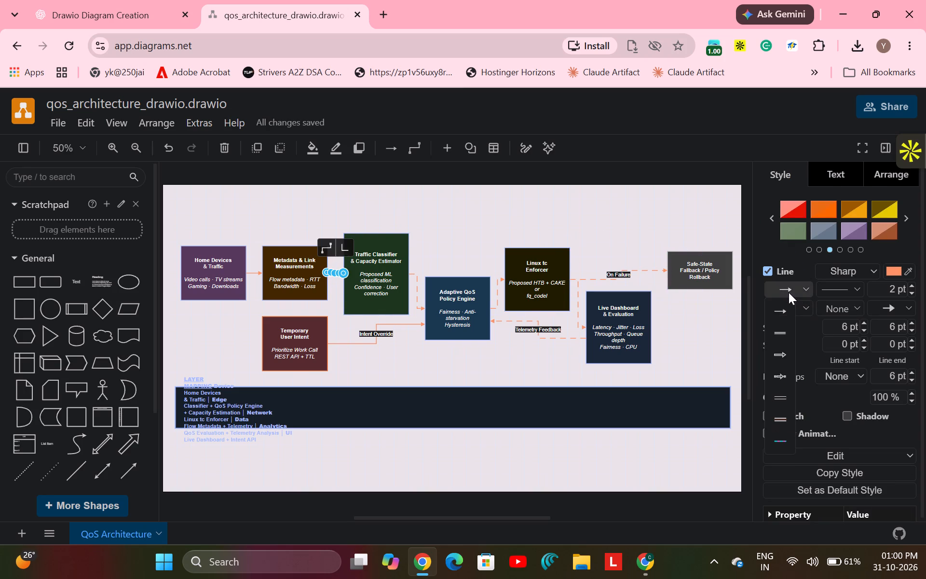
{"action": "left_click", "coordinate": [782, 315]}
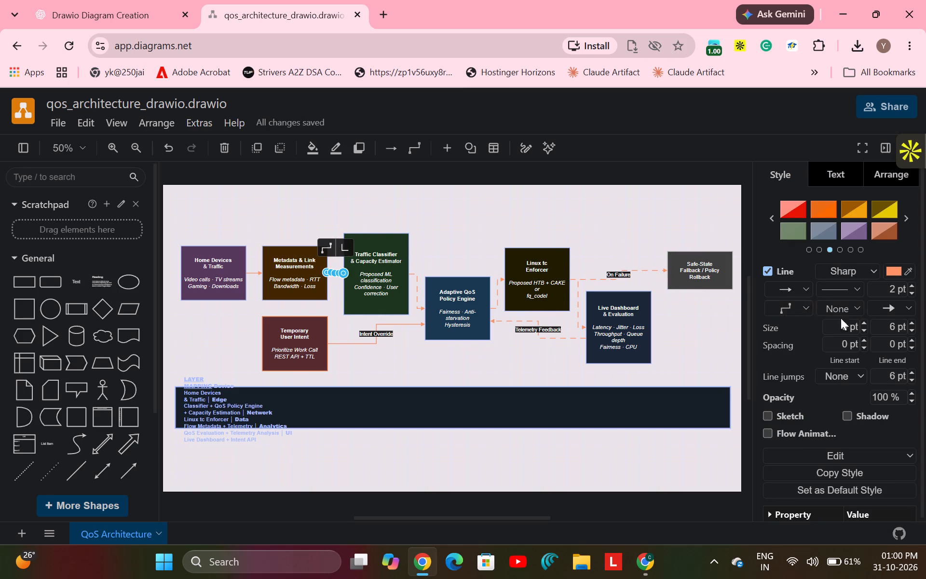
{"action": "left_click", "coordinate": [659, 203]}
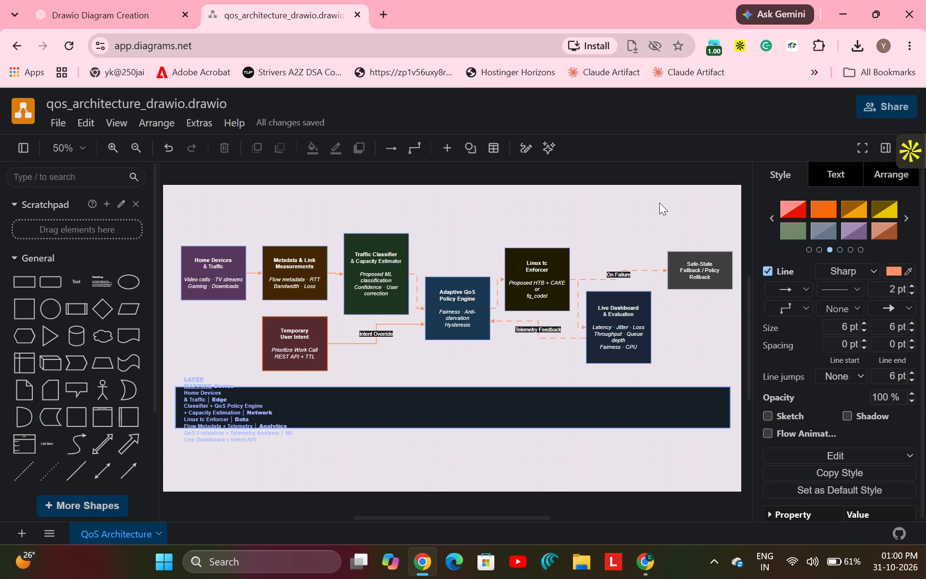
Move the Traffic Classifier & Capacity Estimator box to about 510, 132.5, vertically centred with the Metadata & Link Measurements box.
{"action": "left_click", "coordinate": [365, 264]}
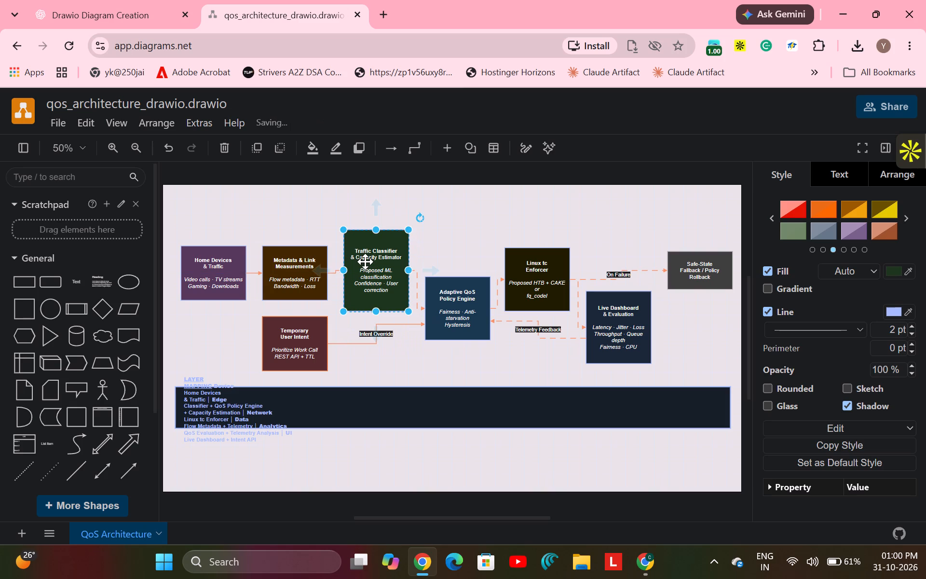
{"action": "left_click_drag", "start_coordinate": [362, 269], "coordinate": [369, 279]}
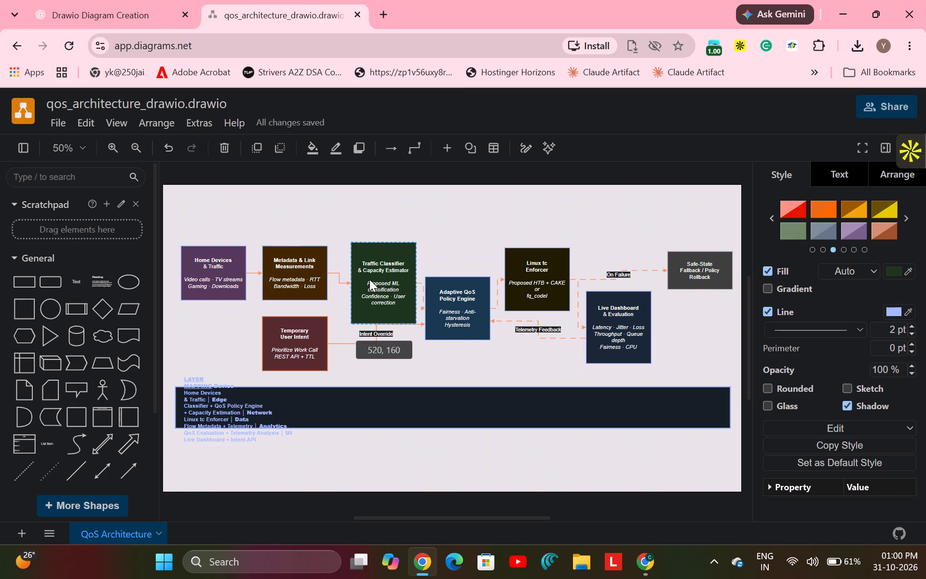
{"action": "left_click_drag", "start_coordinate": [369, 279], "coordinate": [367, 273]}
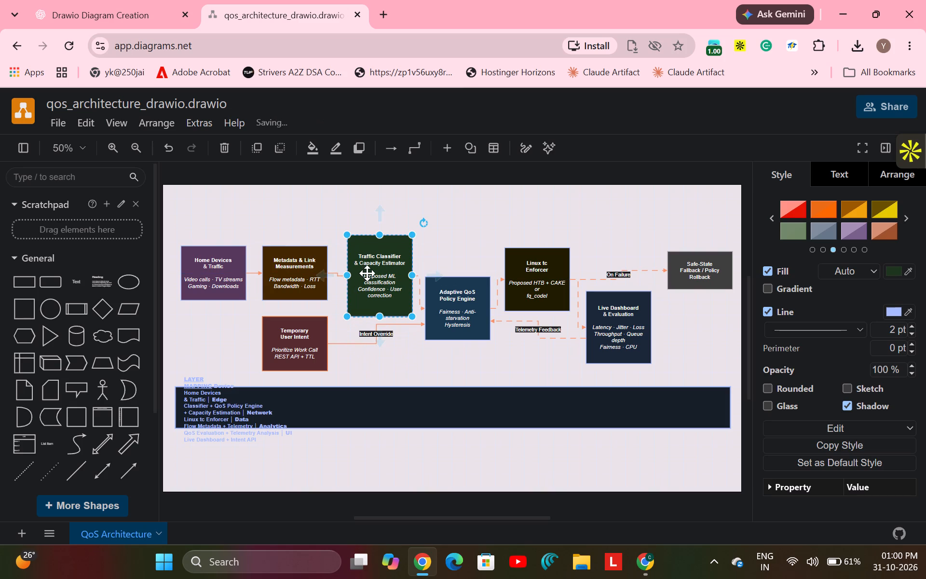
{"action": "left_click_drag", "start_coordinate": [367, 273], "coordinate": [366, 265]}
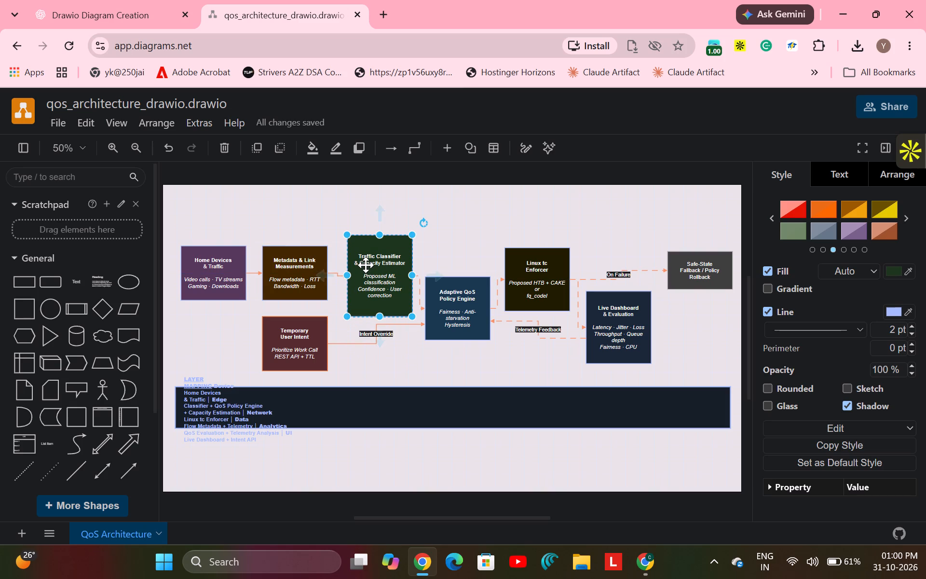
{"action": "left_click", "coordinate": [366, 265]}
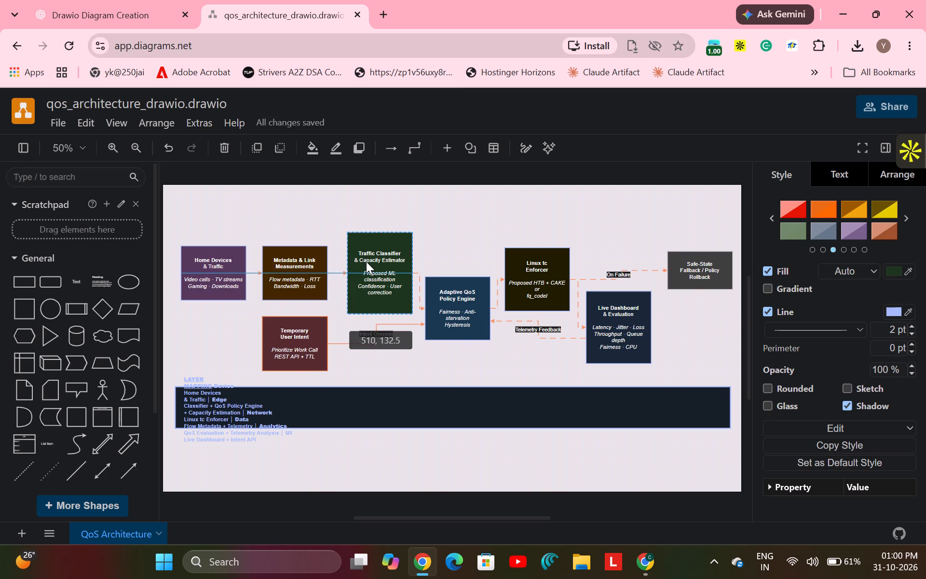
{"action": "left_click", "coordinate": [446, 249]}
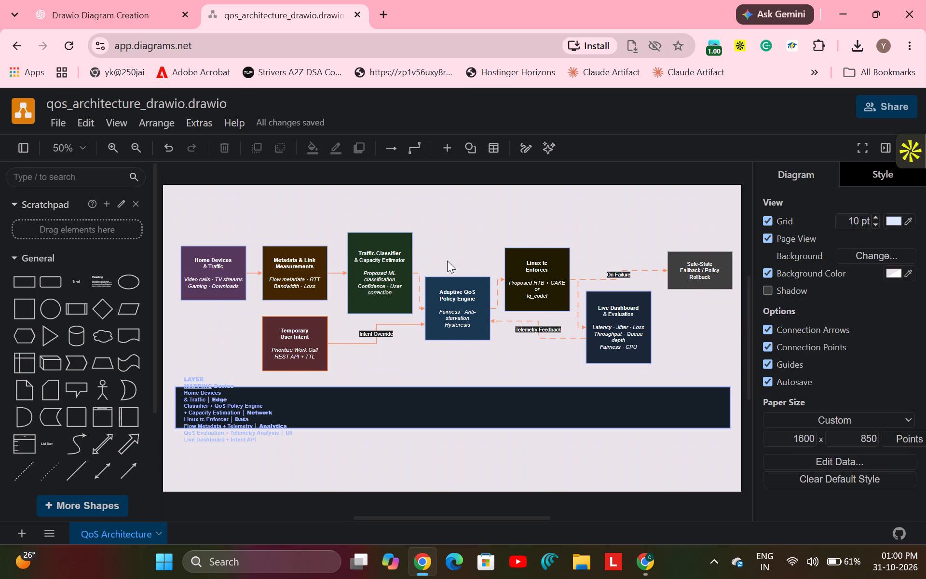
Move the Adaptive QoS Policy Engine box to about 740, 260, slightly farther from the Traffic Classifier & Capacity Estimator box.
{"action": "left_click_drag", "start_coordinate": [457, 318], "coordinate": [462, 318]}
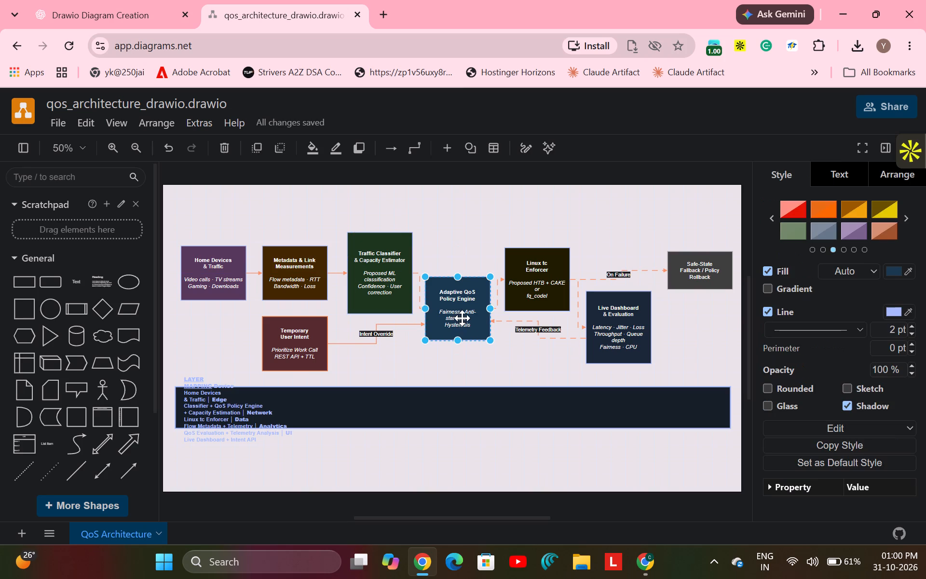
{"action": "left_click_drag", "start_coordinate": [462, 318], "coordinate": [467, 318]}
{"action": "left_click_drag", "start_coordinate": [467, 318], "coordinate": [462, 318]}
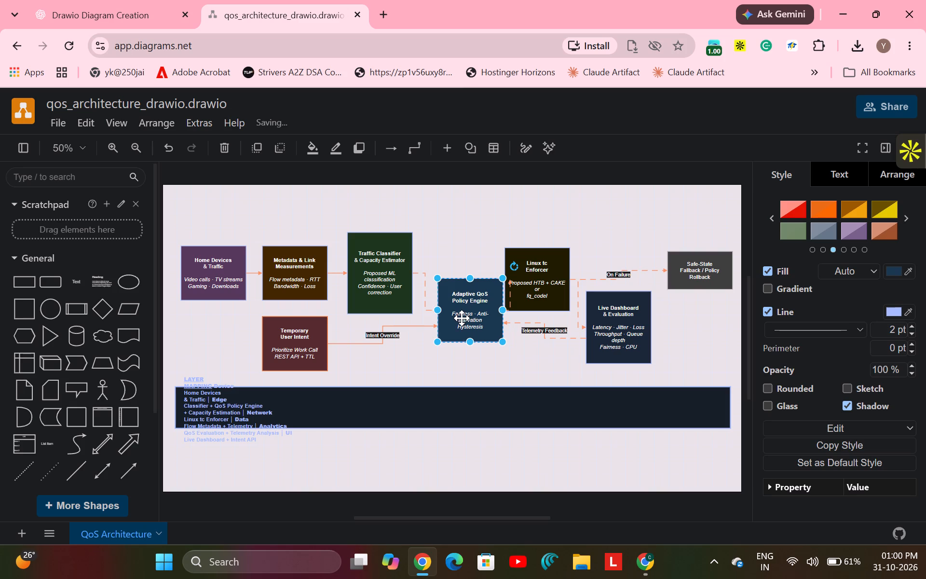
{"action": "left_click_drag", "start_coordinate": [462, 318], "coordinate": [458, 318]}
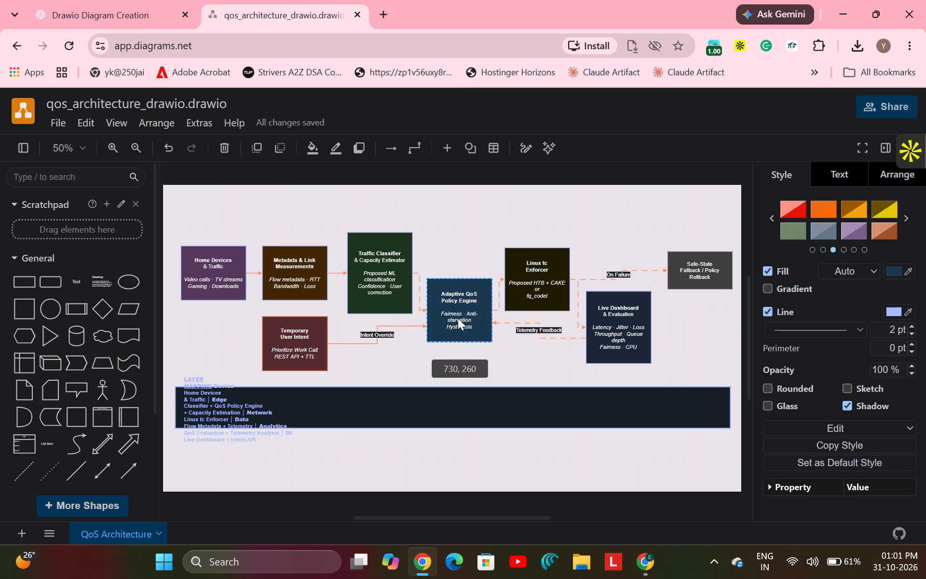
{"action": "left_click_drag", "start_coordinate": [458, 318], "coordinate": [458, 319]}
{"action": "left_click", "coordinate": [457, 239]}
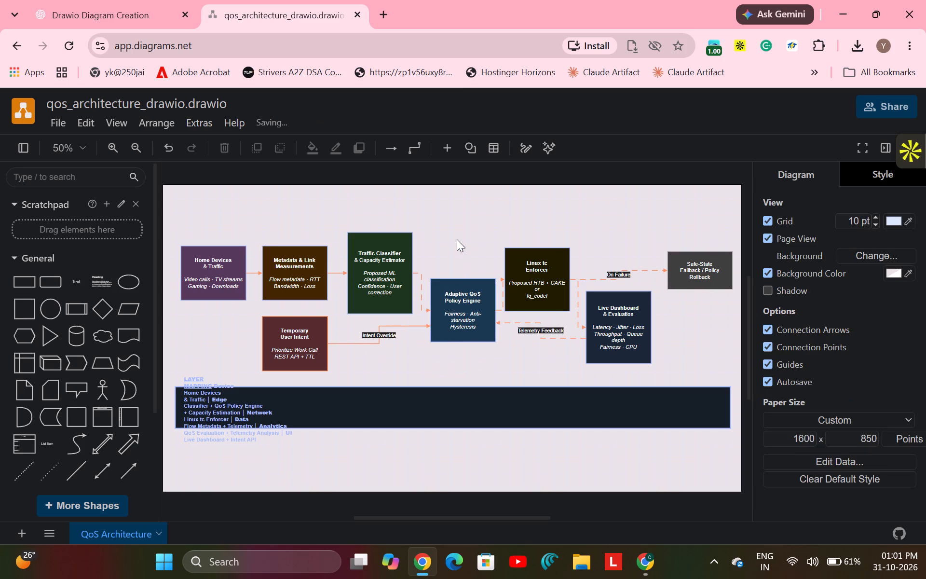
Move the Linux tc Enforcer box to about 970, 170, aligning its top edge with the Home Devices & Traffic box.
{"action": "left_click_drag", "start_coordinate": [540, 283], "coordinate": [542, 283]}
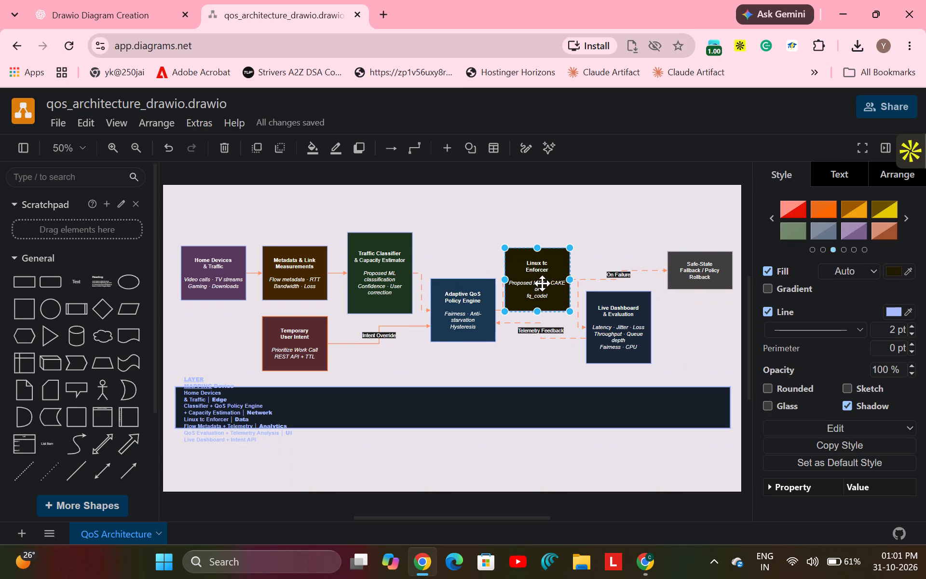
{"action": "left_click_drag", "start_coordinate": [542, 283], "coordinate": [547, 282]}
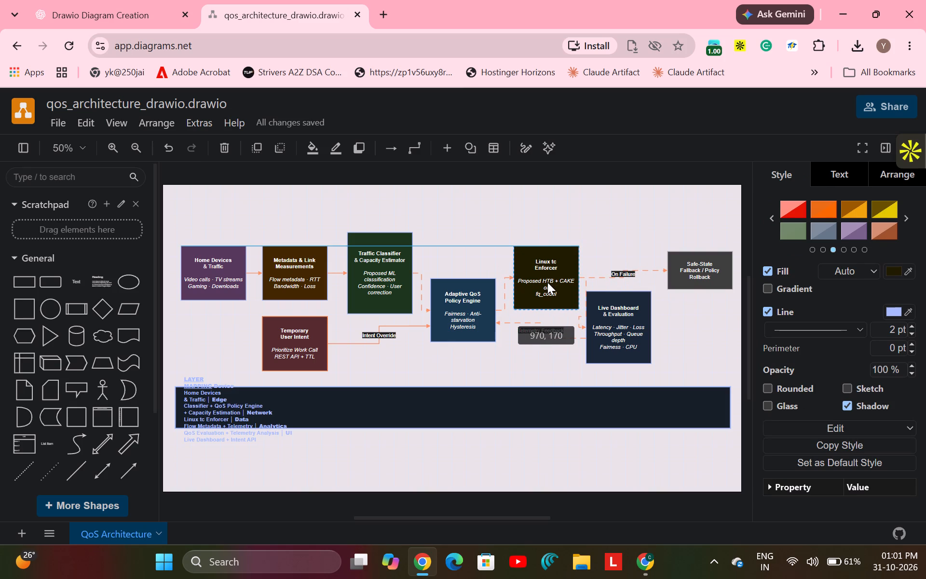
{"action": "left_click_drag", "start_coordinate": [547, 282], "coordinate": [547, 283]}
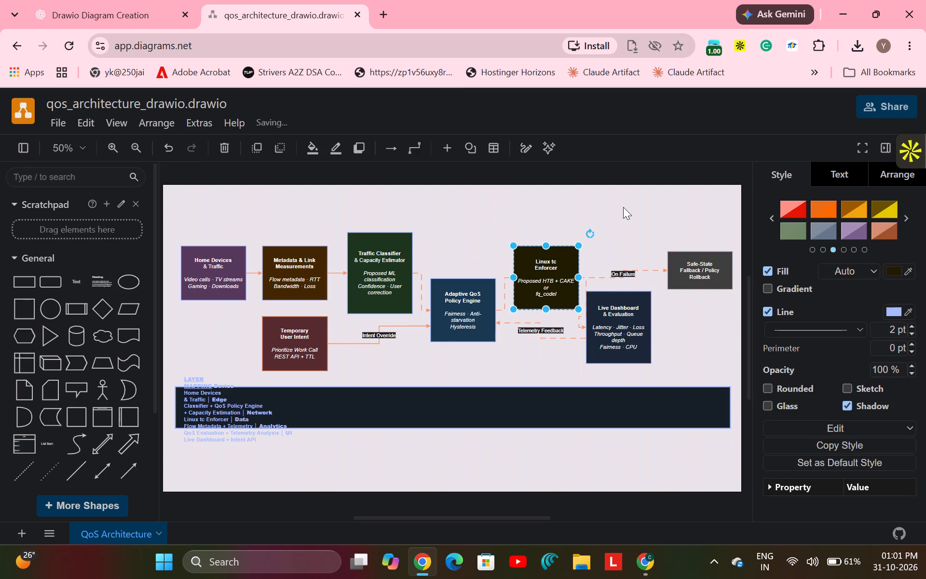
{"action": "left_click", "coordinate": [623, 207]}
Move the Live Dashboard & Evaluation box to about 1250, 330, below and clear of the Linux tc Enforcer box.
{"action": "left_click_drag", "start_coordinate": [618, 325], "coordinate": [622, 325]}
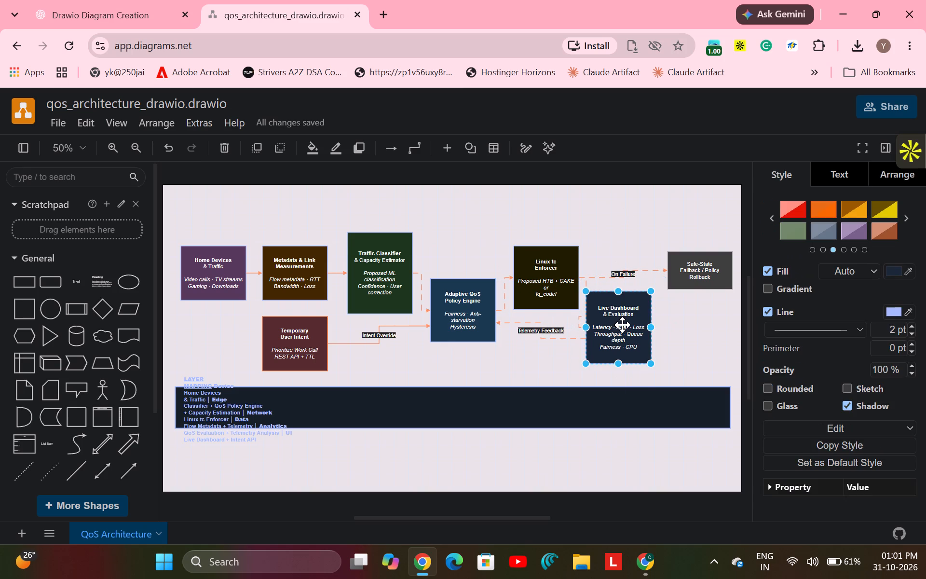
{"action": "left_click_drag", "start_coordinate": [622, 325], "coordinate": [633, 329]}
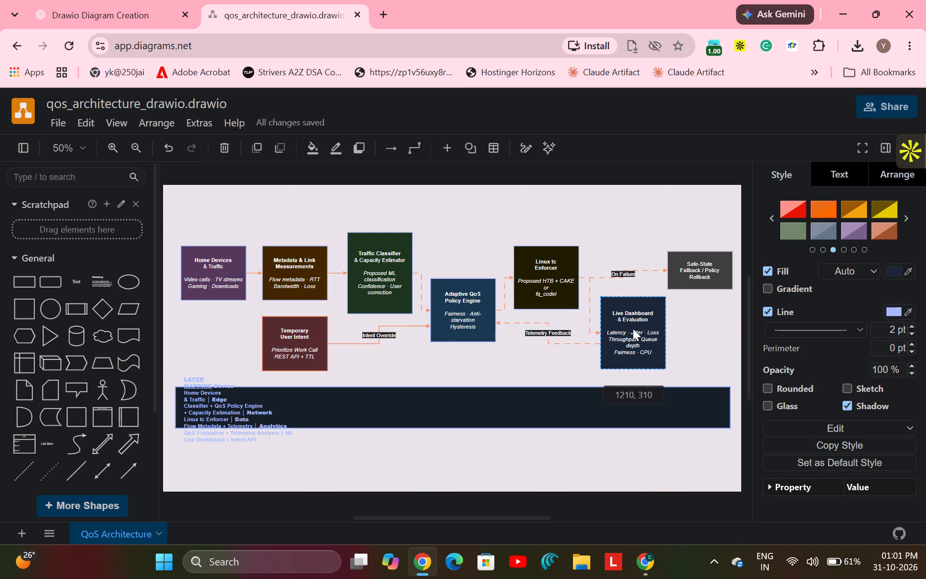
{"action": "left_click_drag", "start_coordinate": [633, 329], "coordinate": [631, 329]}
{"action": "left_click", "coordinate": [613, 201]}
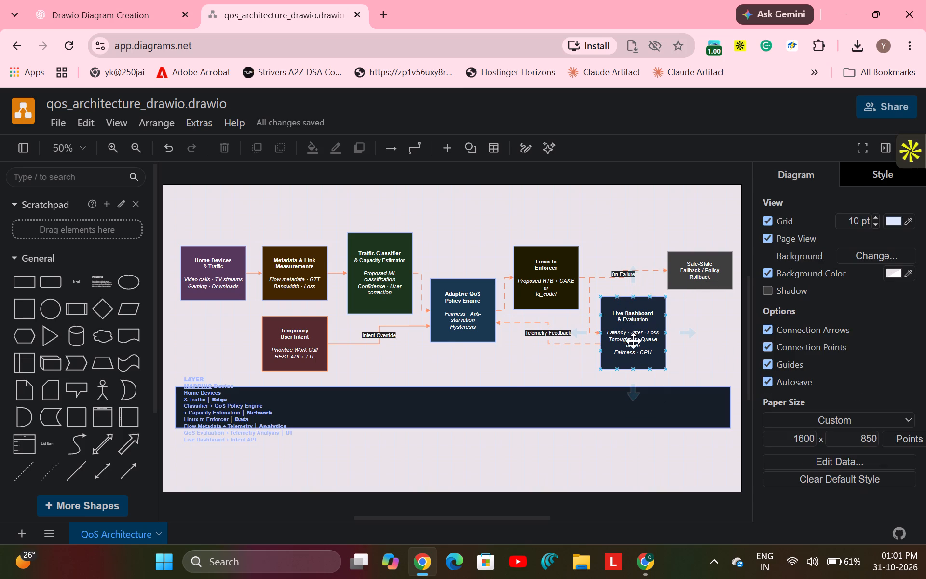
{"action": "left_click_drag", "start_coordinate": [632, 340], "coordinate": [646, 348]}
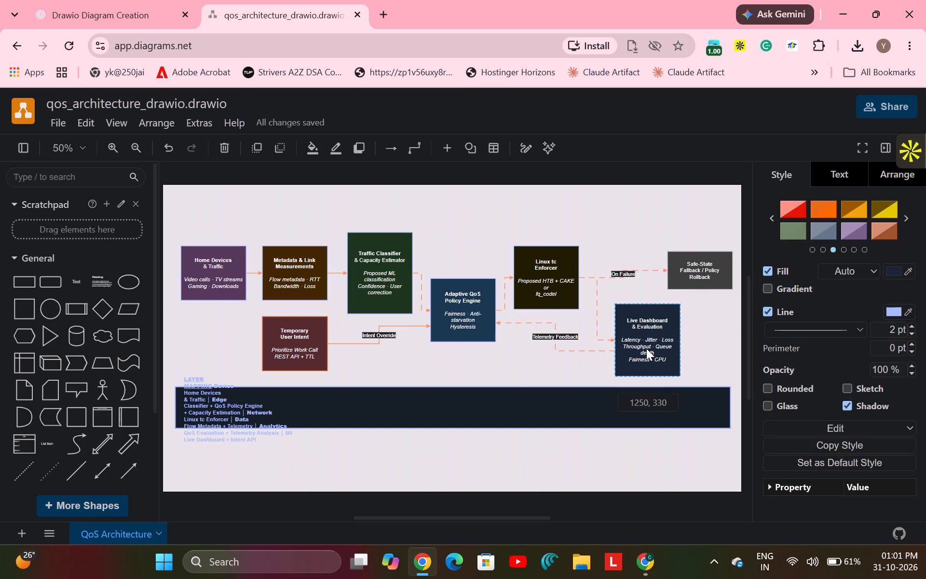
{"action": "left_click_drag", "start_coordinate": [646, 348], "coordinate": [645, 348]}
{"action": "left_click", "coordinate": [640, 208]}
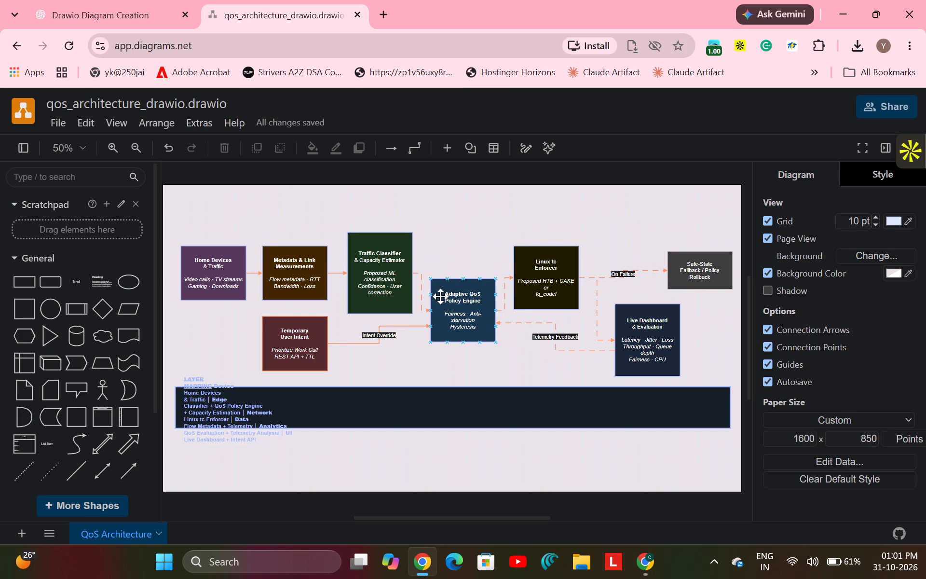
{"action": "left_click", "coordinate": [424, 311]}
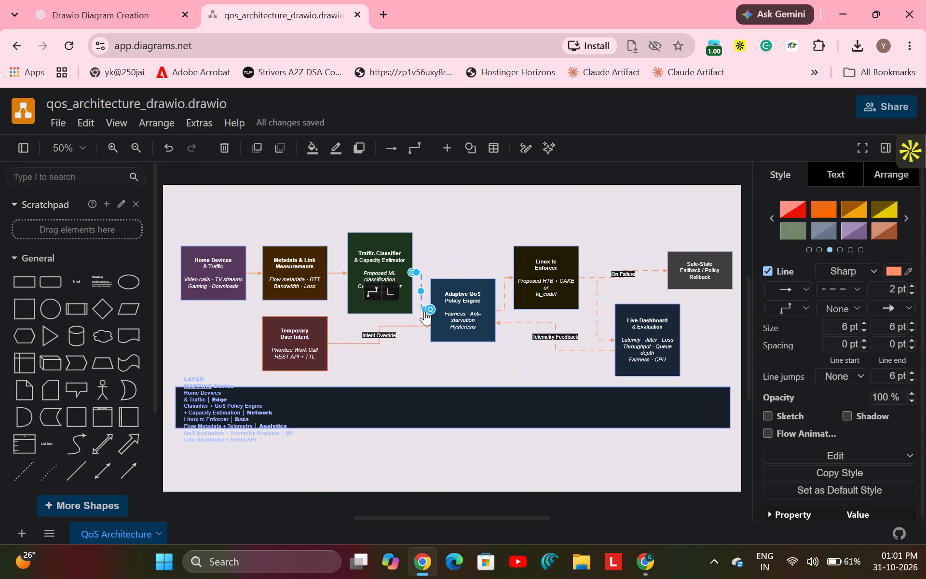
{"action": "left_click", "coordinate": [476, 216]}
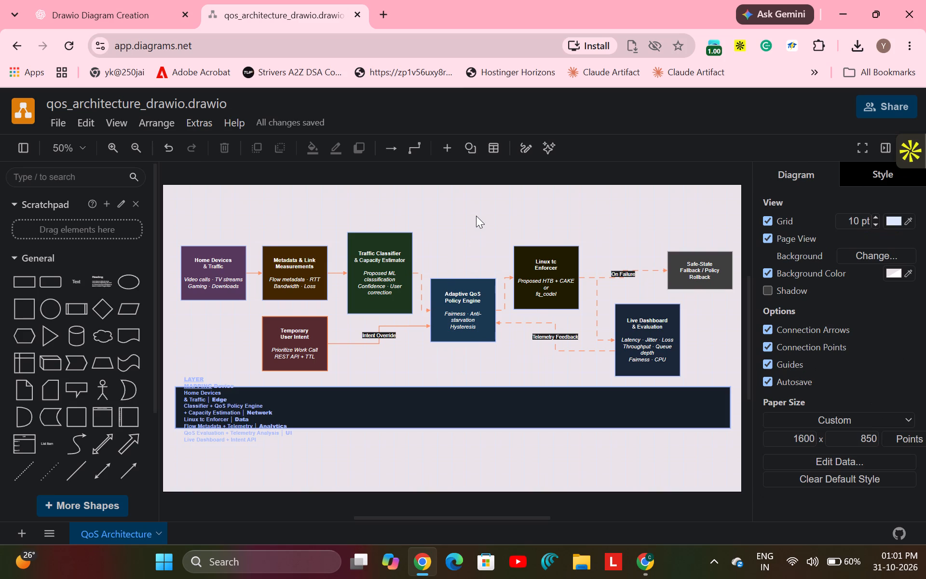
Widen the dark Layer Mapping bar at both ends to nearly the full page width and raise its top edge slightly.
{"action": "left_click", "coordinate": [221, 407]}
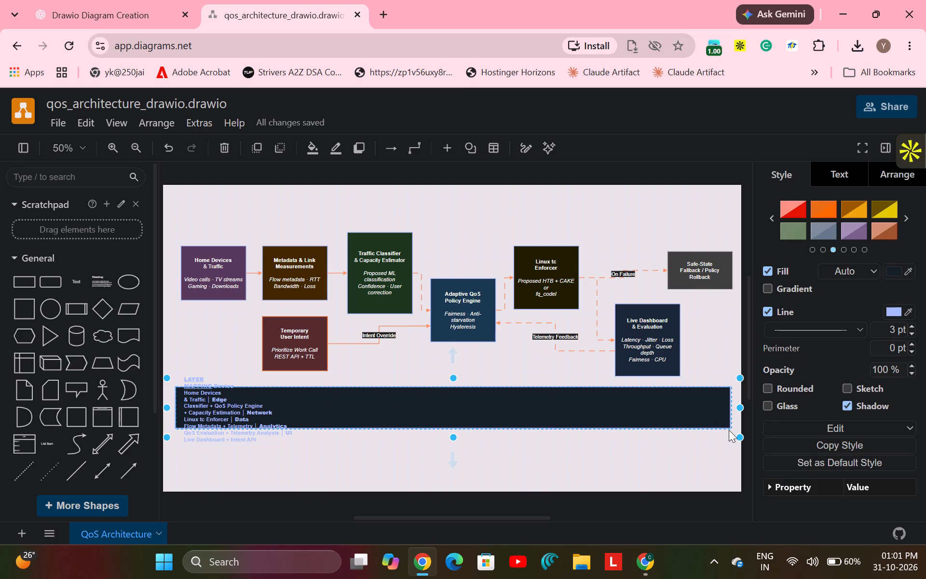
{"action": "left_click_drag", "start_coordinate": [738, 411], "coordinate": [745, 411]}
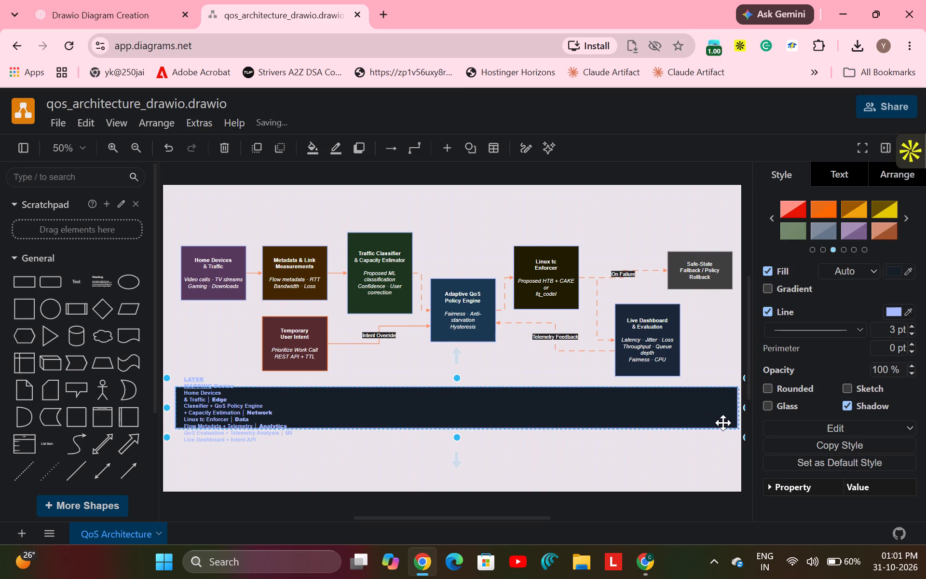
{"action": "left_click", "coordinate": [218, 409]}
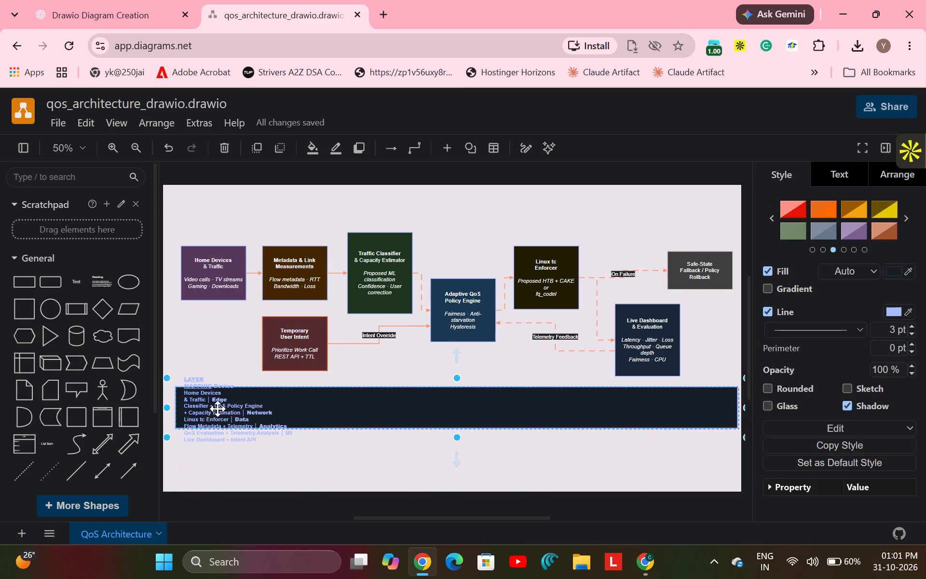
{"action": "left_click_drag", "start_coordinate": [168, 379], "coordinate": [165, 366]}
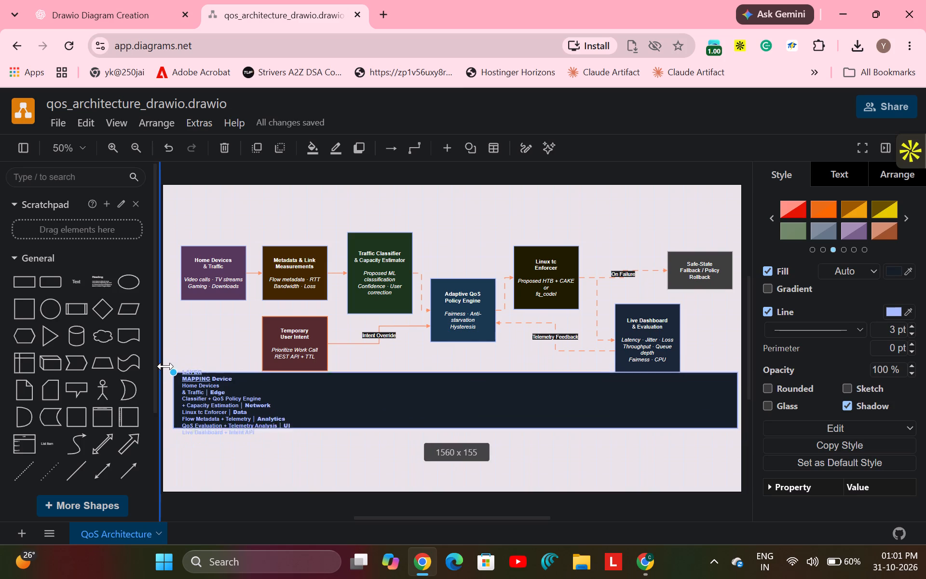
{"action": "left_click_drag", "start_coordinate": [165, 366], "coordinate": [162, 372]}
Copy all the text in the Layer Mapping bar and replace it with the heading "LAYER MAPPING" on two lines.
{"action": "left_click", "coordinate": [203, 397]}
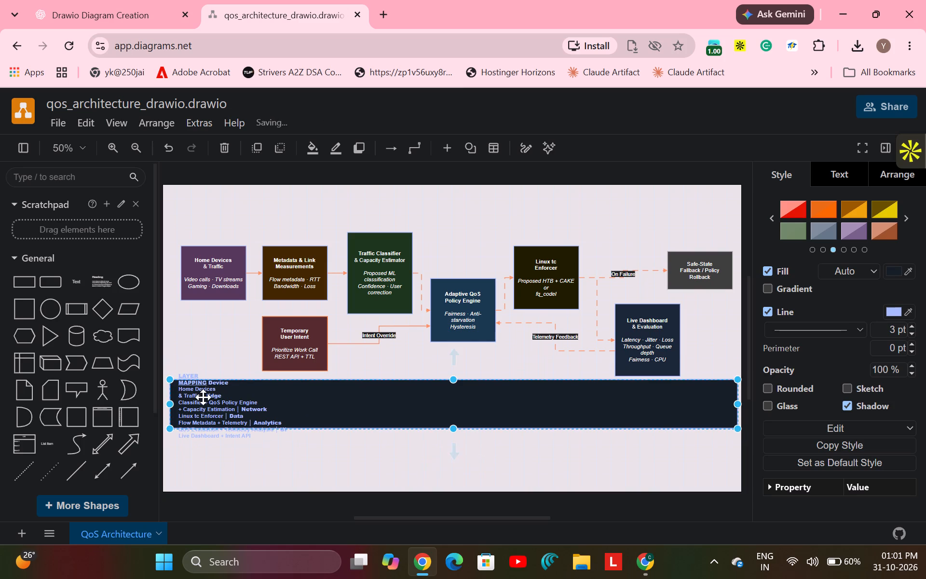
{"action": "double_click", "coordinate": [203, 397]}
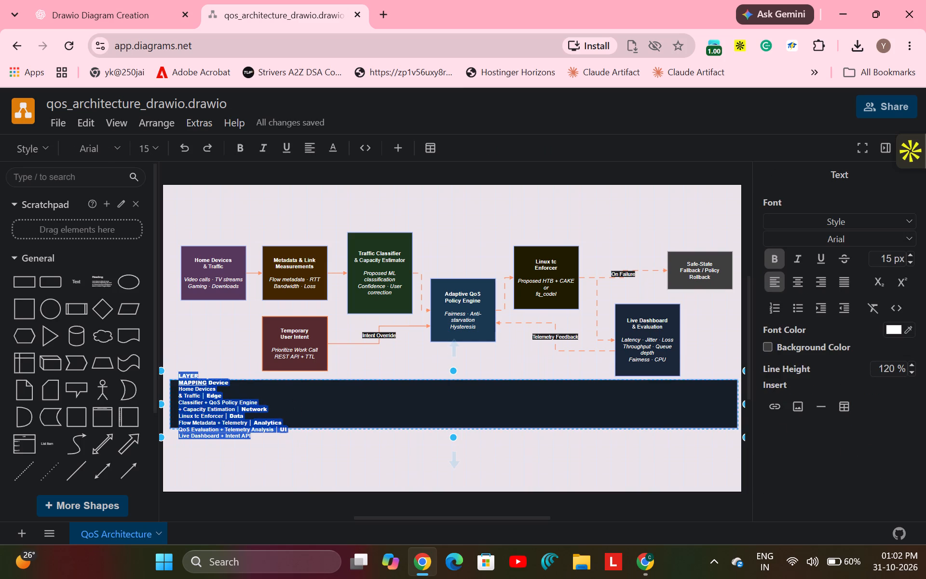
{"action": "key", "text": "ctrl+c"}
{"action": "key", "text": "BackSpace"}
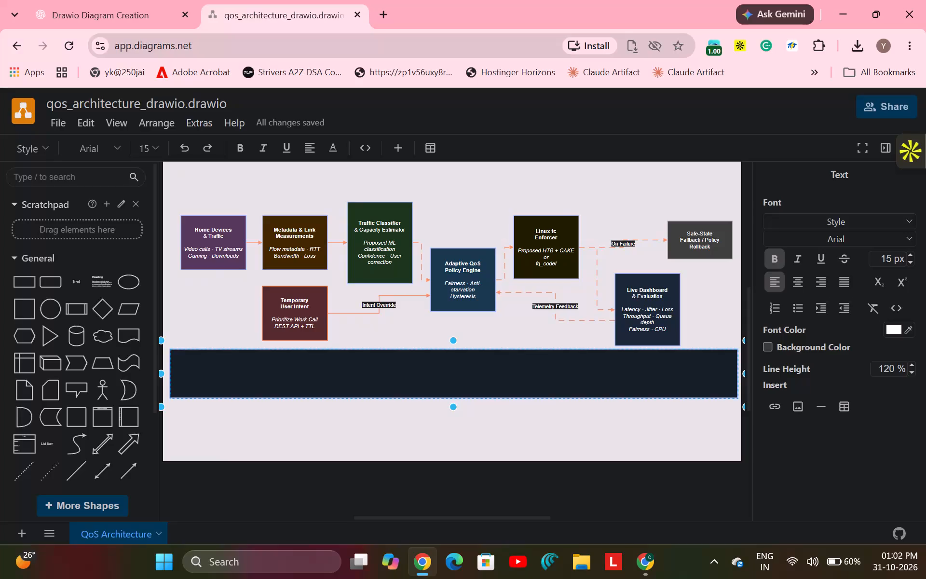
{"action": "key", "text": "l"}
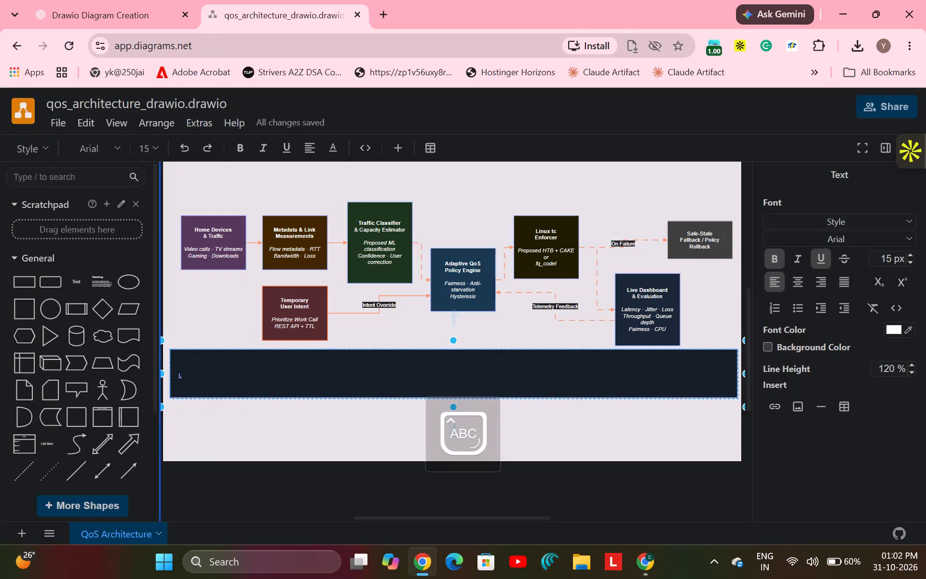
{"action": "type", "text": "AYER"}
{"action": "key", "text": "space"}
{"action": "key", "text": "Return"}
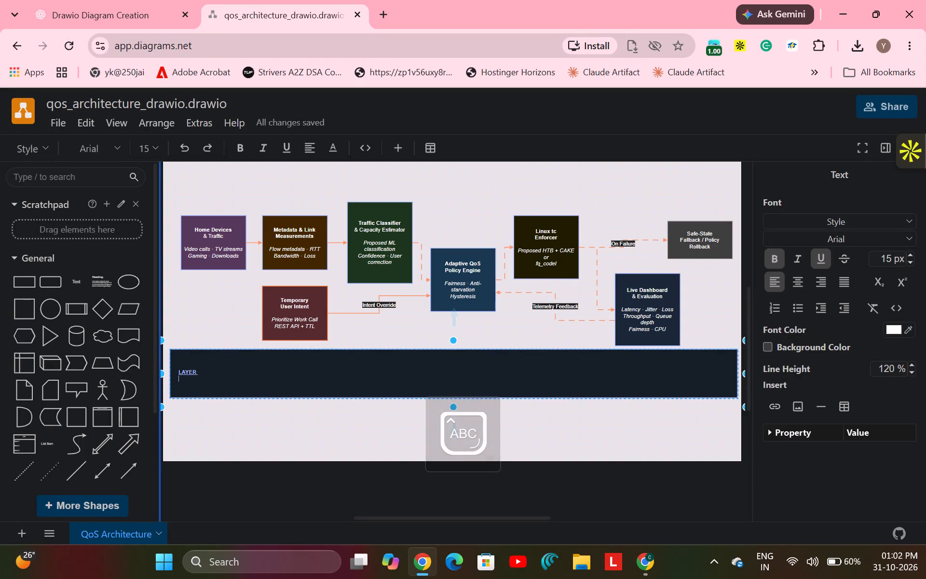
{"action": "type", "text": "MAPPING"}
{"action": "key", "text": "space"}
{"action": "key", "text": "space"}
{"action": "key", "text": "BackSpace"}
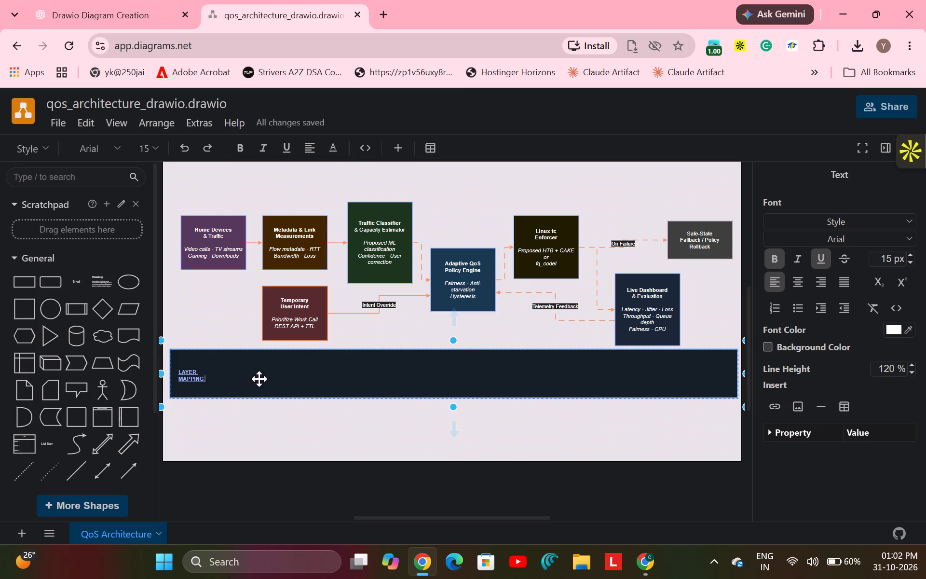
{"action": "left_click", "coordinate": [265, 371]}
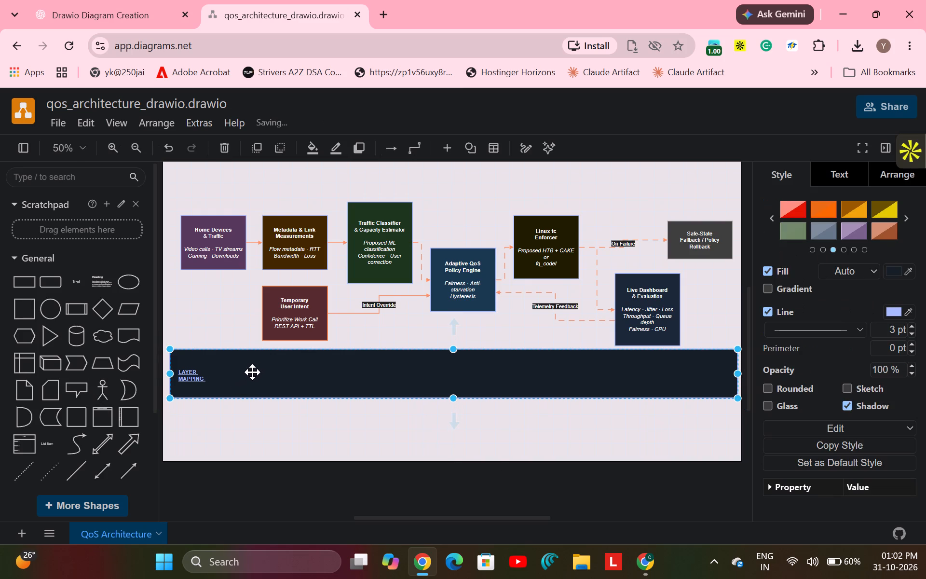
{"action": "left_click", "coordinate": [254, 181]}
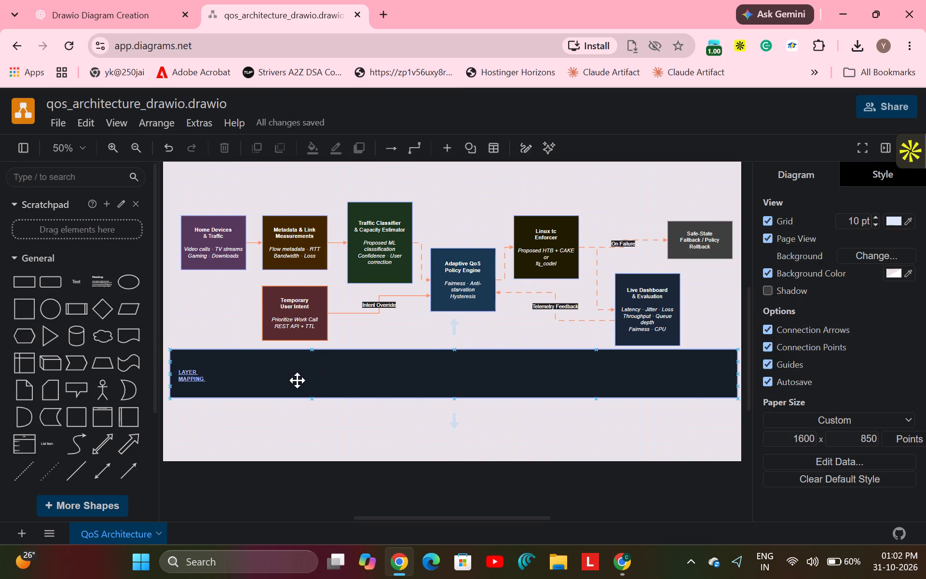
Insert a plain rectangle and place it inside the Layer Mapping bar, just beside the "LAYER MAPPING" heading.
{"action": "left_click", "coordinate": [288, 381]}
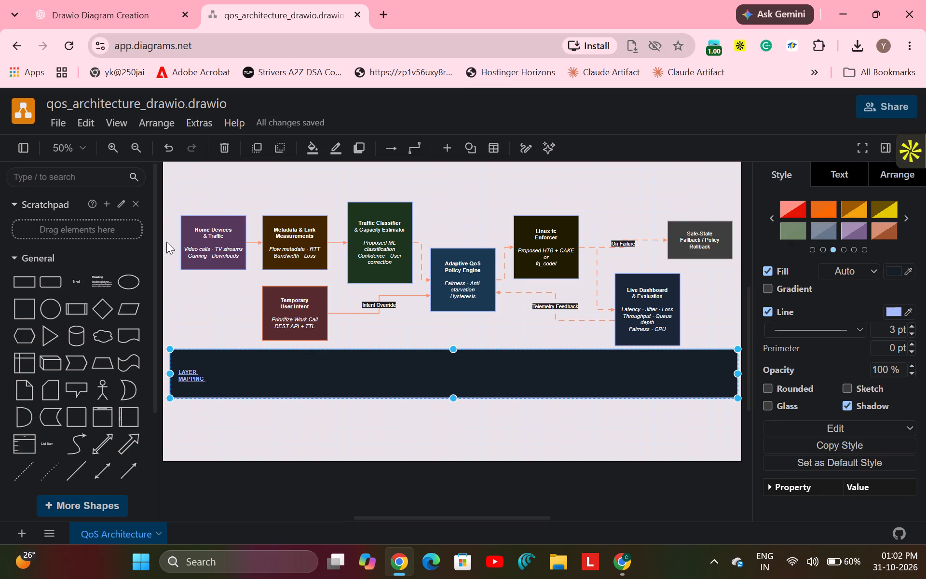
{"action": "left_click", "coordinate": [27, 281]}
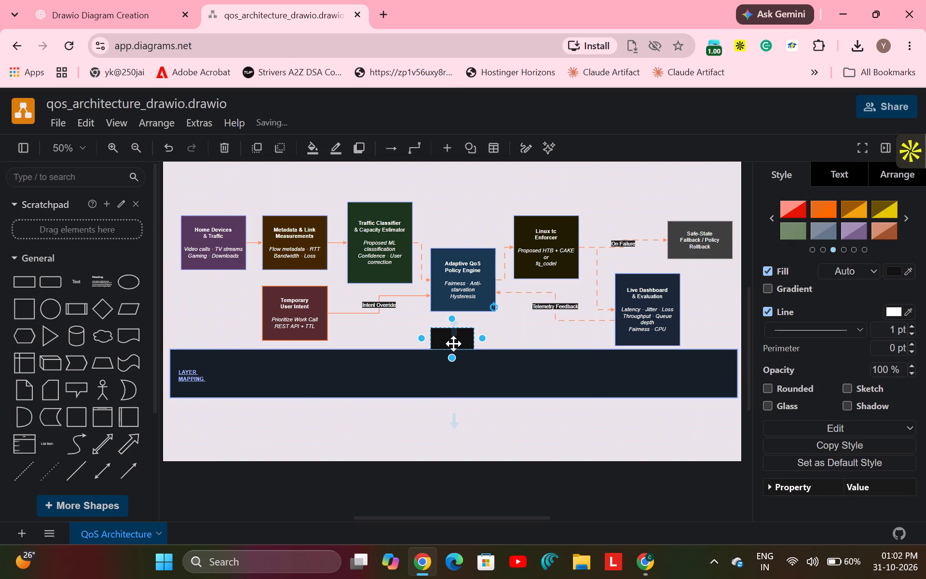
{"action": "left_click_drag", "start_coordinate": [453, 344], "coordinate": [259, 380]}
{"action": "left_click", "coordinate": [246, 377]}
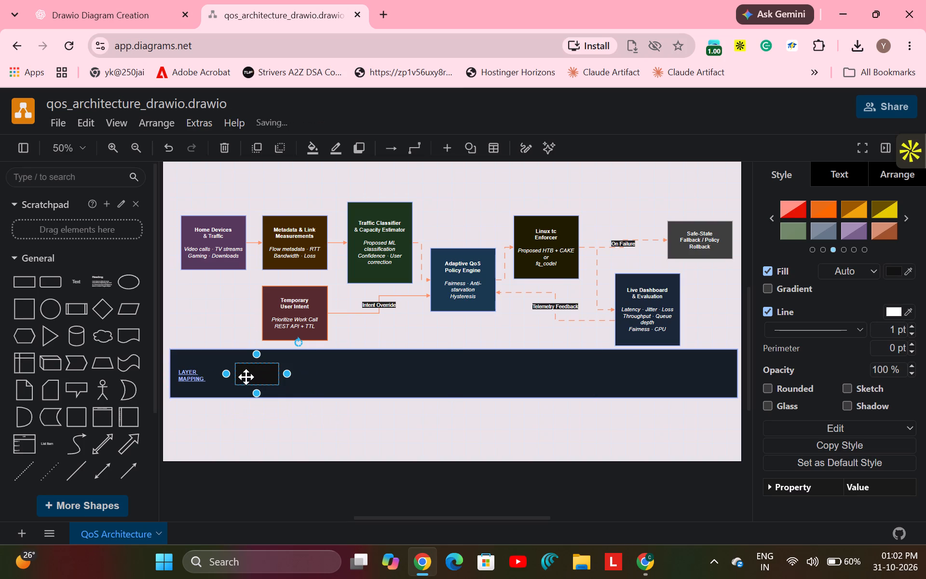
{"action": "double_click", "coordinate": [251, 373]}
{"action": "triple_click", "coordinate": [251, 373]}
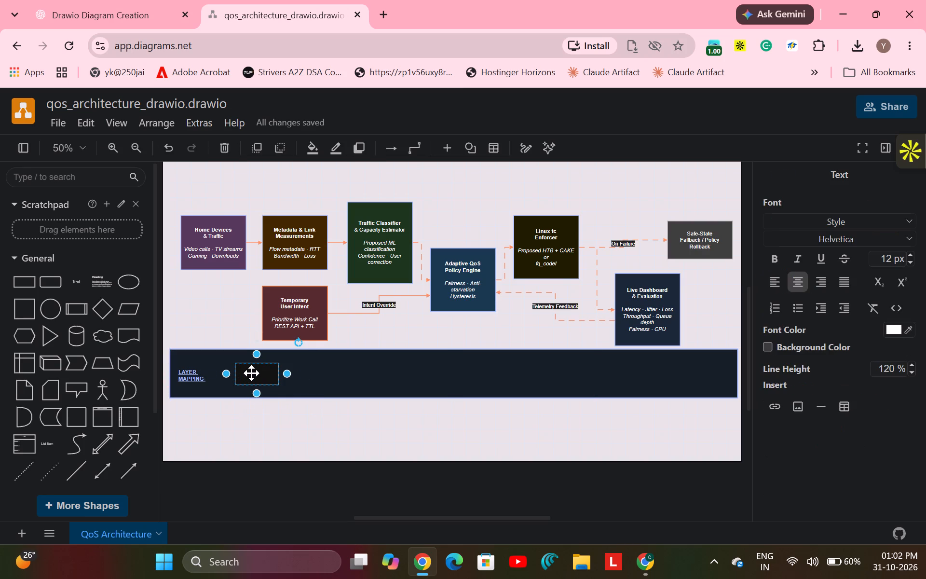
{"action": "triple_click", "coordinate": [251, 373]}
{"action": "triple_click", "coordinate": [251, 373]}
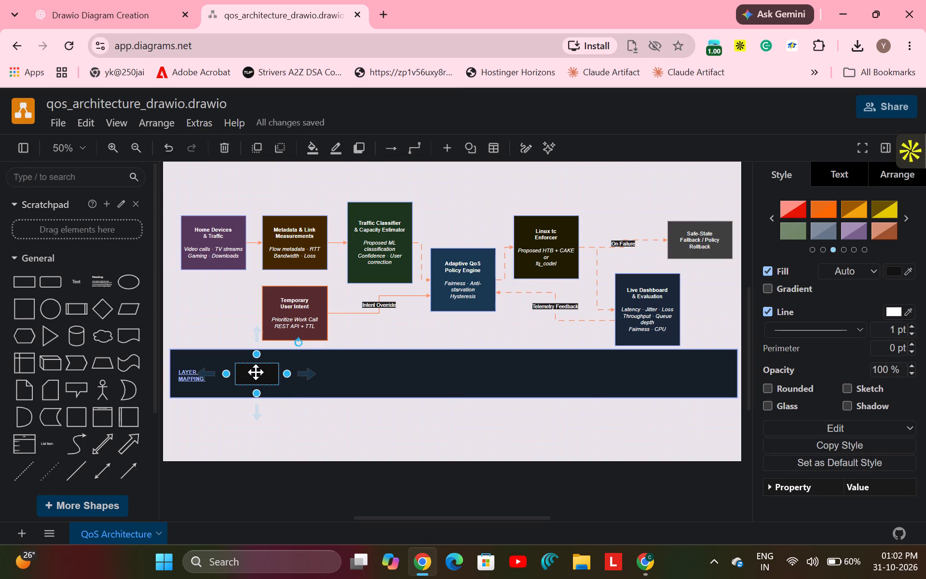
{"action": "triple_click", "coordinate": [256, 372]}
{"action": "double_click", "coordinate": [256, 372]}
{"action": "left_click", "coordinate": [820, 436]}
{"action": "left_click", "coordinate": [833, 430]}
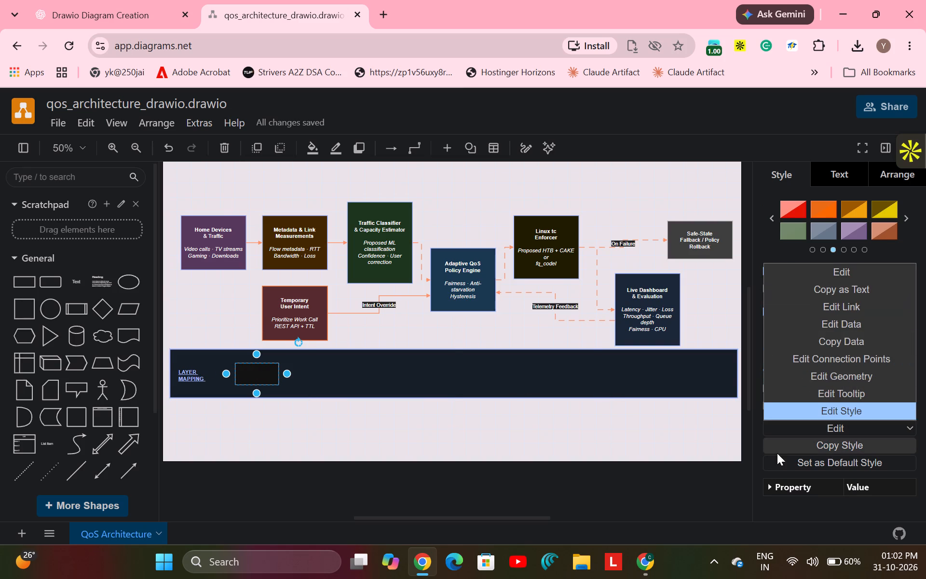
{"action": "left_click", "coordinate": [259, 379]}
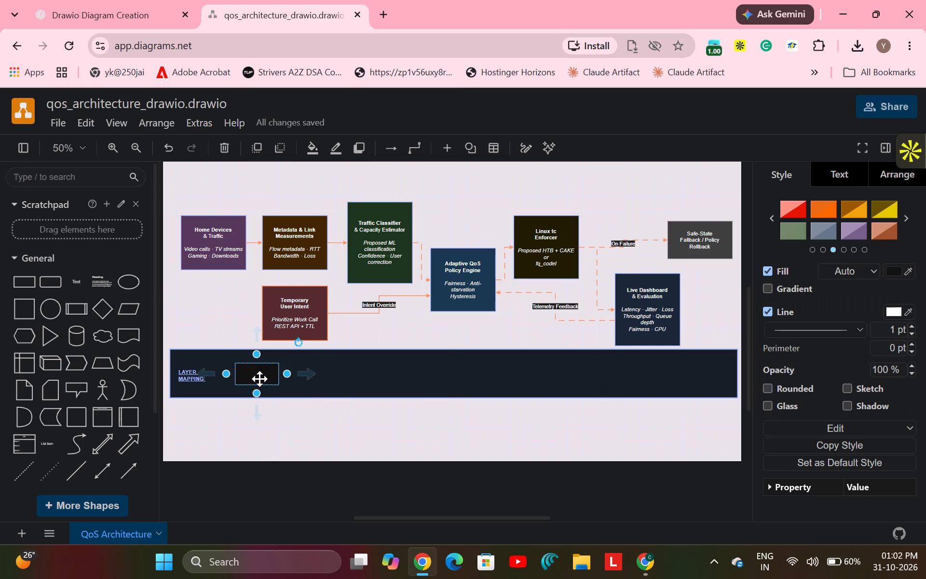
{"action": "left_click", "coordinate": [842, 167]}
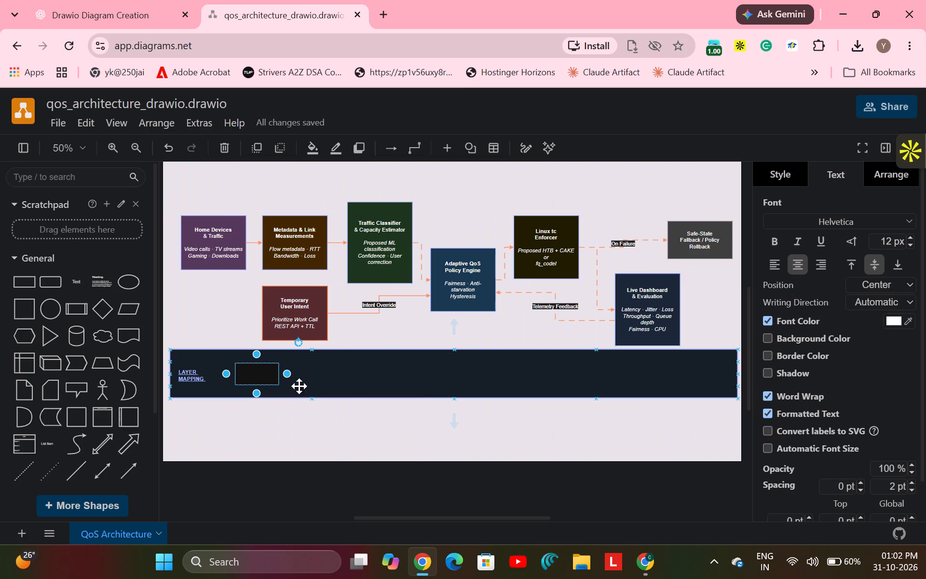
Label the empty rectangle beside the "LAYER MAPPING" heading "DEVICES" in capitals and start a second line below it.
{"action": "left_click", "coordinate": [263, 375]}
{"action": "type", "text": "RG"}
{"action": "key", "text": "BackSpace"}
{"action": "key", "text": "BackSpace"}
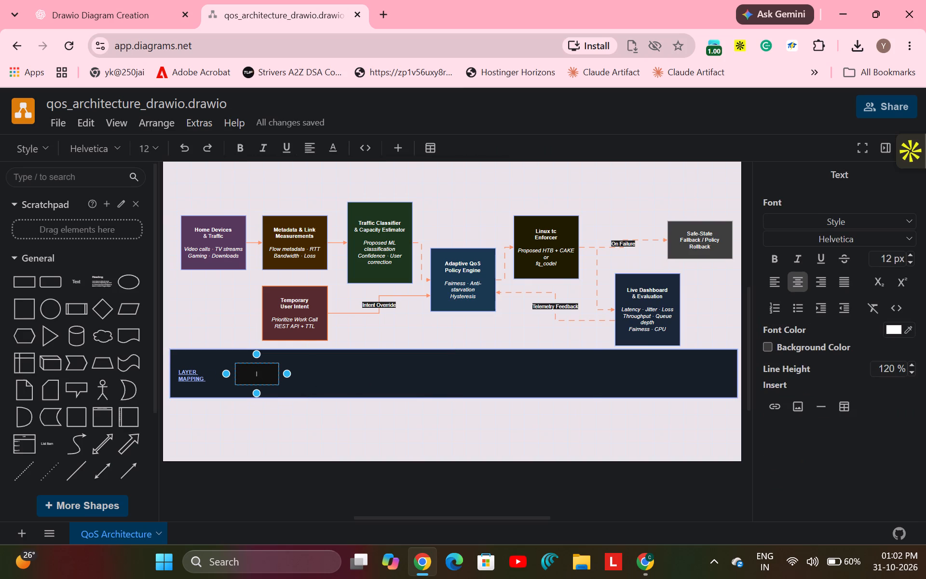
{"action": "key", "text": "alt+Tab"}
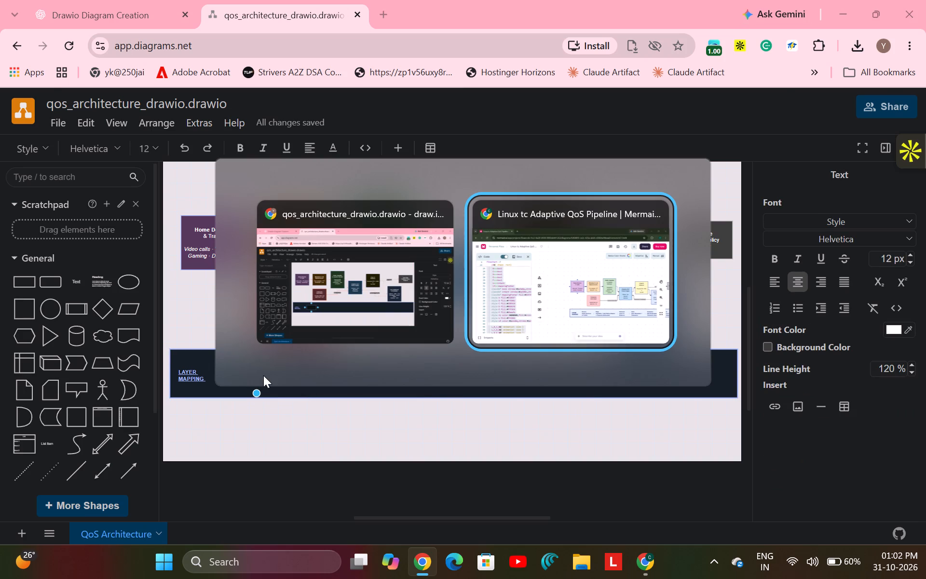
{"action": "key", "text": "alt+Tab"}
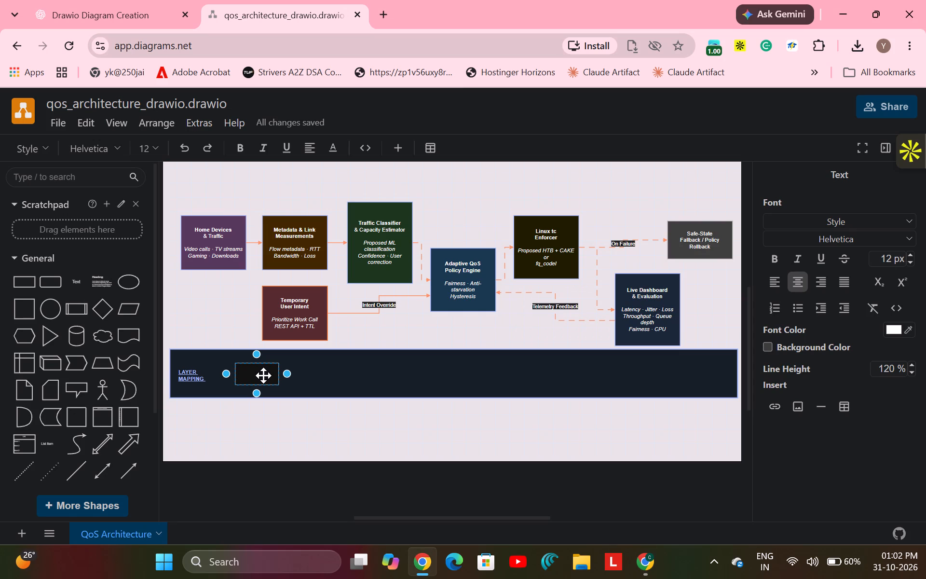
{"action": "type", "text": "DE"}
{"action": "type", "text": "VICES"}
{"action": "key", "text": "space"}
{"action": "key", "text": "Return"}
{"action": "key", "text": "BackSpace"}
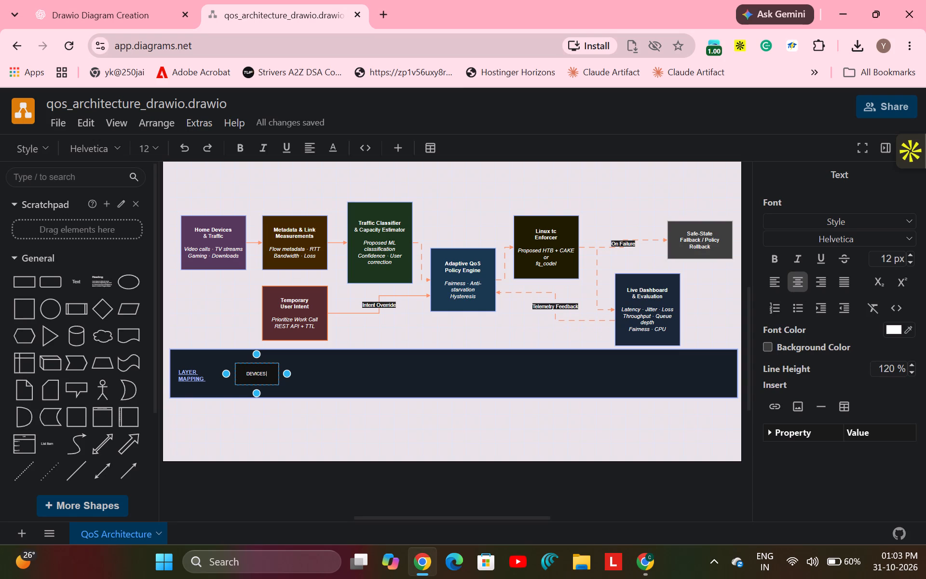
{"action": "key", "text": "Return"}
Copy "Home Devices & Traffic" from the Layer Mapping bar in the Mermaid window and paste it under "DEVICES" in the draw.io box.
{"action": "key", "text": "alt+Tab"}
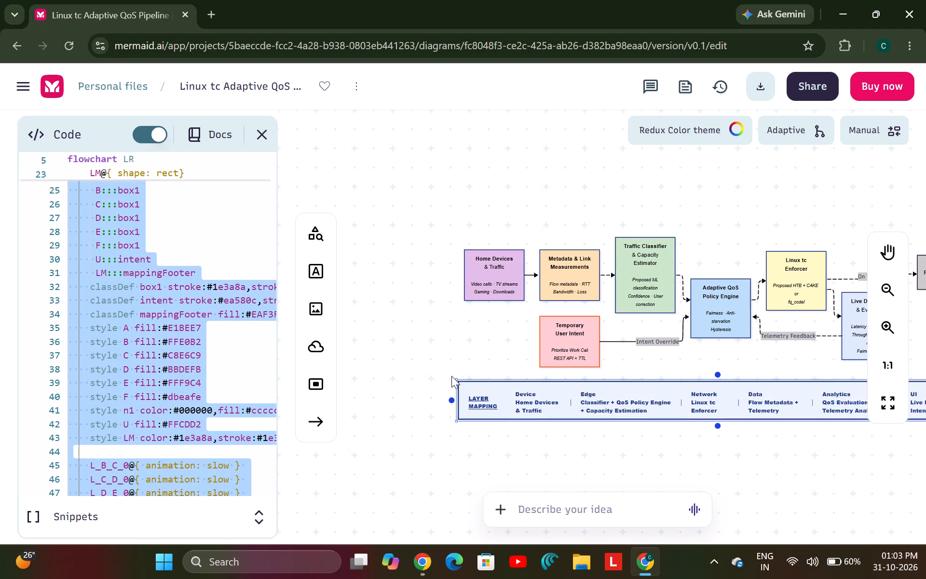
{"action": "double_click", "coordinate": [527, 404]}
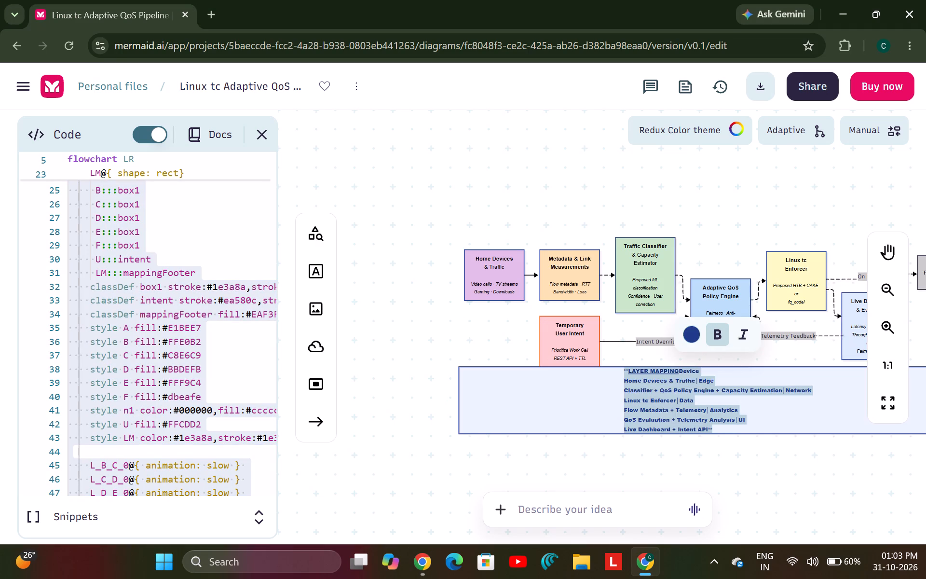
{"action": "left_click", "coordinate": [670, 386]}
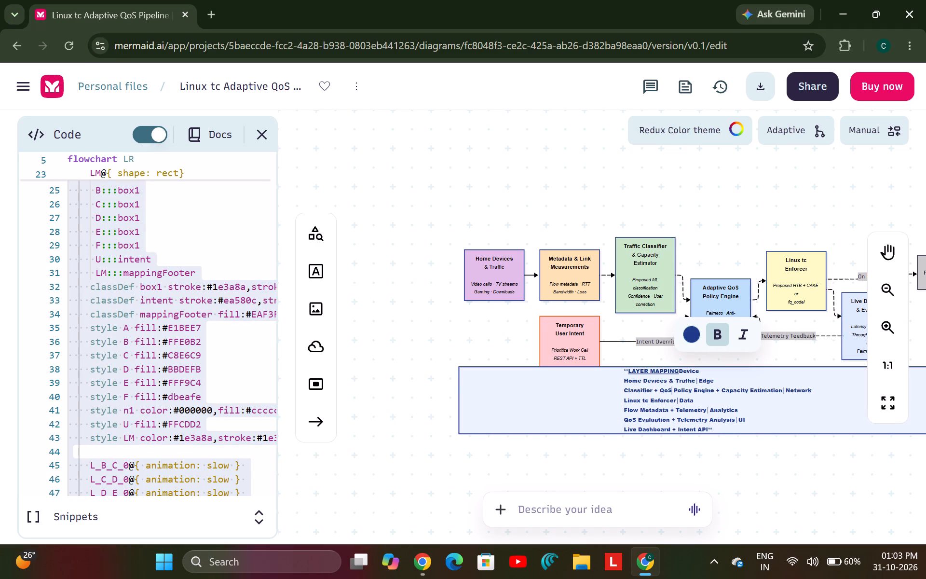
{"action": "left_click_drag", "start_coordinate": [693, 382], "coordinate": [639, 376]}
{"action": "left_click", "coordinate": [639, 376]}
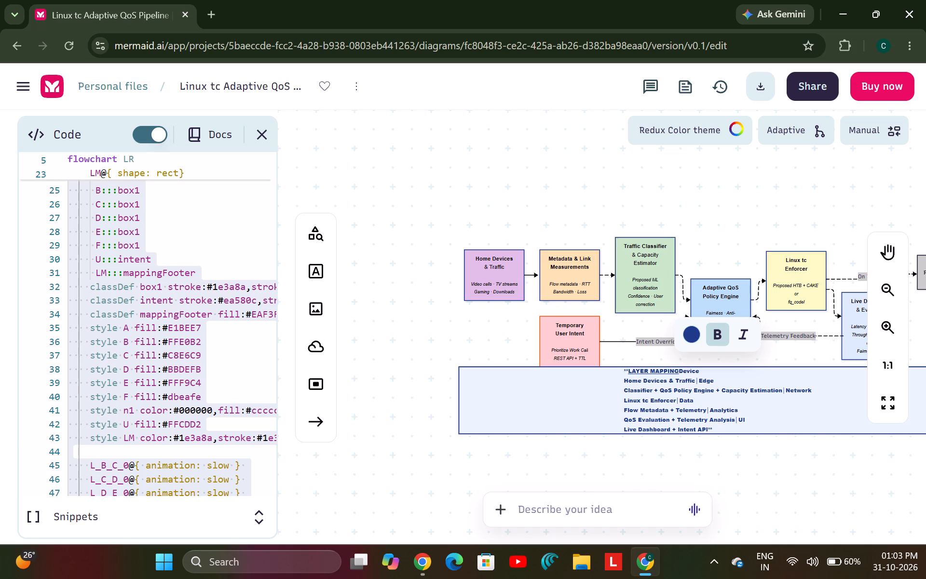
{"action": "left_click_drag", "start_coordinate": [624, 382], "coordinate": [694, 383]}
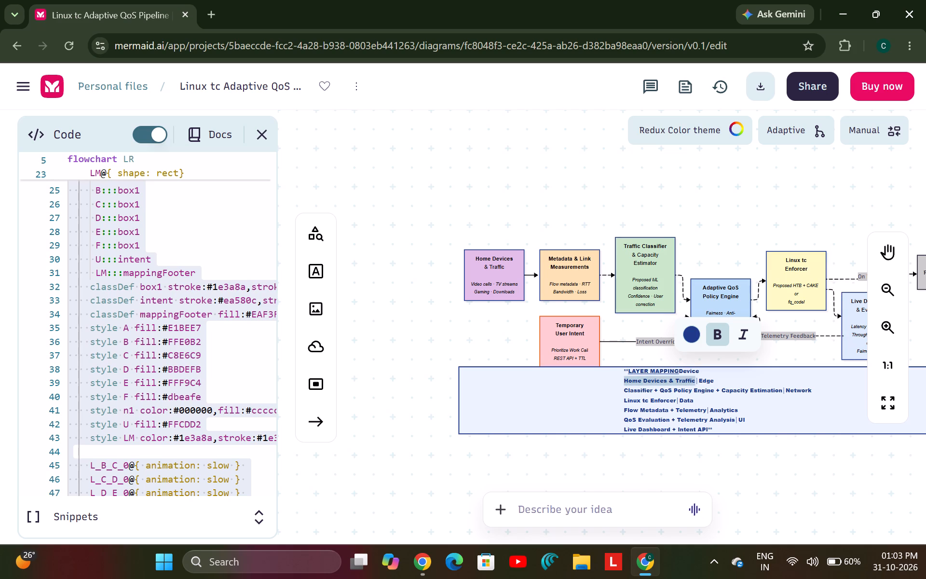
{"action": "key", "text": "ctrl+c"}
{"action": "key", "text": "alt+Tab"}
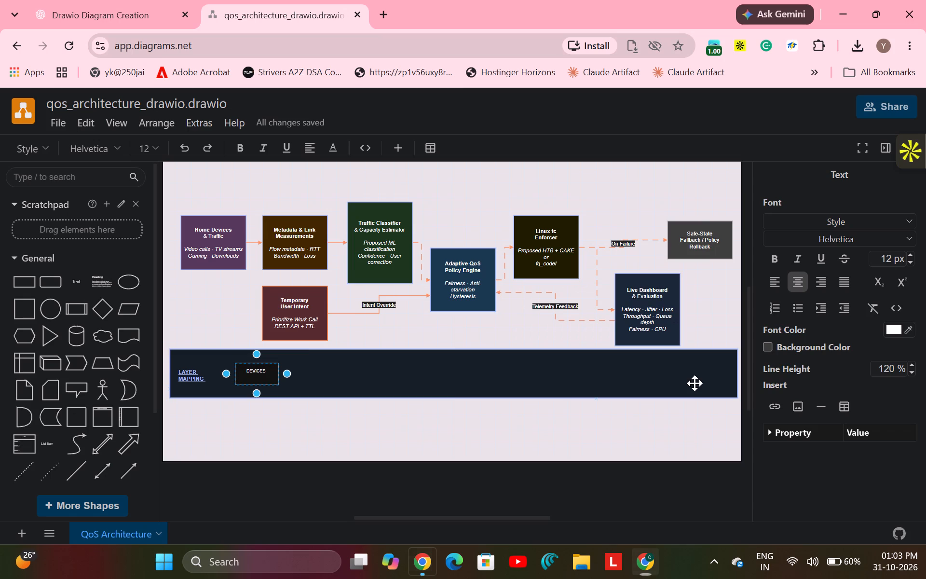
{"action": "key", "text": "ctrl+v"}
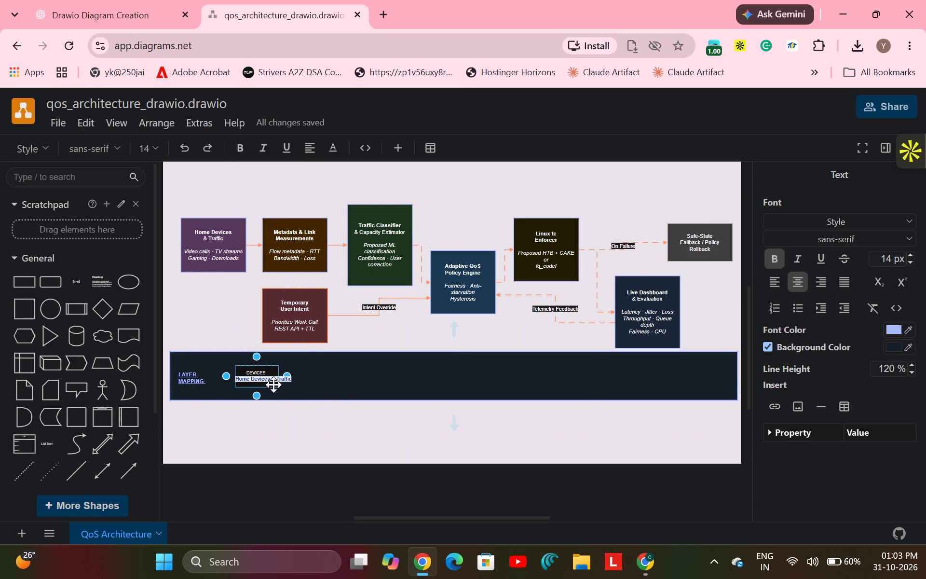
Widen the DEVICES box so that "Home Devices & Traffic" fits inside it on one line.
{"action": "left_click_drag", "start_coordinate": [285, 375], "coordinate": [287, 375]}
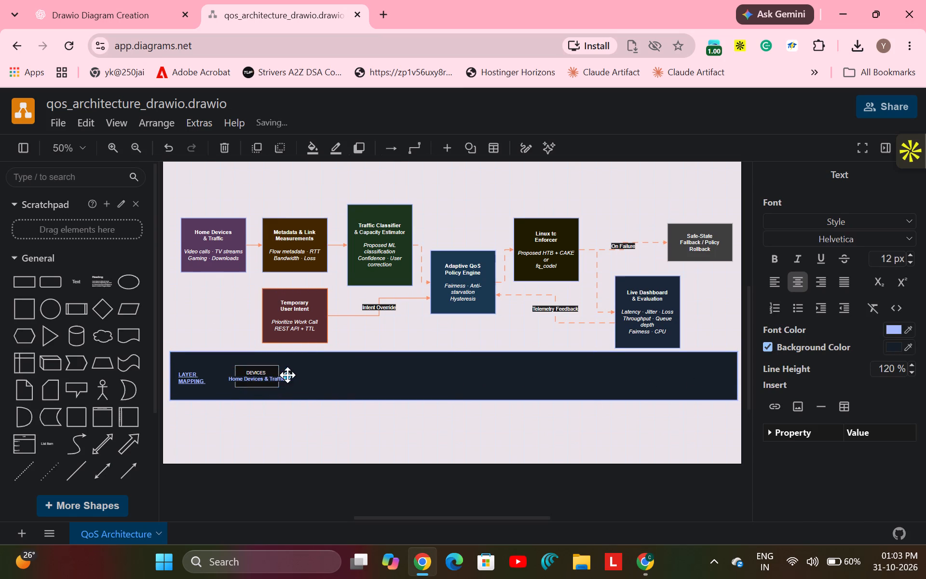
{"action": "left_click_drag", "start_coordinate": [287, 375], "coordinate": [311, 375]}
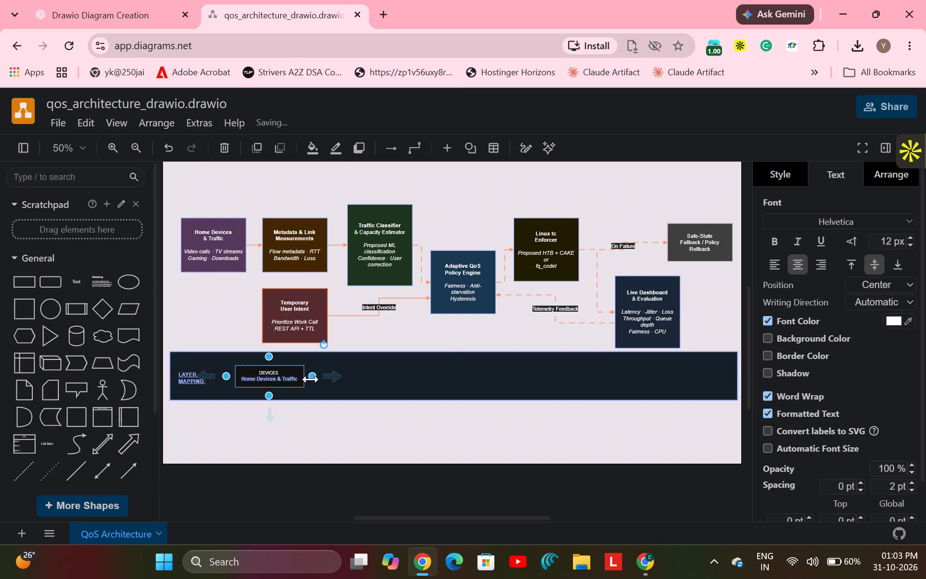
Add an empty rectangle beside the DEVICES box in the Layer Mapping bar, joined to it by an arrow.
{"action": "left_click", "coordinate": [330, 378]}
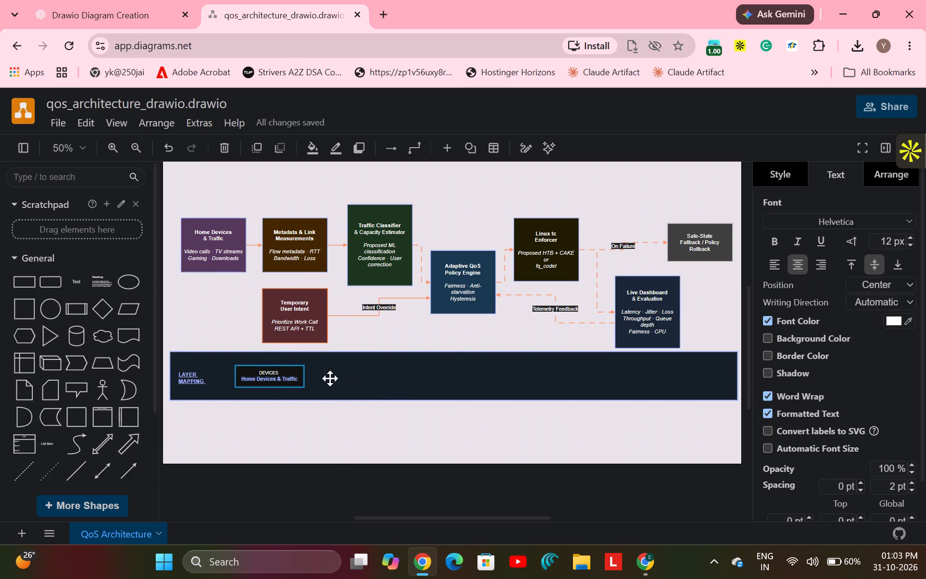
{"action": "left_click", "coordinate": [348, 378]}
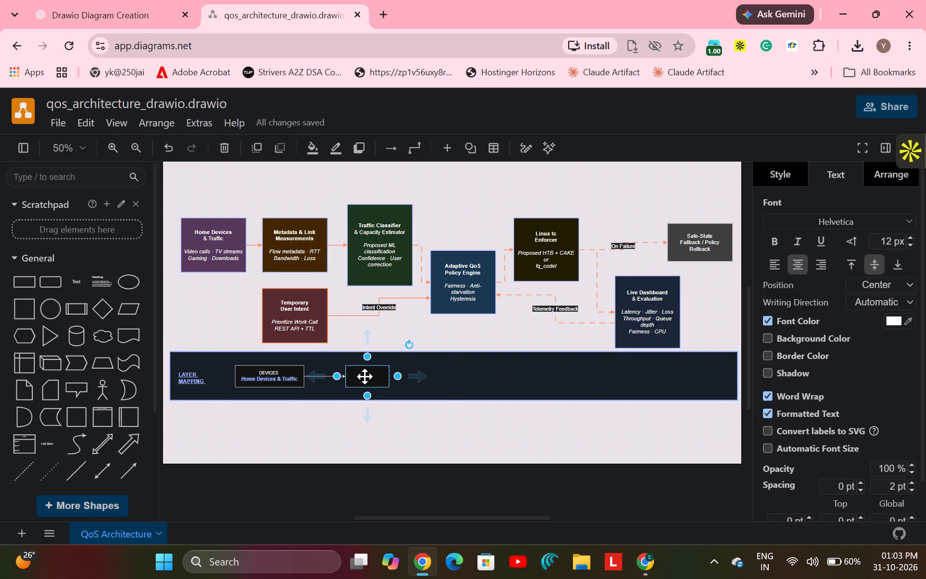
Label the empty rectangle after the DEVICES box "EDGE" in capitals and start a second line below it.
{"action": "key", "text": "alt+Tab"}
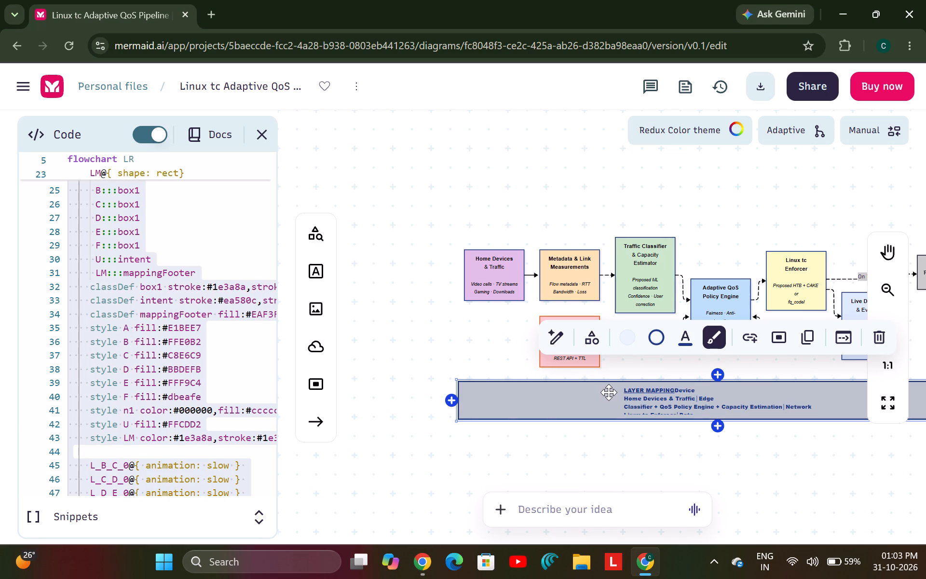
{"action": "key", "text": "alt+Tab"}
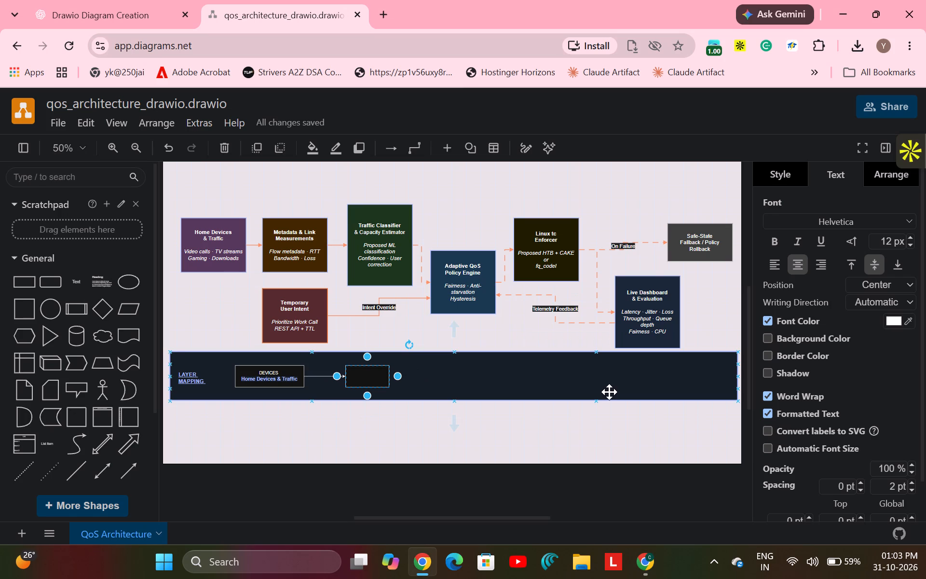
{"action": "key", "text": "e"}
{"action": "type", "text": "dge"}
{"action": "key", "text": "space"}
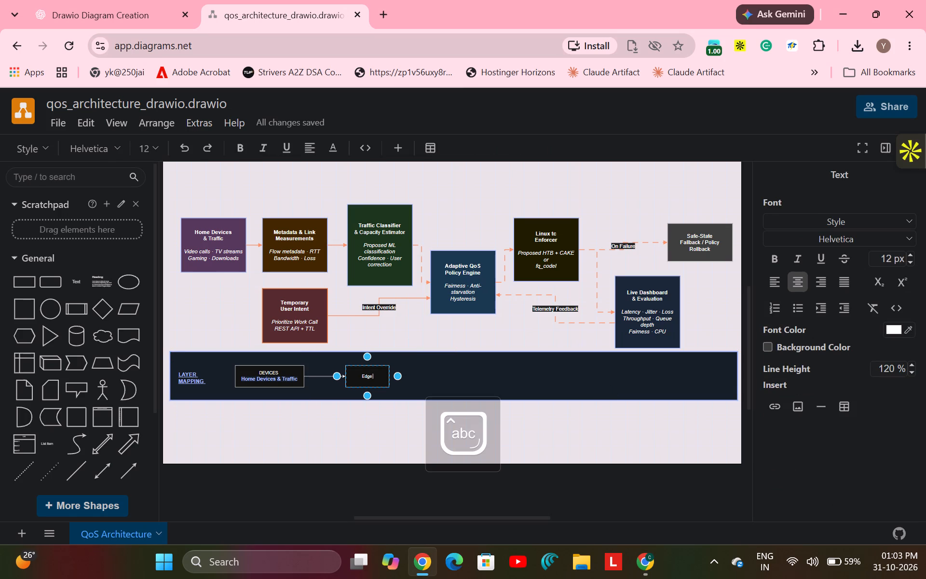
{"action": "key", "text": "BackSpace"}
{"action": "key", "text": "BackSpace"}
{"action": "key", "text": "BackSpace"}
{"action": "key", "text": "BackSpace"}
{"action": "key", "text": "BackSpace"}
{"action": "type", "text": "EDGE"}
{"action": "key", "text": "space"}
{"action": "key", "text": "Return"}
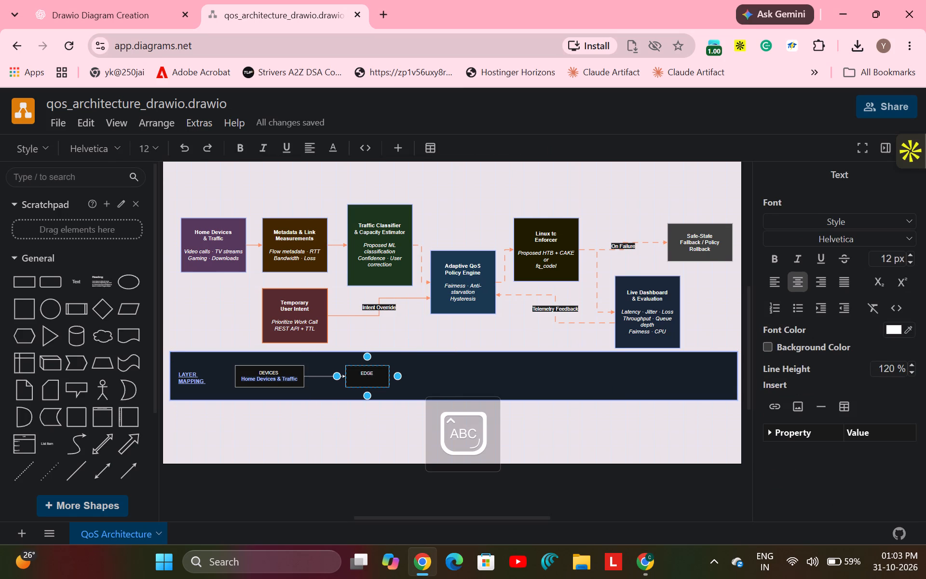
Copy "Classifier + QoS Policy Engine + Capacity Estimation" from the Mermaid Layer Mapping bar and paste it under "EDGE" in the draw.io box.
{"action": "key", "text": "alt+Tab"}
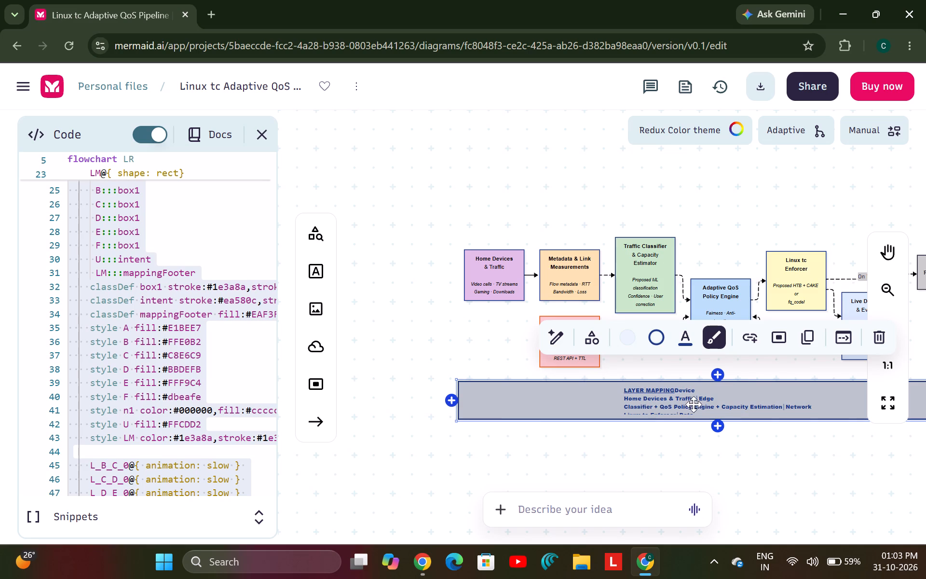
{"action": "double_click", "coordinate": [630, 408]}
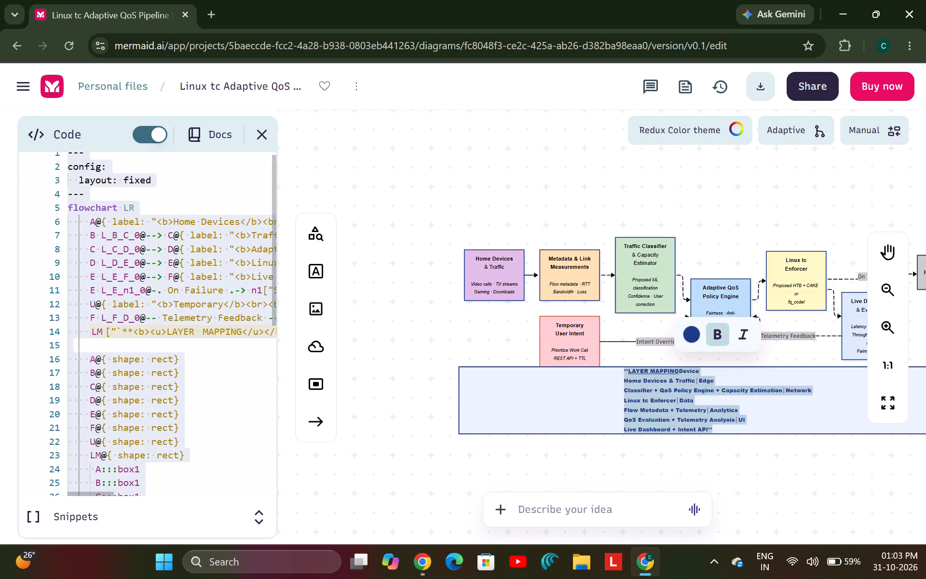
{"action": "left_click", "coordinate": [626, 393]}
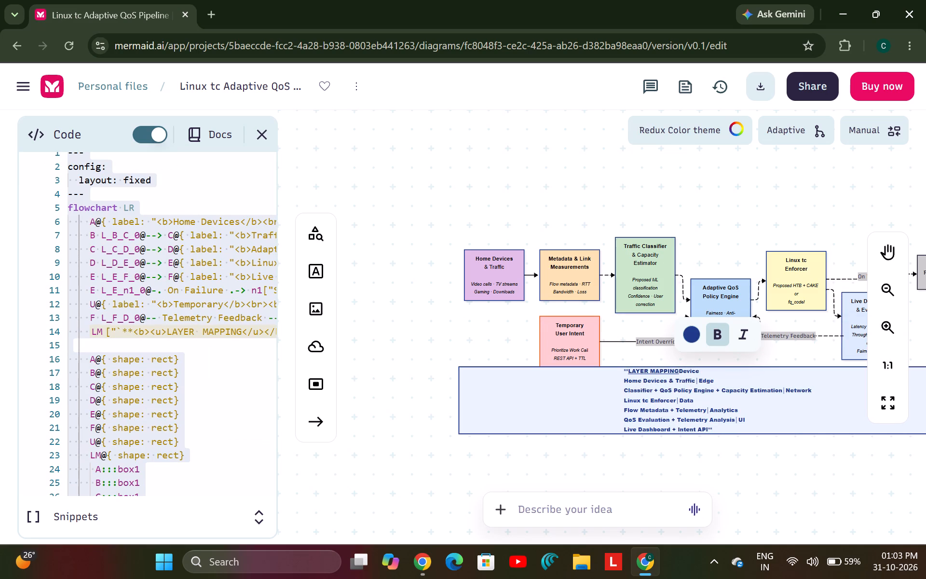
{"action": "left_click_drag", "start_coordinate": [623, 391], "coordinate": [780, 390]}
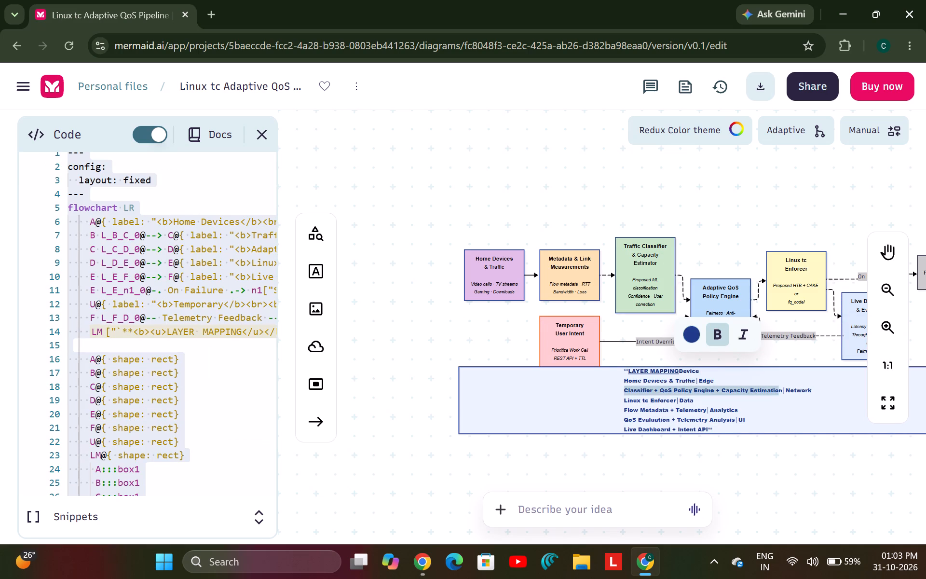
{"action": "left_click_drag", "start_coordinate": [780, 390], "coordinate": [781, 392]}
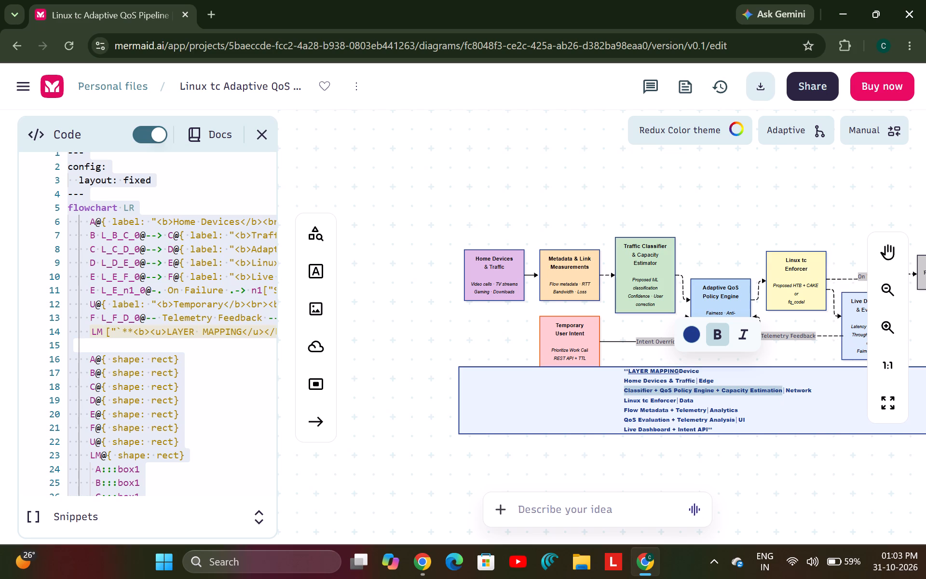
{"action": "key", "text": "ctrl+c"}
{"action": "key", "text": "alt+Tab"}
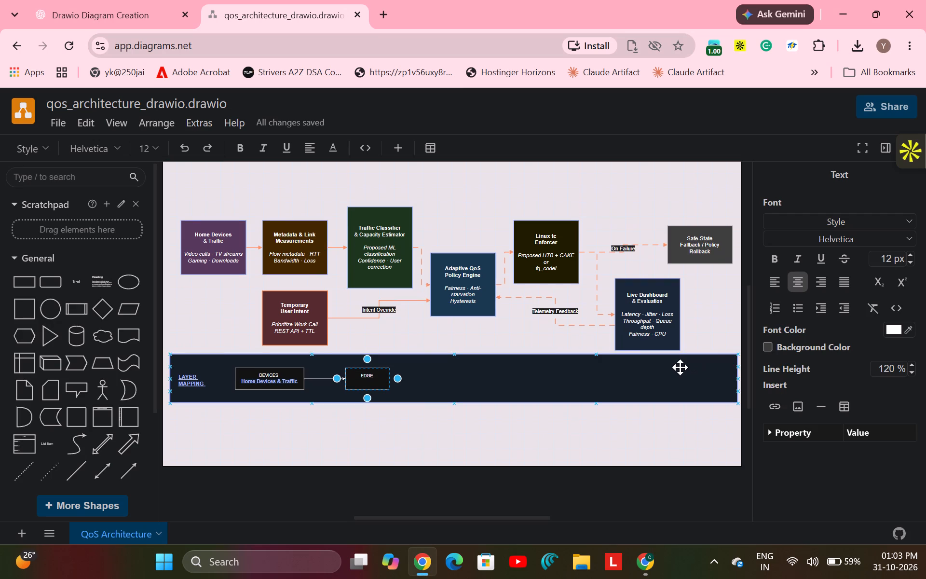
{"action": "key", "text": "ctrl+v"}
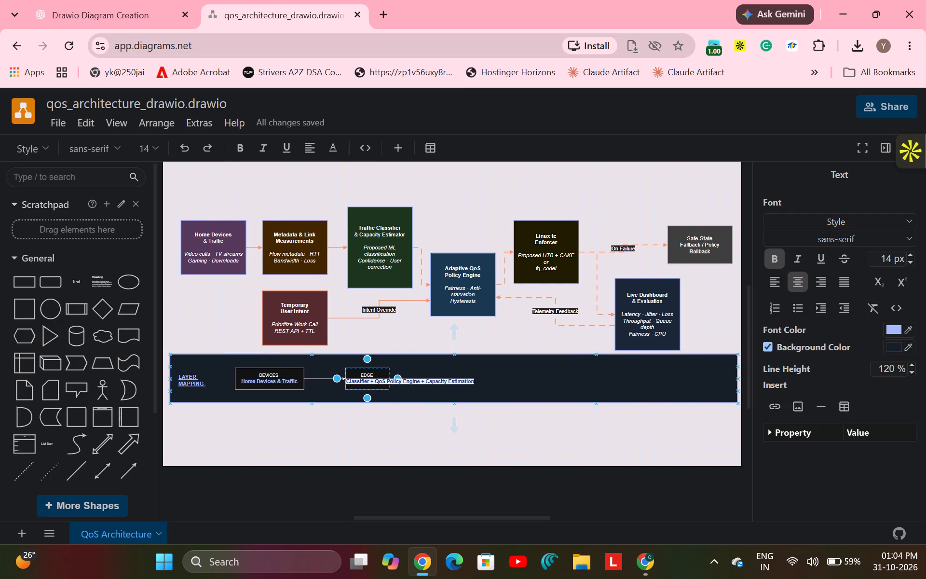
Widen the EDGE box to about 375 so that its second line fits inside.
{"action": "left_click_drag", "start_coordinate": [398, 377], "coordinate": [437, 379]}
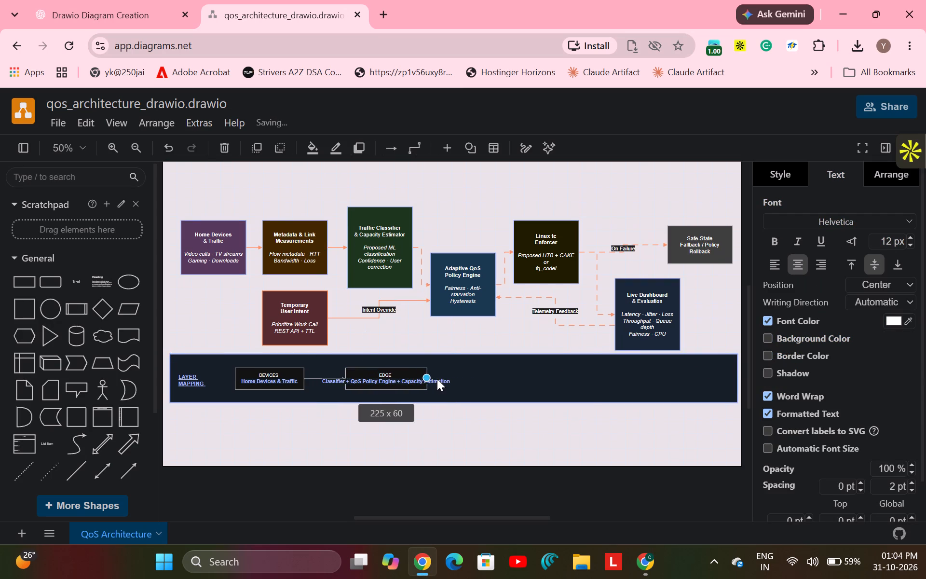
{"action": "left_click_drag", "start_coordinate": [437, 379], "coordinate": [490, 383]}
Add an empty rectangle after the EDGE box in the Layer Mapping bar, joined to it by an arrow.
{"action": "left_click", "coordinate": [507, 378]}
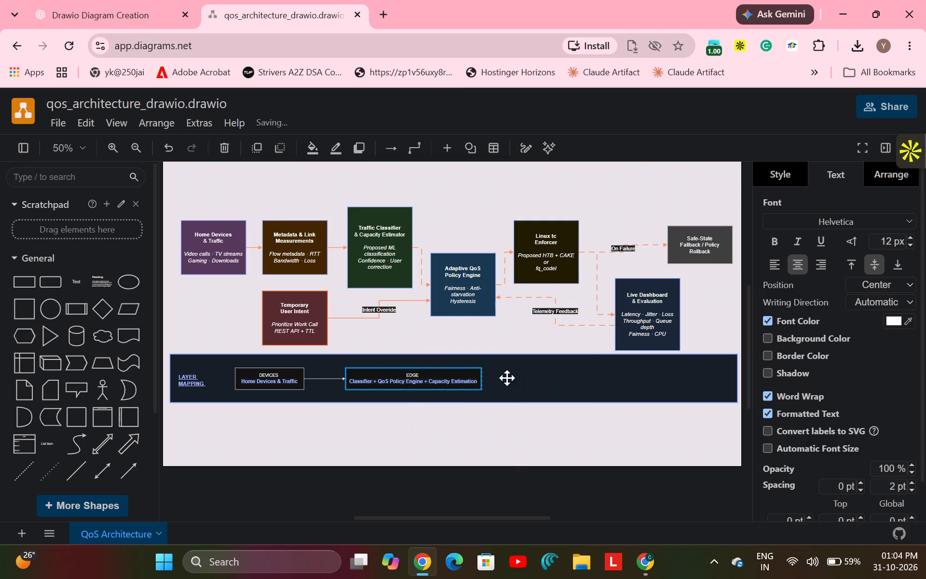
{"action": "left_click", "coordinate": [527, 378]}
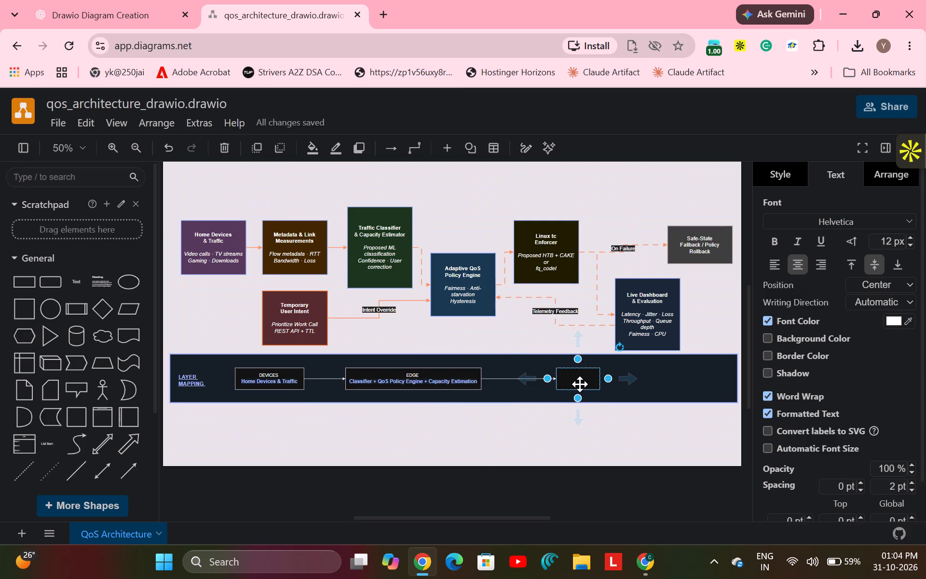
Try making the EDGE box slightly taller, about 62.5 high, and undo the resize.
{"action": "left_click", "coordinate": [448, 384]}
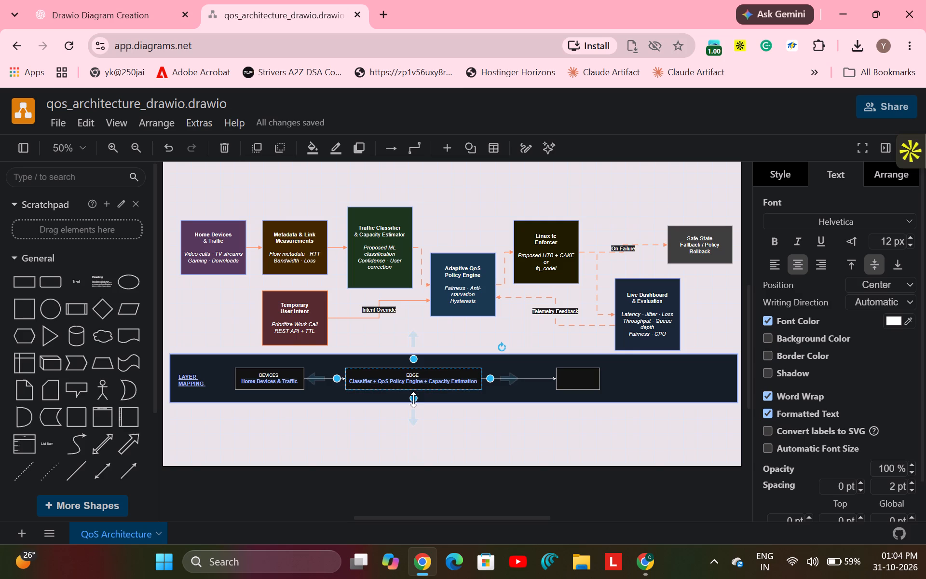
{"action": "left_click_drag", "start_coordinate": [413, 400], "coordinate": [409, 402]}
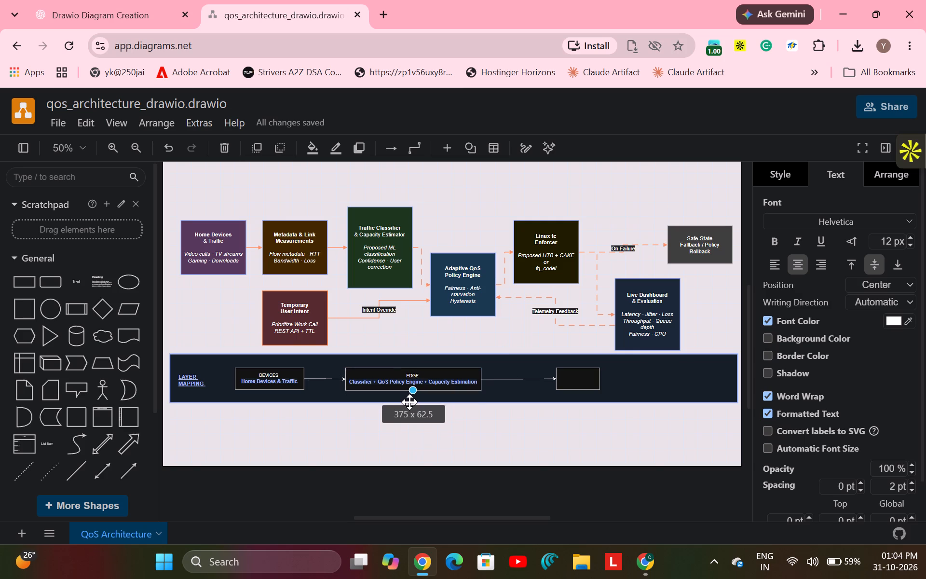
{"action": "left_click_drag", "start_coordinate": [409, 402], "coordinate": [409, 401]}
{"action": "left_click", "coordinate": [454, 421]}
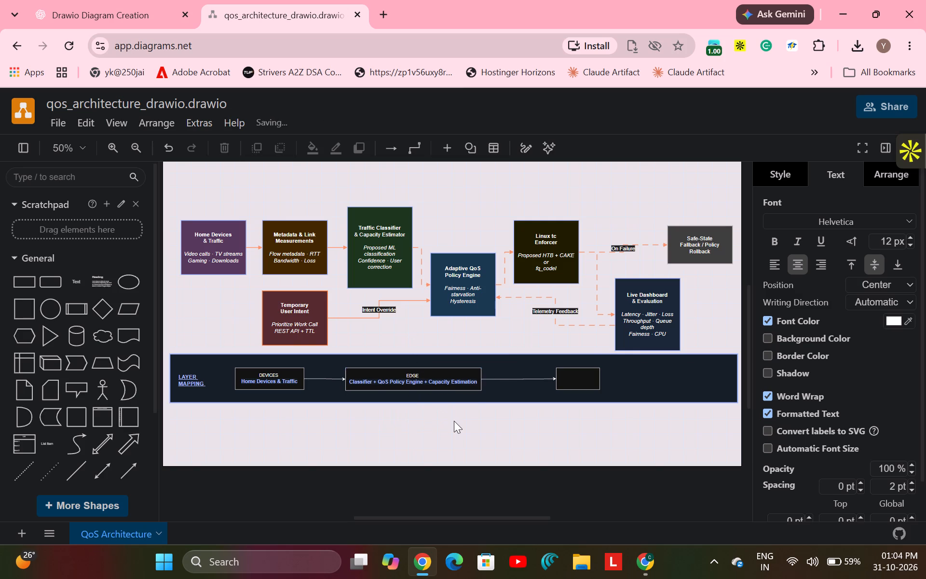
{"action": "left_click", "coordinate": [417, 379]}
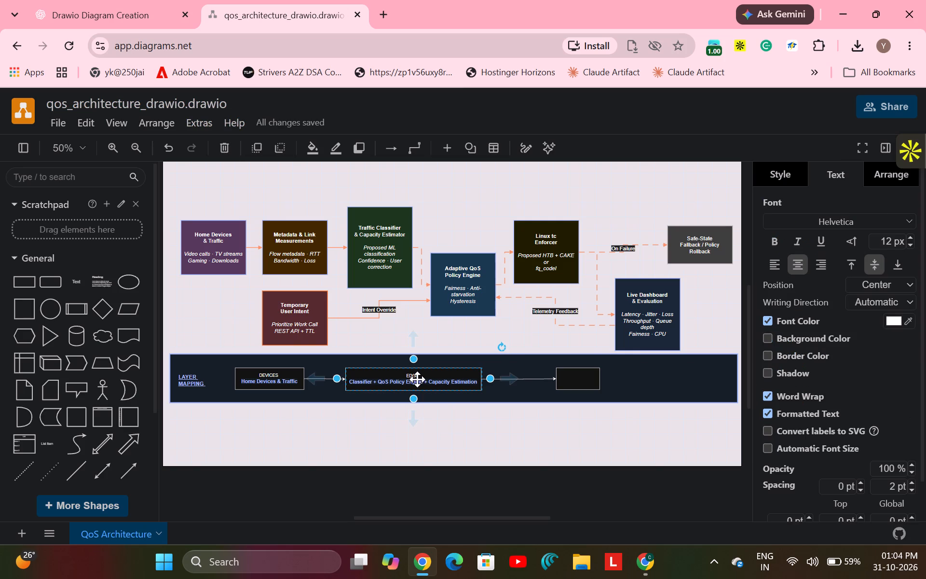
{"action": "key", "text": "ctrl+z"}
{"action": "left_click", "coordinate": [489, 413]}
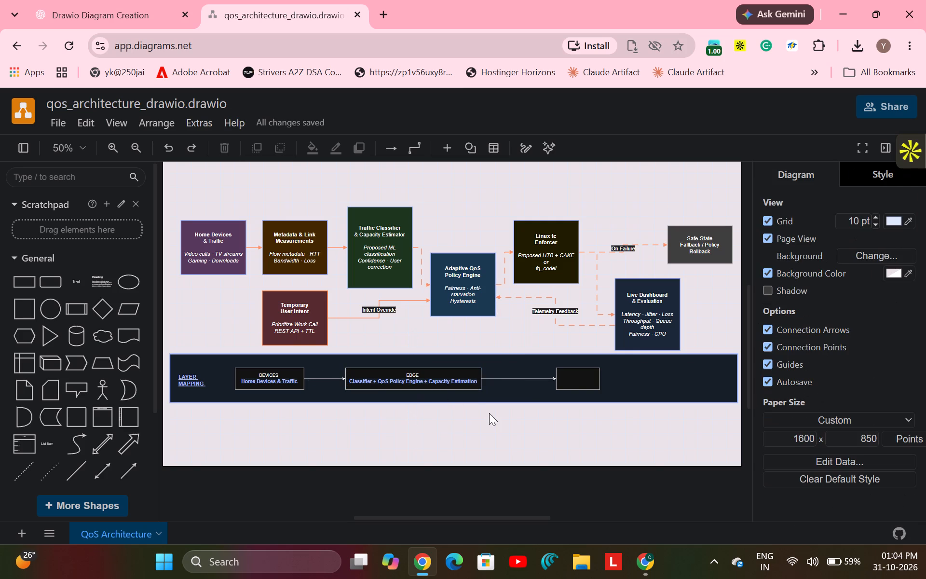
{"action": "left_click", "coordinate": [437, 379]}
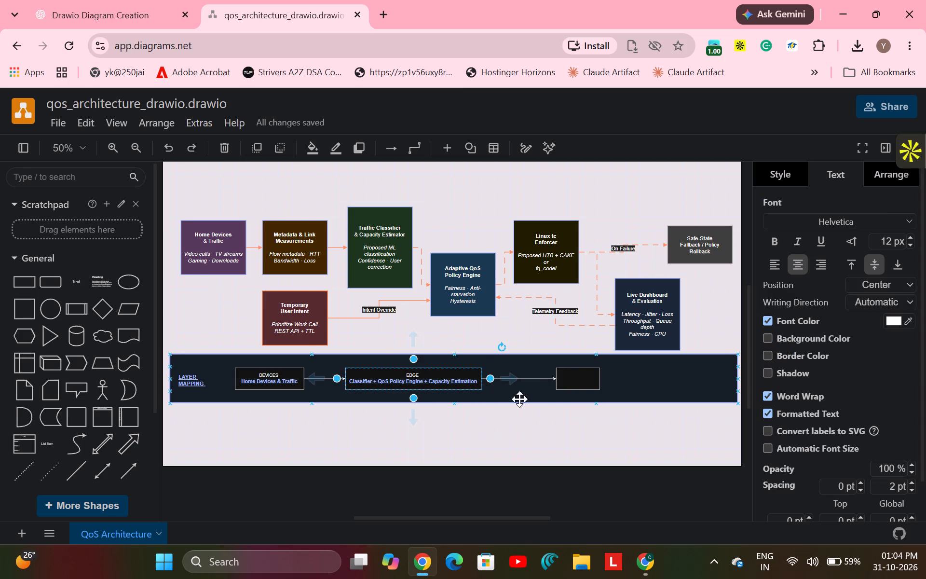
Check the next layer name in the Mermaid window, label draw.io's empty rectangle after EDGE "NETWORK" in capitals, and start a second line.
{"action": "left_click", "coordinate": [584, 378]}
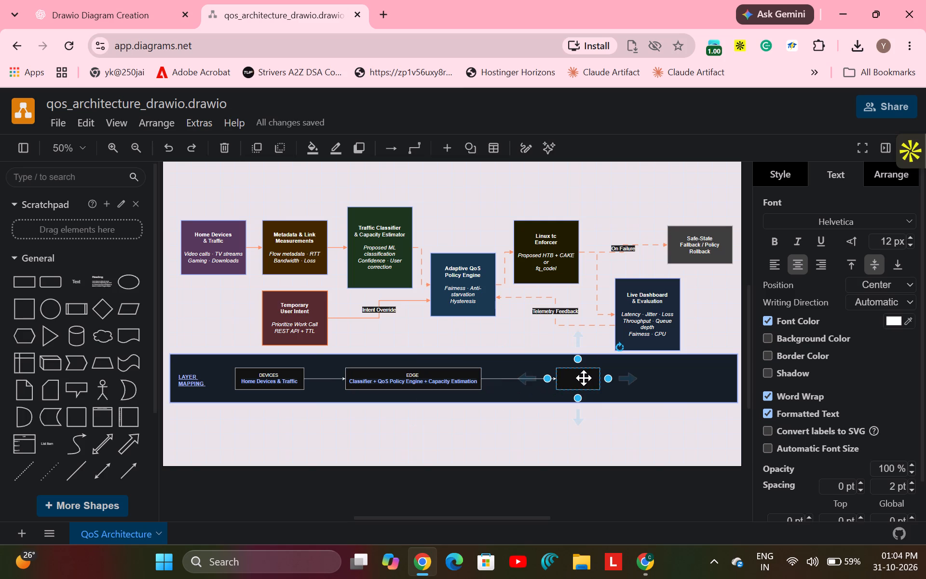
{"action": "key", "text": "alt+Tab"}
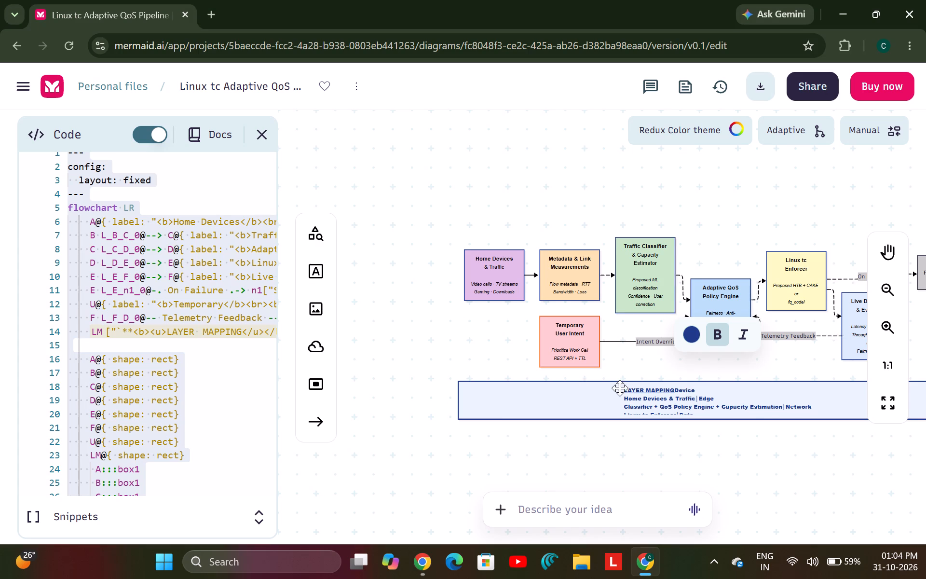
{"action": "scroll", "coordinate": [658, 408], "scroll_direction": "down", "scroll_amount": 1}
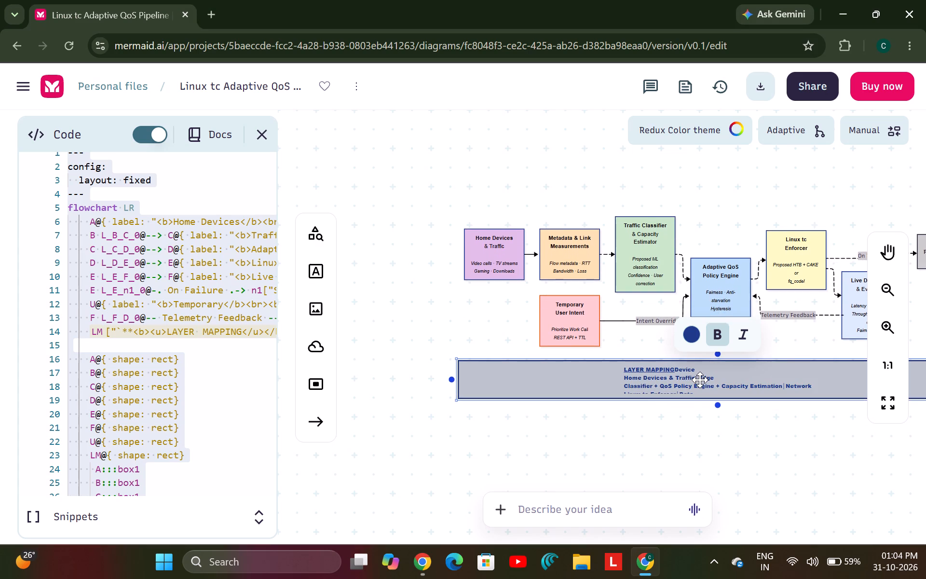
{"action": "double_click", "coordinate": [700, 380]}
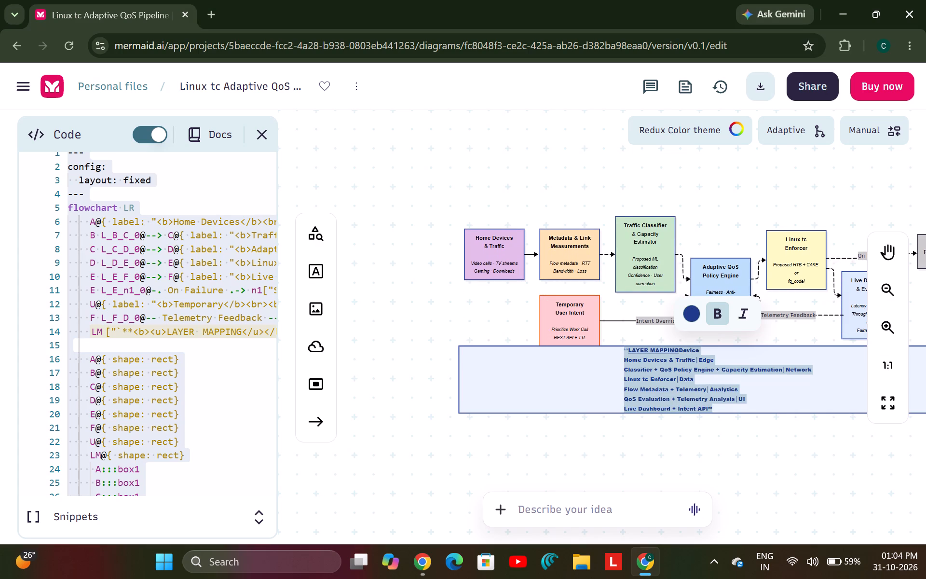
{"action": "key", "text": "alt+Tab"}
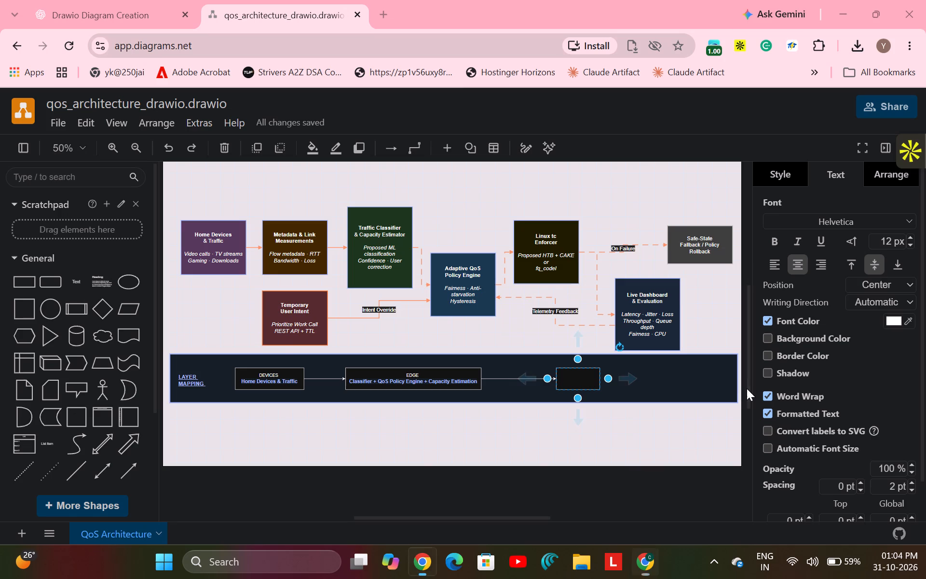
{"action": "type", "text": "NETWORK"}
{"action": "key", "text": "space"}
{"action": "key", "text": "Return"}
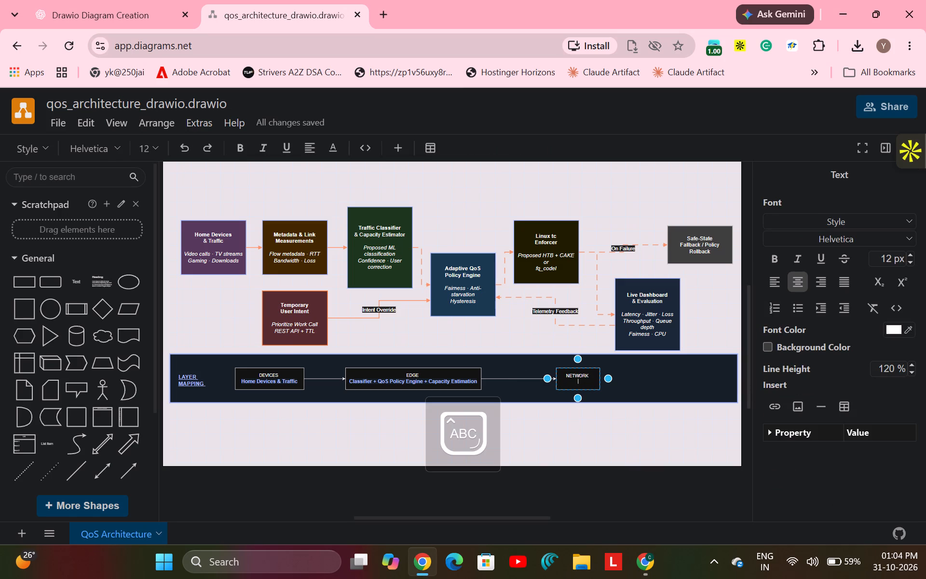
Copy "Linux tc Enforcer" from the Mermaid Layer Mapping bar into the draw.io box under "NETWORK", completing its final letter.
{"action": "key", "text": "alt+Tab"}
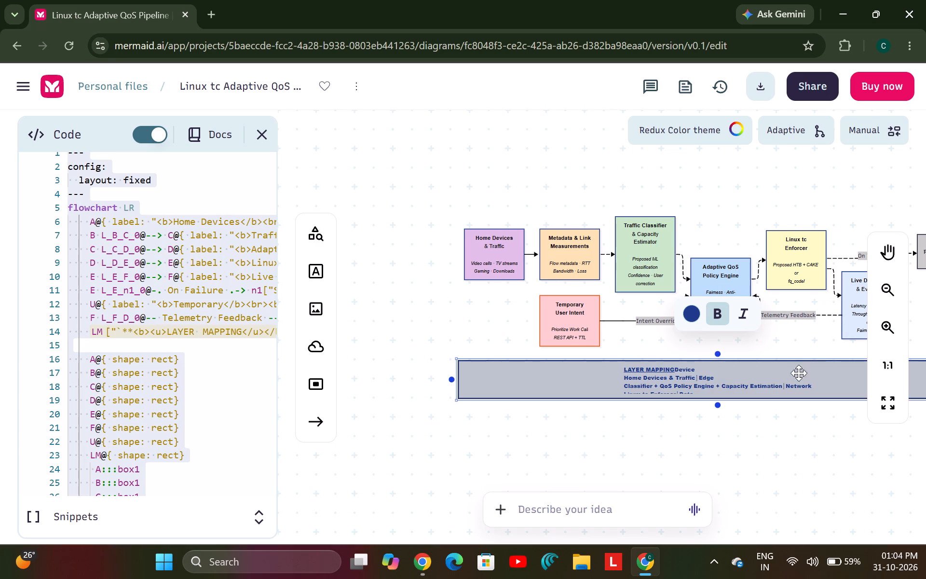
{"action": "triple_click", "coordinate": [763, 383]}
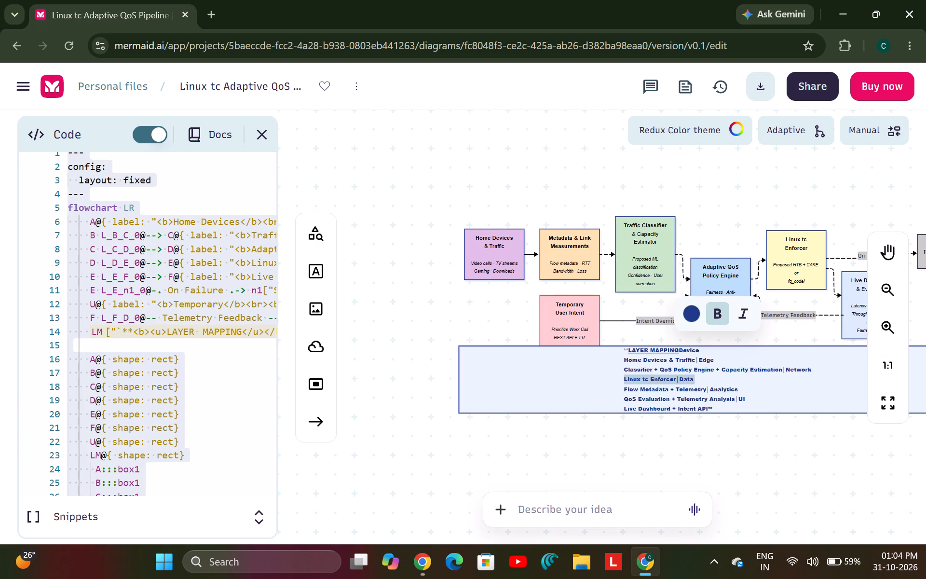
{"action": "left_click", "coordinate": [671, 382]}
{"action": "left_click_drag", "start_coordinate": [623, 383], "coordinate": [667, 382]}
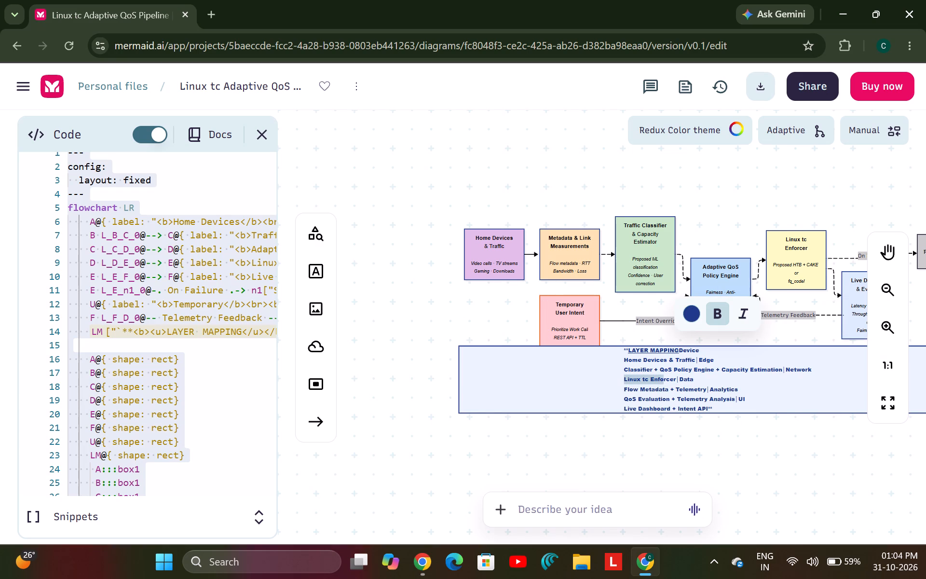
{"action": "left_click_drag", "start_coordinate": [667, 382], "coordinate": [674, 379]}
{"action": "key", "text": "ctrl+c"}
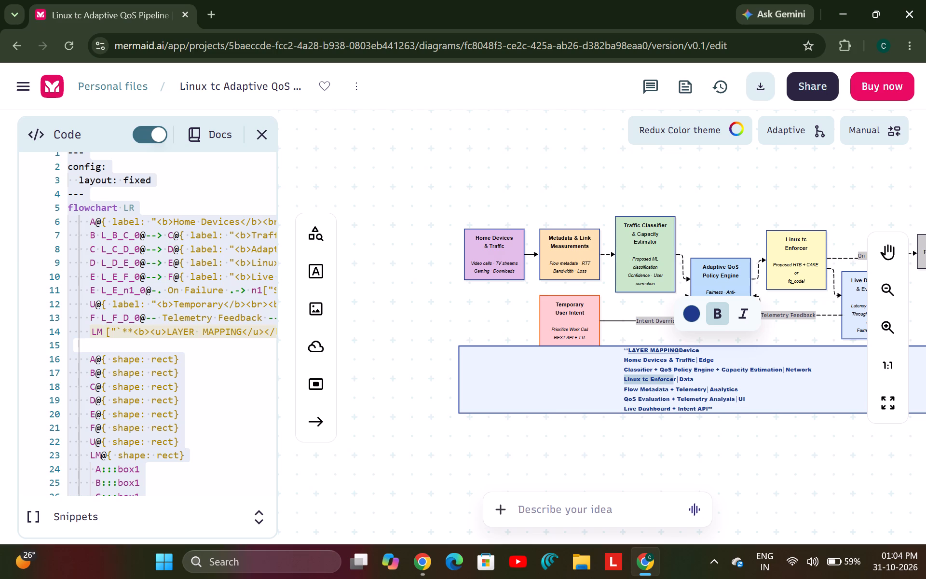
{"action": "key", "text": "alt+Tab"}
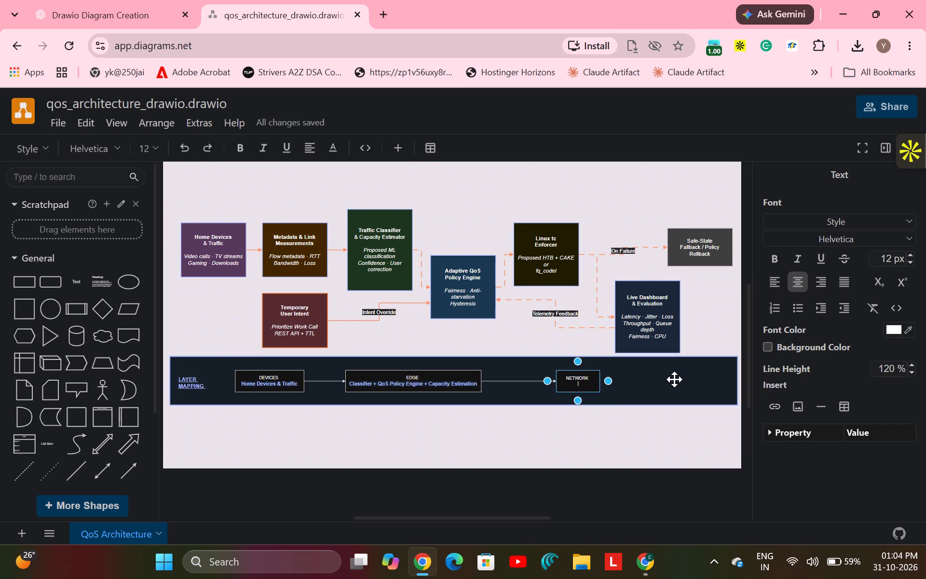
{"action": "key", "text": "ctrl+v"}
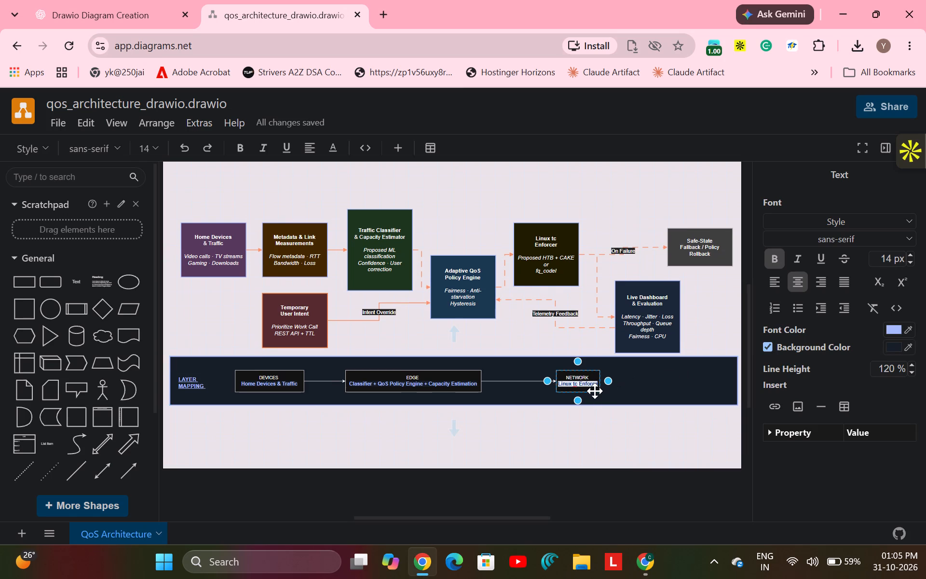
{"action": "key", "text": "r"}
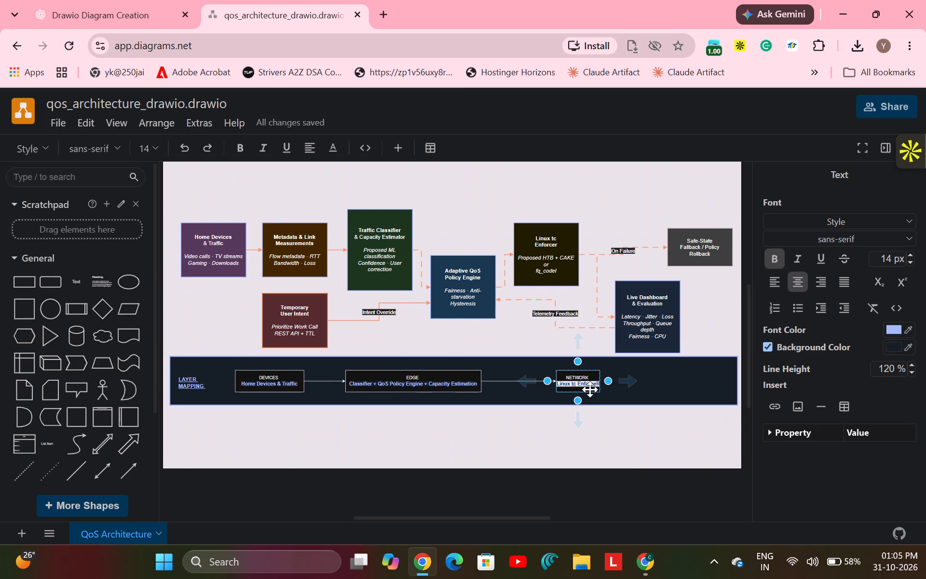
{"action": "key", "text": "BackSpace"}
{"action": "key", "text": "r"}
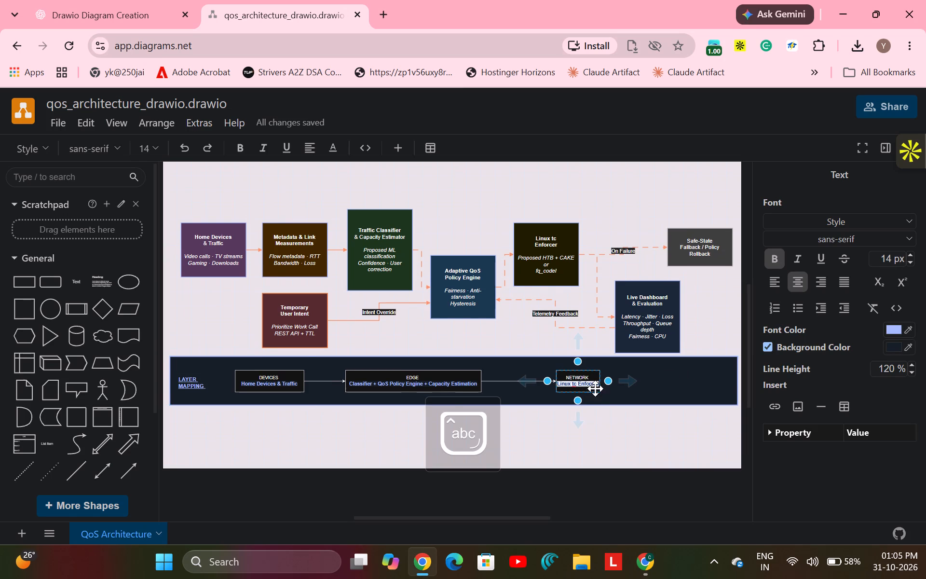
Add an empty rectangle after the NETWORK box in the Layer Mapping bar, joined to it by an arrow.
{"action": "left_click", "coordinate": [611, 382]}
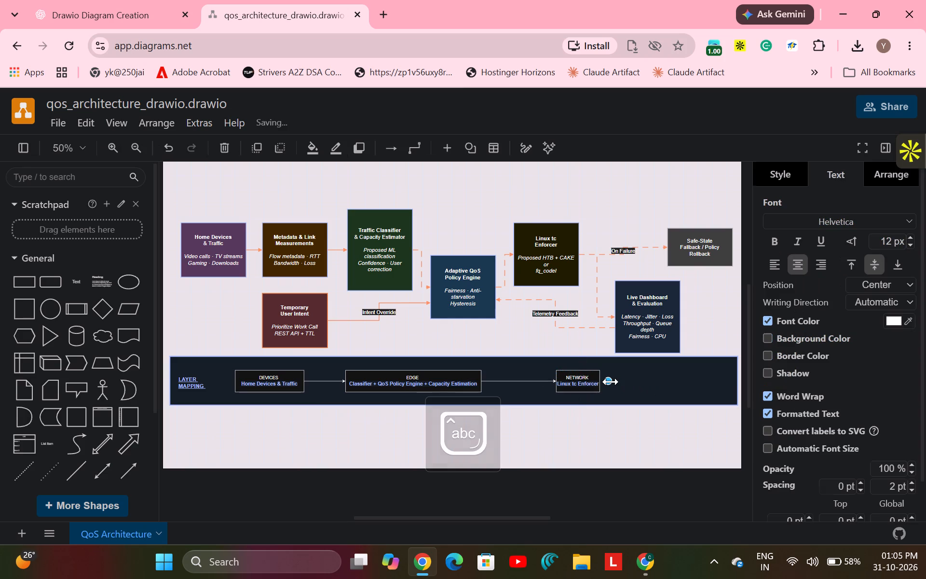
{"action": "left_click", "coordinate": [608, 382]}
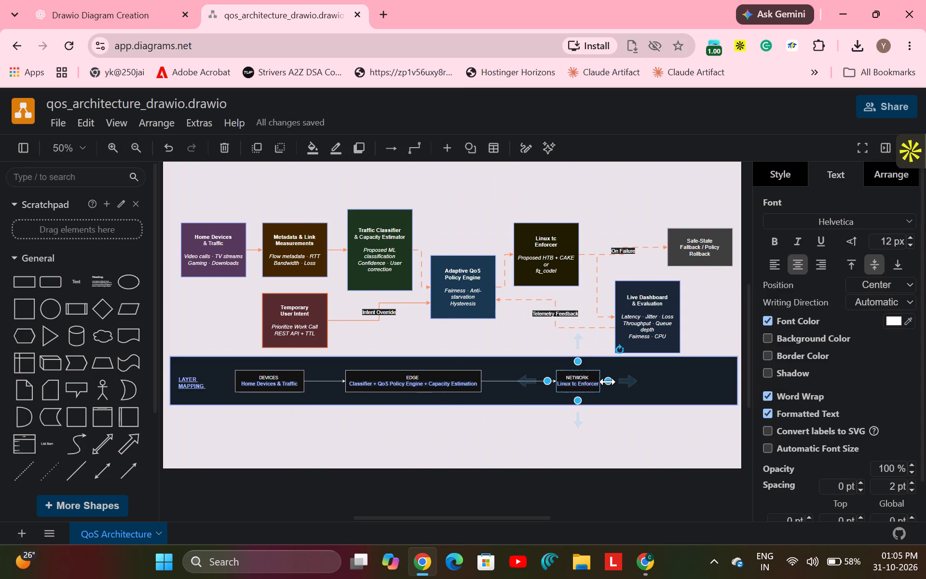
{"action": "left_click", "coordinate": [625, 382]}
{"action": "left_click", "coordinate": [657, 388]}
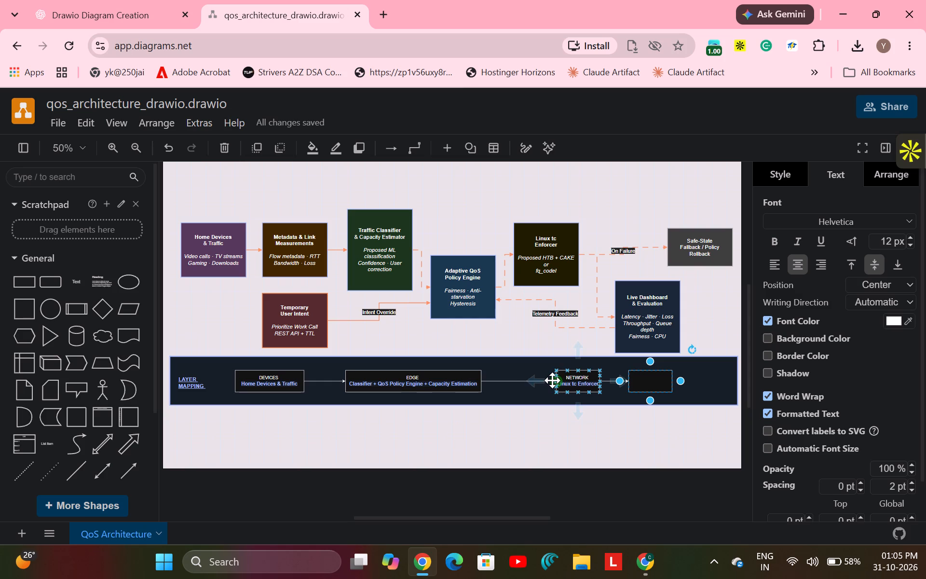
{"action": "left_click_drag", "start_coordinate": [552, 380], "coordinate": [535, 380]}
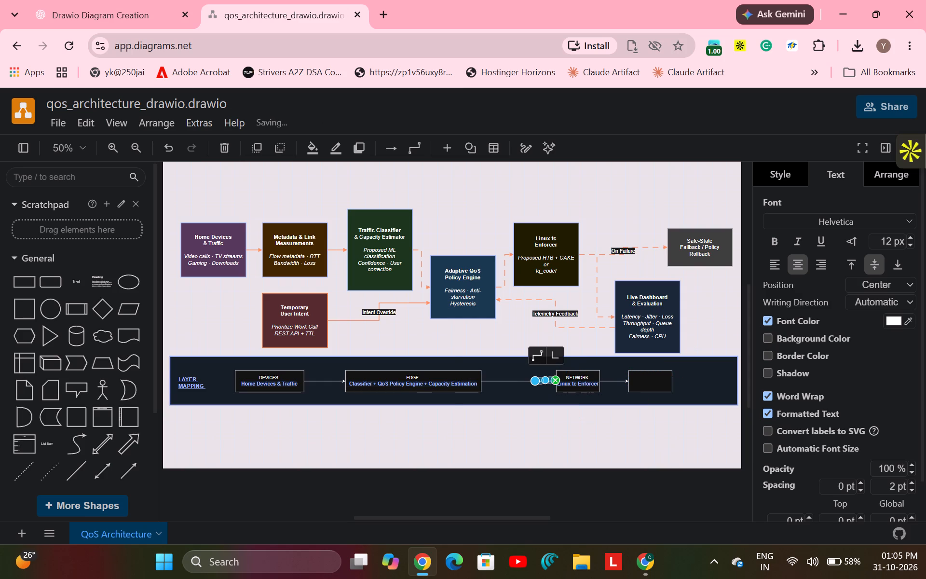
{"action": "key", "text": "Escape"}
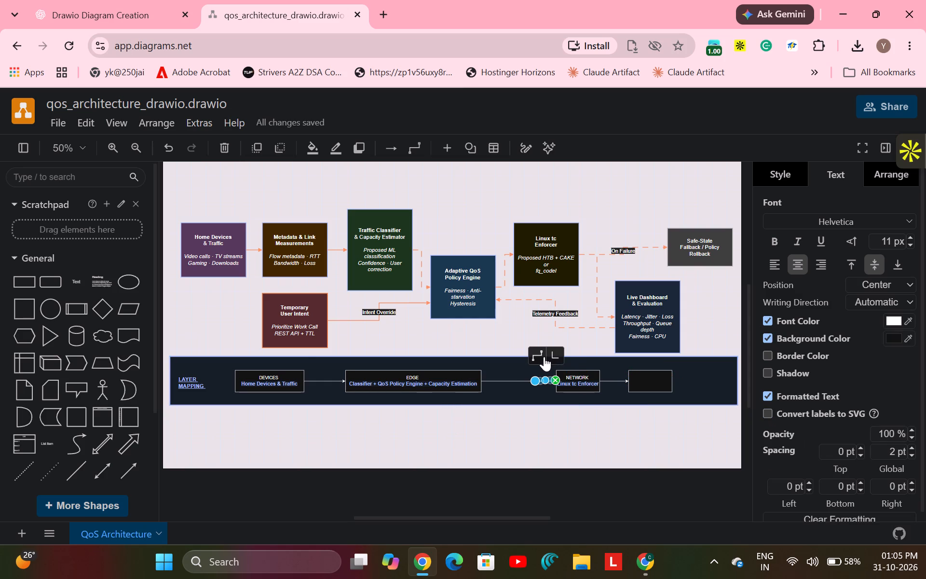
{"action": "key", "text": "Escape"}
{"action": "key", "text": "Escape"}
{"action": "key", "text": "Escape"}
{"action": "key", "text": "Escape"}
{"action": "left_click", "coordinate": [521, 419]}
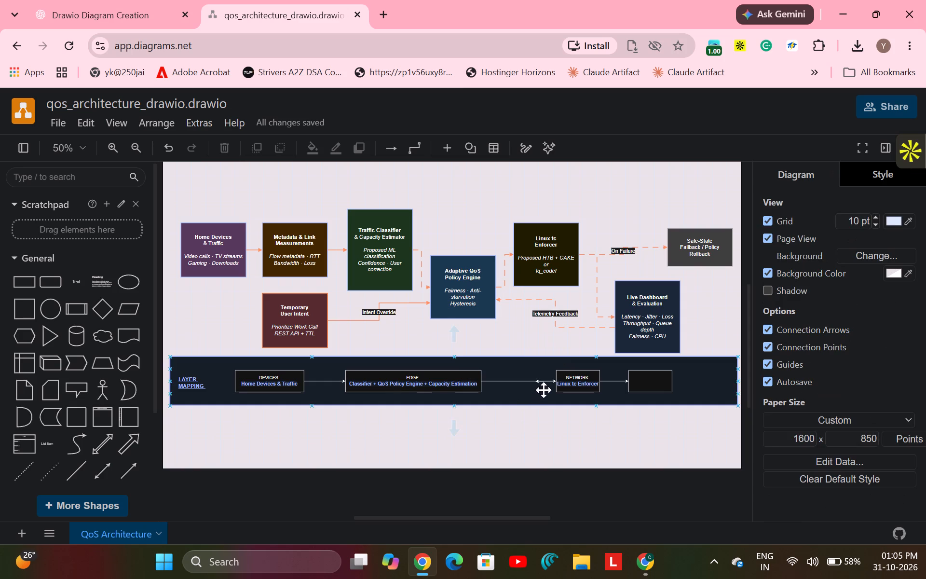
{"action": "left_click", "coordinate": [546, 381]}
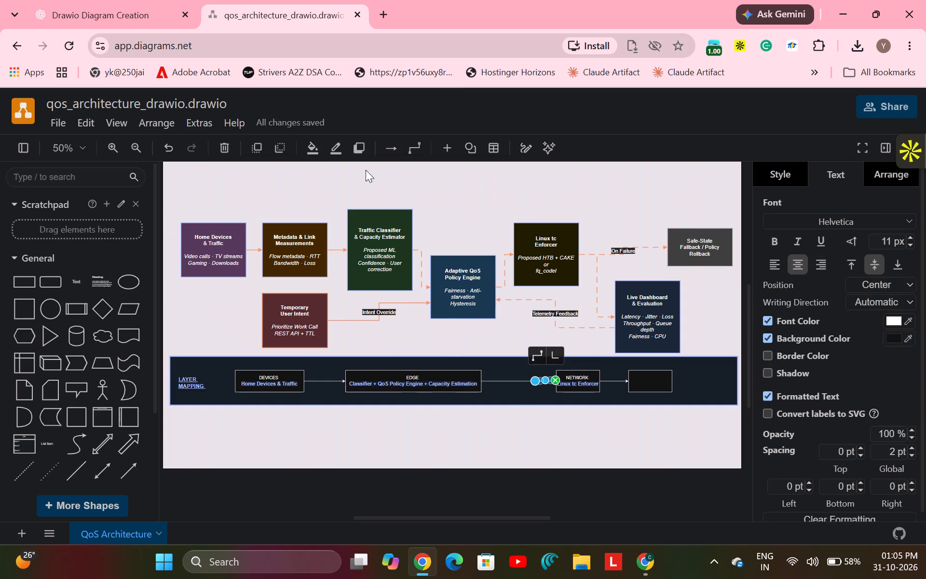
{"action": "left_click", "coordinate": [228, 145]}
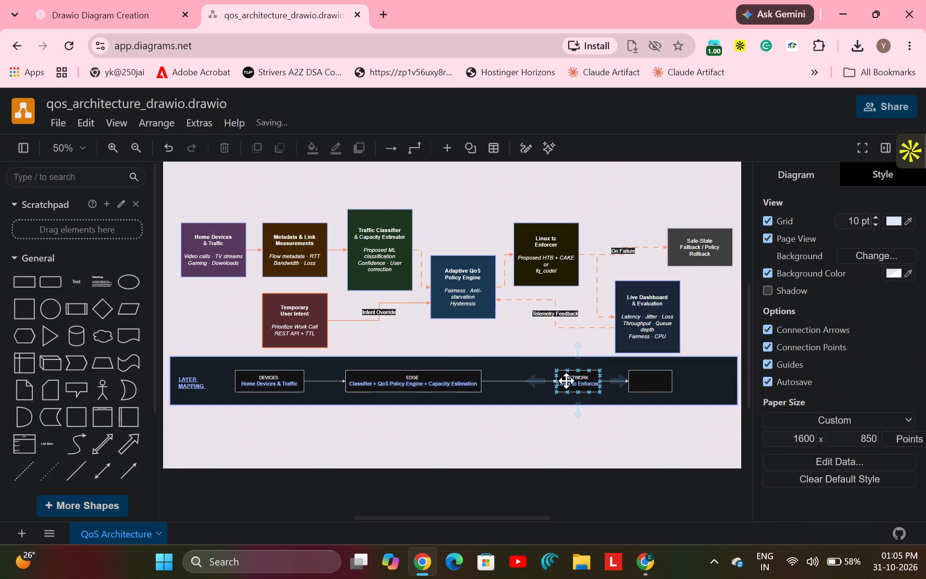
Move the NETWORK box closer to EDGE, level with its neighbours, and bring the empty rectangle closer after it.
{"action": "left_click_drag", "start_coordinate": [575, 381], "coordinate": [546, 379]}
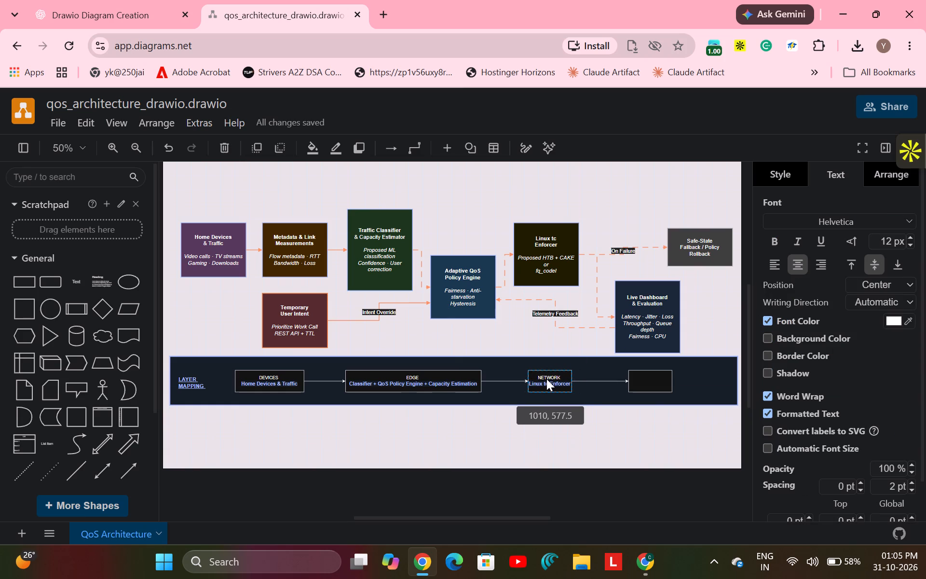
{"action": "left_click_drag", "start_coordinate": [546, 379], "coordinate": [530, 383]}
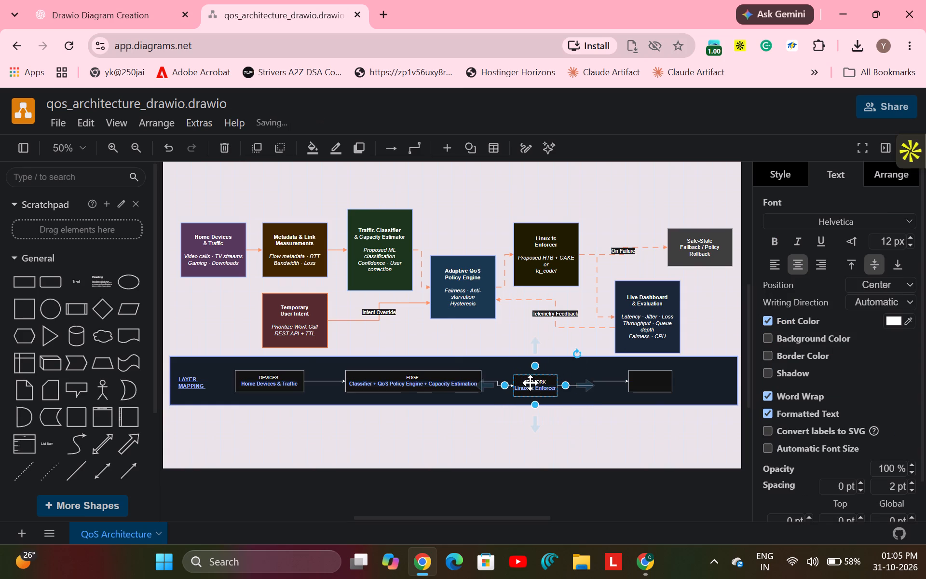
{"action": "left_click", "coordinate": [534, 385]}
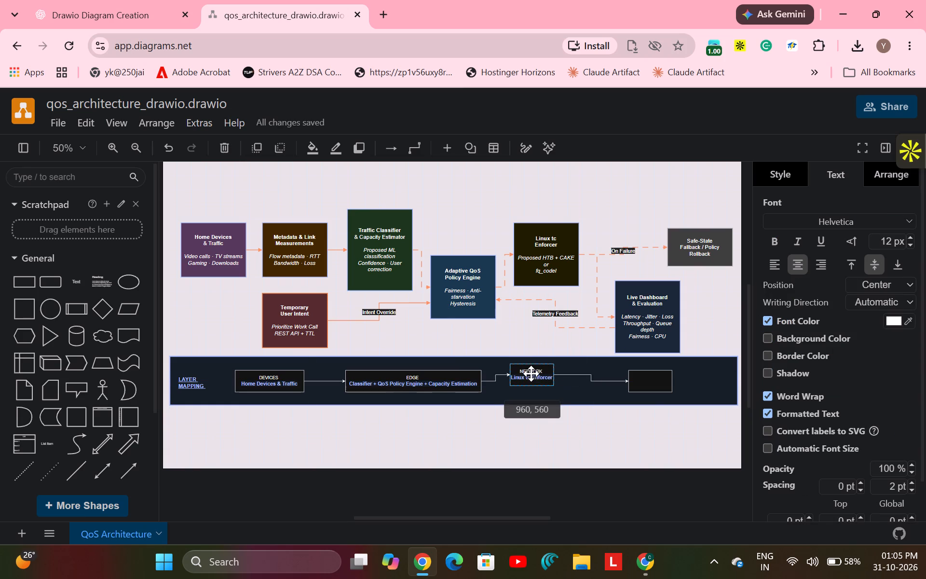
{"action": "left_click", "coordinate": [596, 415]}
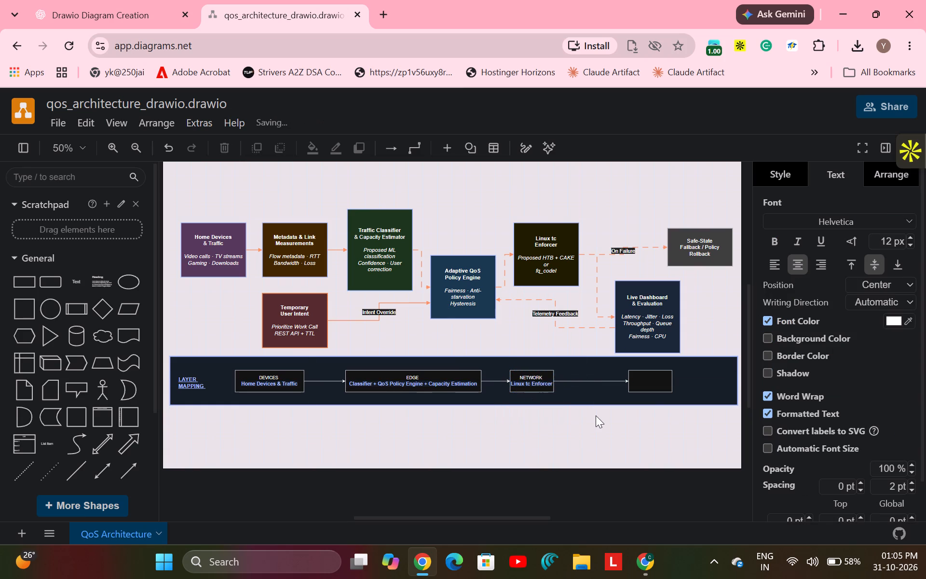
{"action": "left_click_drag", "start_coordinate": [649, 381], "coordinate": [603, 381]}
{"action": "left_click", "coordinate": [545, 416]}
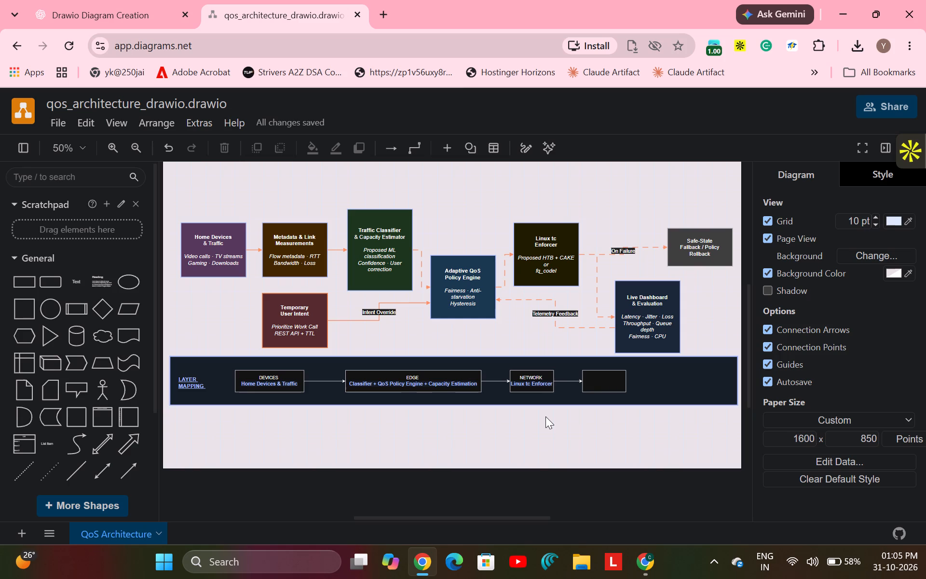
Check the next layer name in the Mermaid window, label draw.io's empty rectangle after NETWORK "DATA", and start a second line.
{"action": "left_click", "coordinate": [596, 381]}
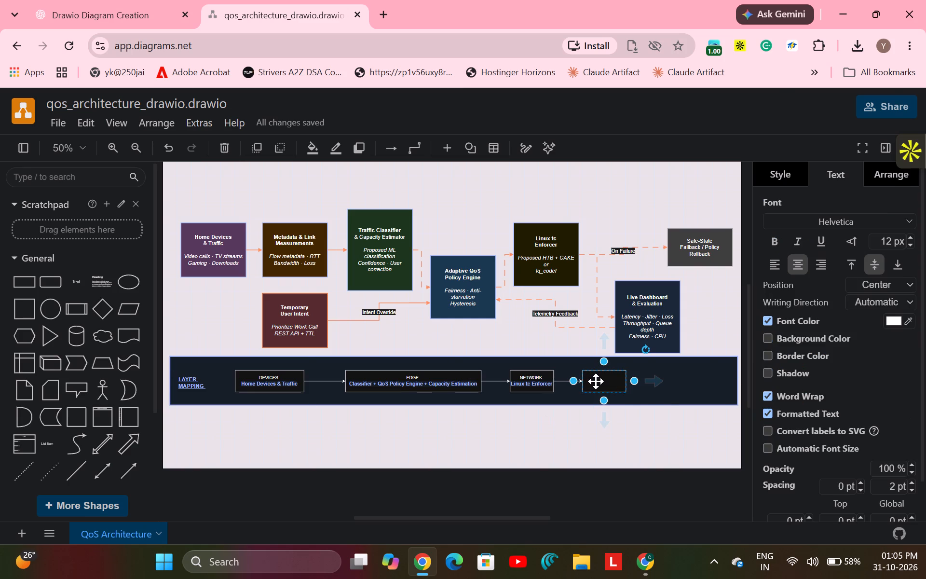
{"action": "key", "text": "alt+Tab"}
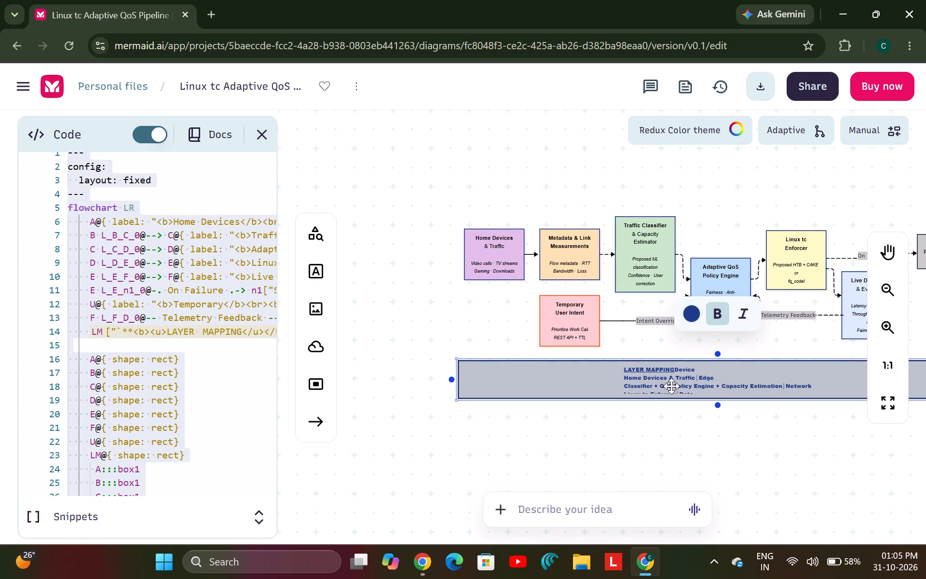
{"action": "scroll", "coordinate": [671, 386], "scroll_direction": "down", "scroll_amount": 1}
{"action": "double_click", "coordinate": [671, 386]}
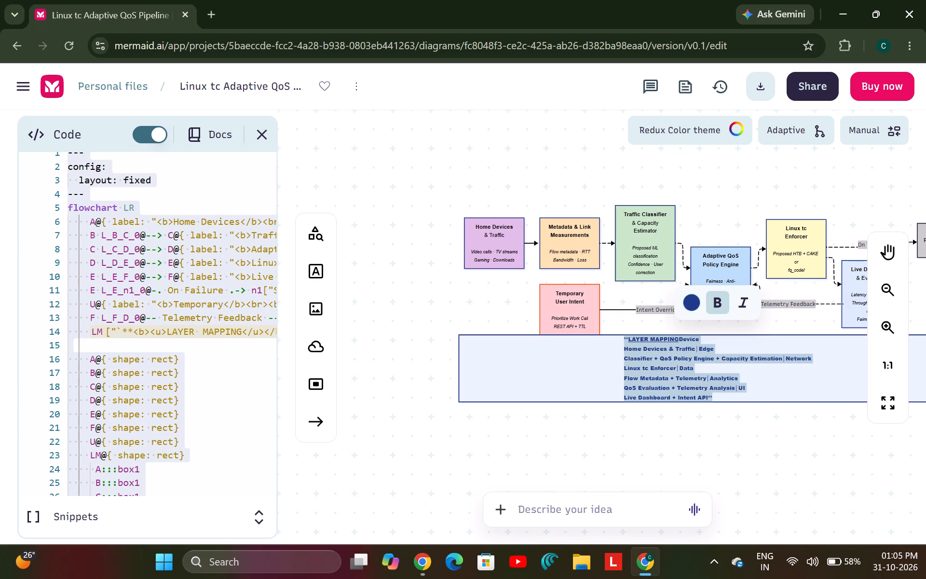
{"action": "left_click", "coordinate": [681, 372]}
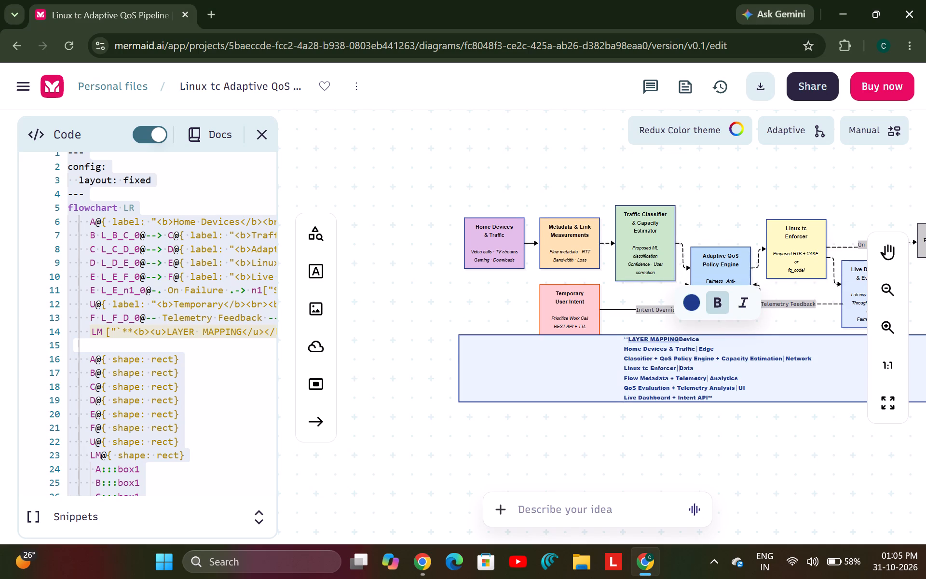
{"action": "key", "text": "alt+Tab"}
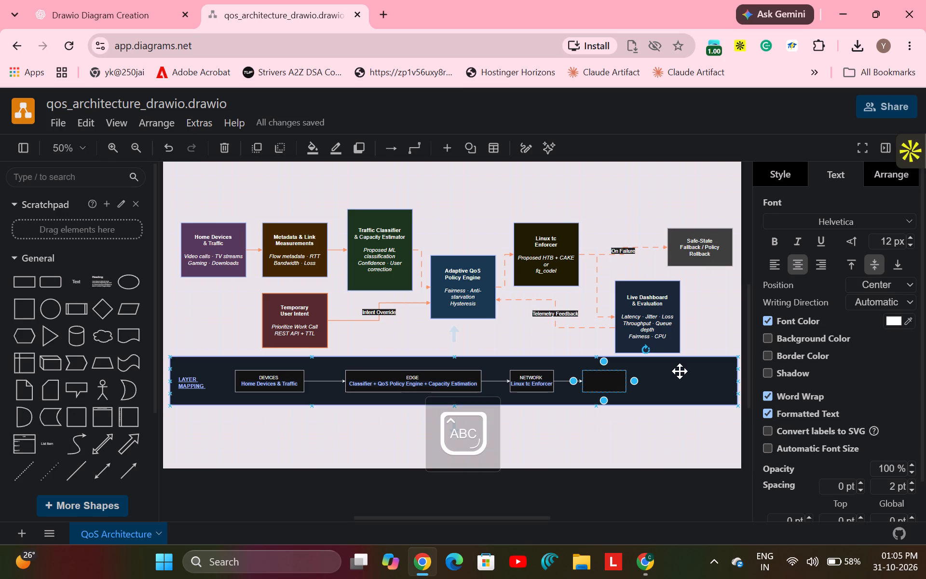
{"action": "key", "text": "d"}
{"action": "type", "text": "ATA"}
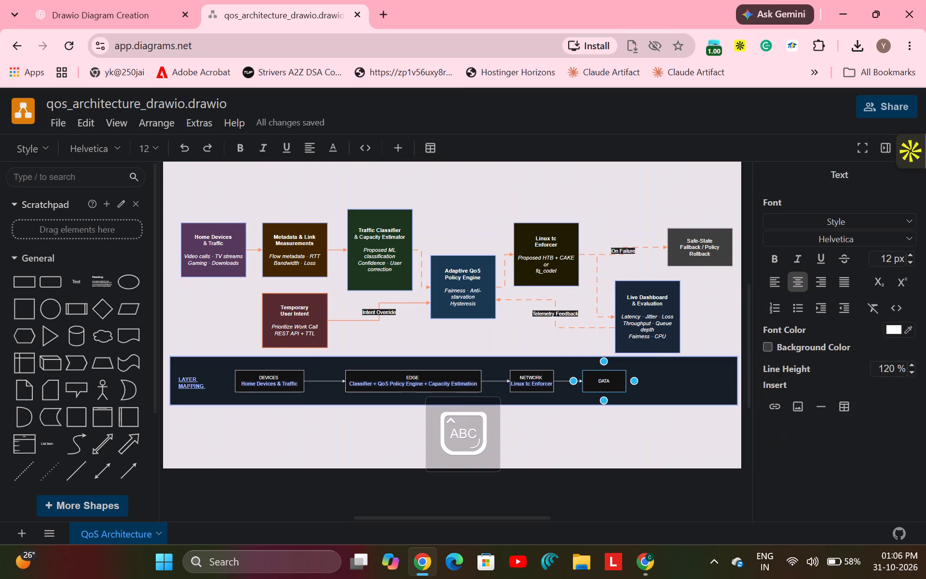
{"action": "key", "text": "Return"}
Copy "Flow Metadata + Telemetry" from the Mermaid Layer Mapping bar into the draw.io box under "DATA".
{"action": "key", "text": "alt+Tab"}
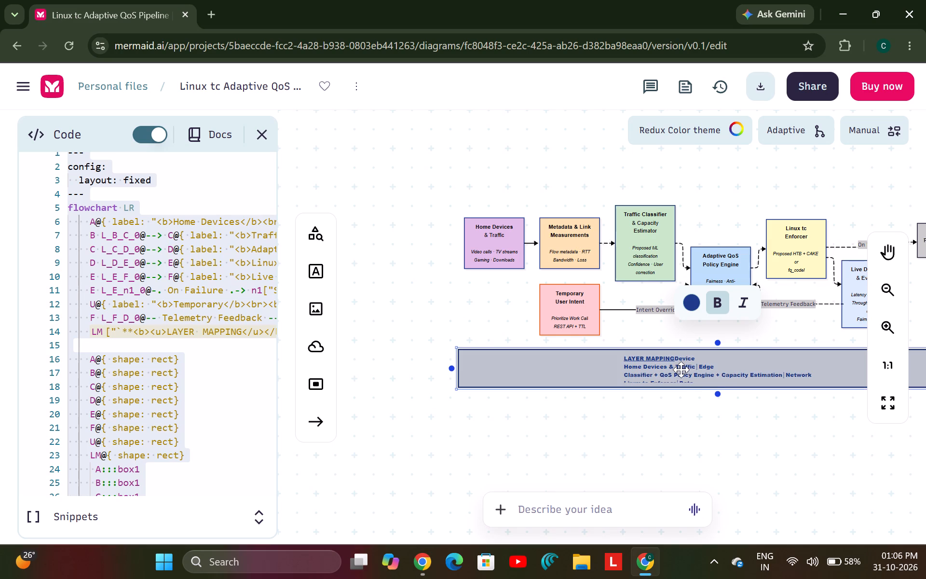
{"action": "triple_click", "coordinate": [681, 370]}
{"action": "left_click_drag", "start_coordinate": [624, 376], "coordinate": [639, 379]}
{"action": "left_click", "coordinate": [693, 369]}
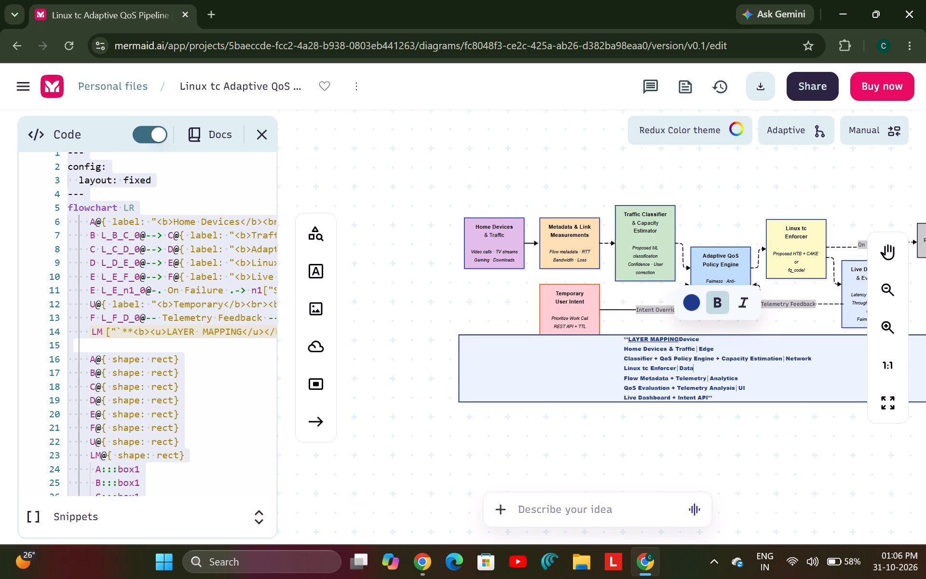
{"action": "left_click_drag", "start_coordinate": [622, 380], "coordinate": [706, 379]}
{"action": "key", "text": "ctrl+c"}
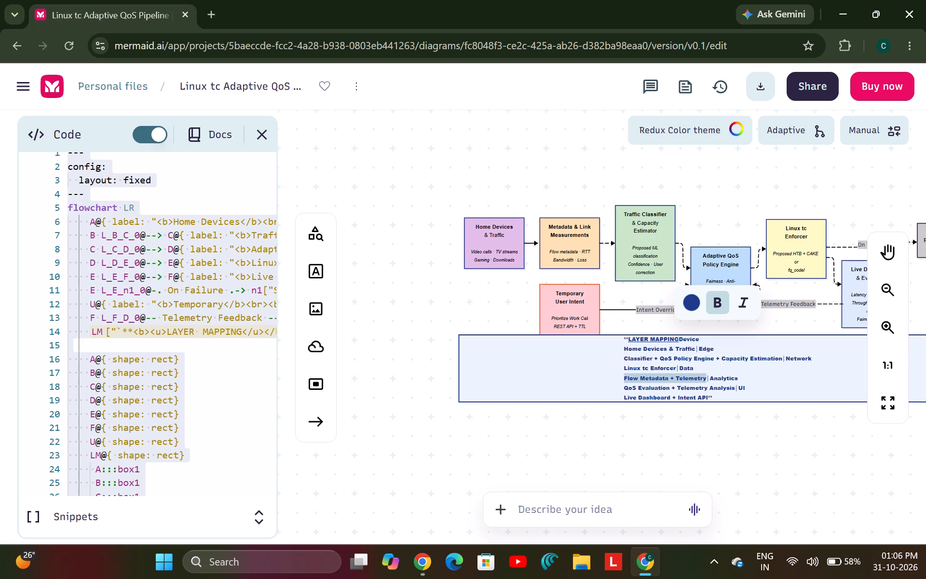
{"action": "key", "text": "alt+Tab"}
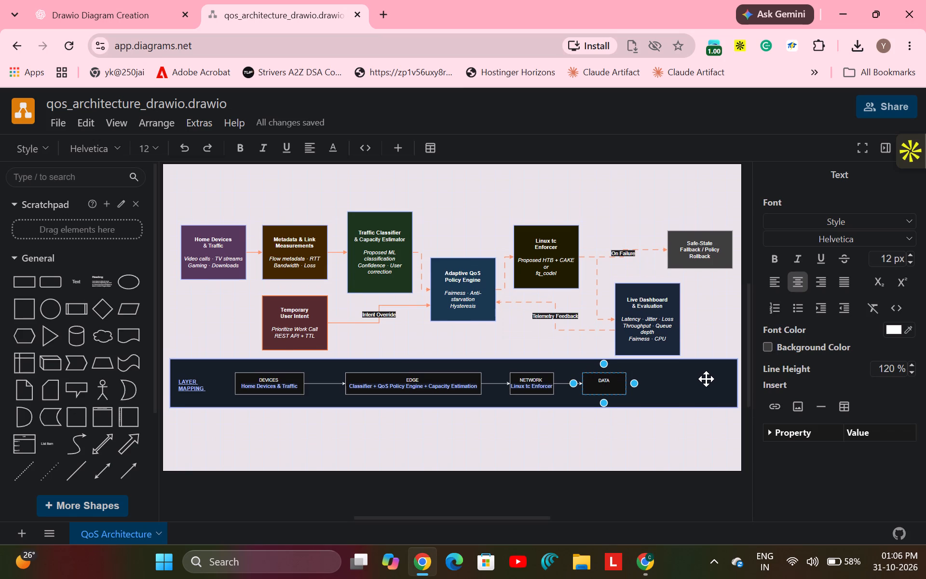
{"action": "key", "text": "ctrl+v"}
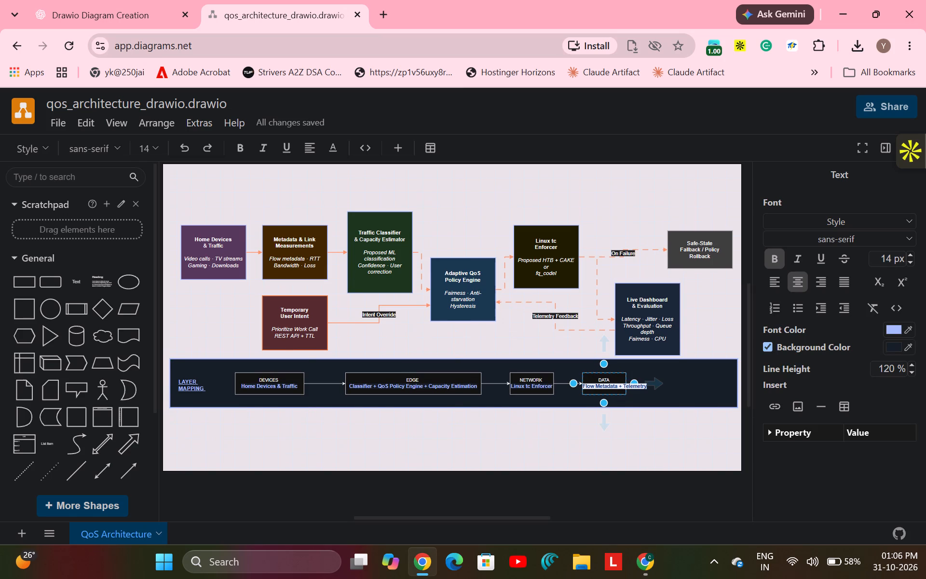
Widen the DATA box so its "Flow Metadata + Telemetry" line fits inside, keeping the height at 60.
{"action": "left_click", "coordinate": [638, 383]}
{"action": "left_click_drag", "start_coordinate": [637, 381], "coordinate": [654, 383]}
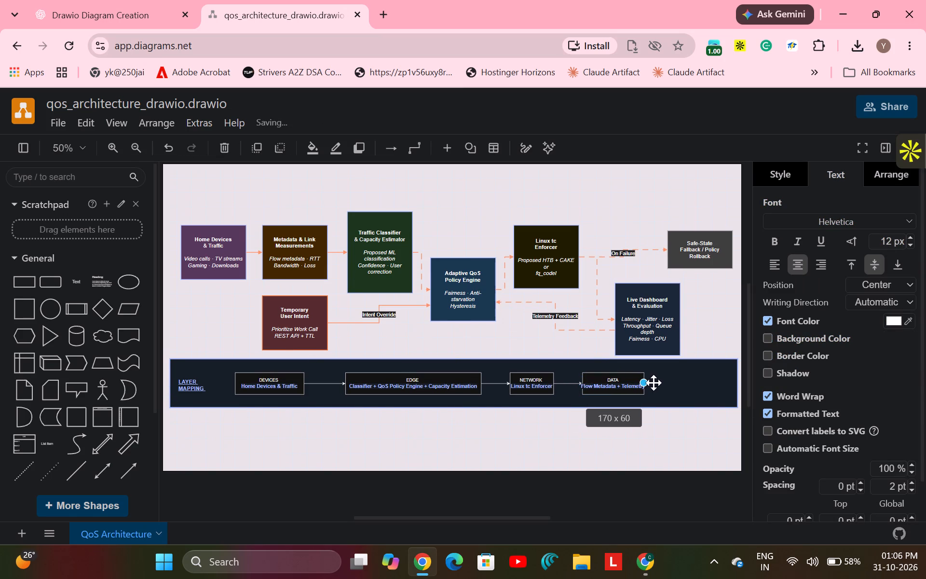
{"action": "left_click_drag", "start_coordinate": [654, 383], "coordinate": [661, 384]}
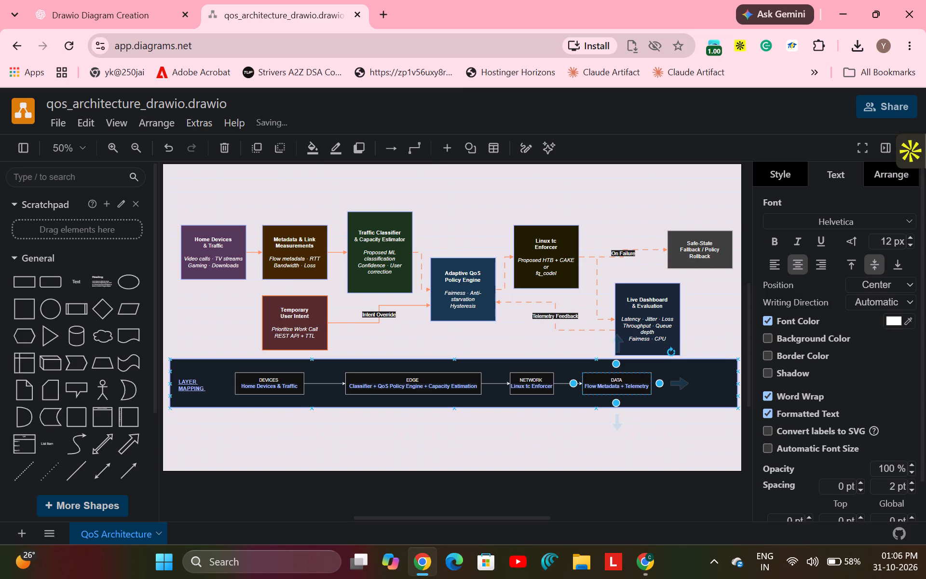
Add an empty rectangle after the DATA box in the Layer Mapping bar, joined to it by an arrow.
{"action": "left_click", "coordinate": [675, 385]}
{"action": "left_click", "coordinate": [681, 387]}
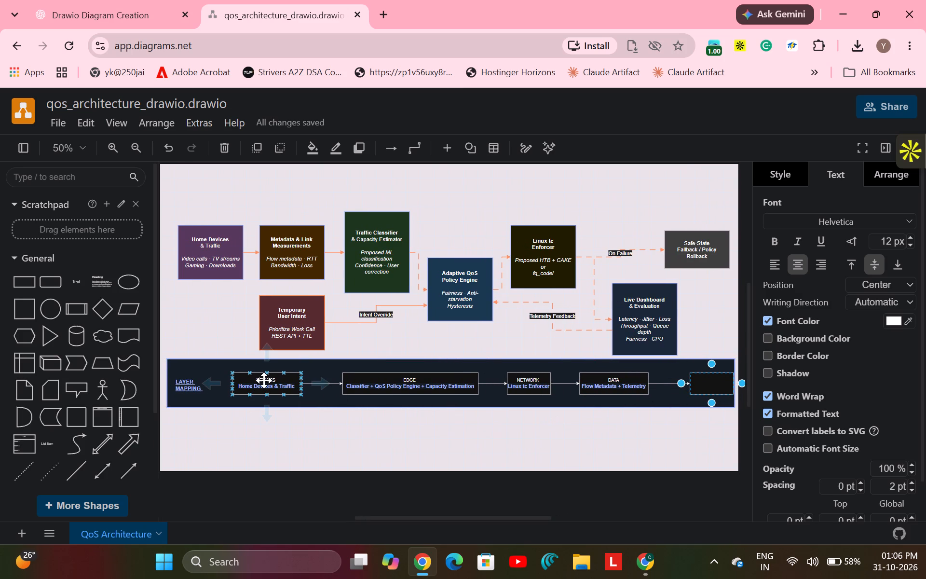
Shift the DEVICES, EDGE, NETWORK, DATA and empty boxes toward the LAYER MAPPING title, shortening the gaps and keeping them in one row.
{"action": "left_click_drag", "start_coordinate": [264, 380], "coordinate": [248, 382]}
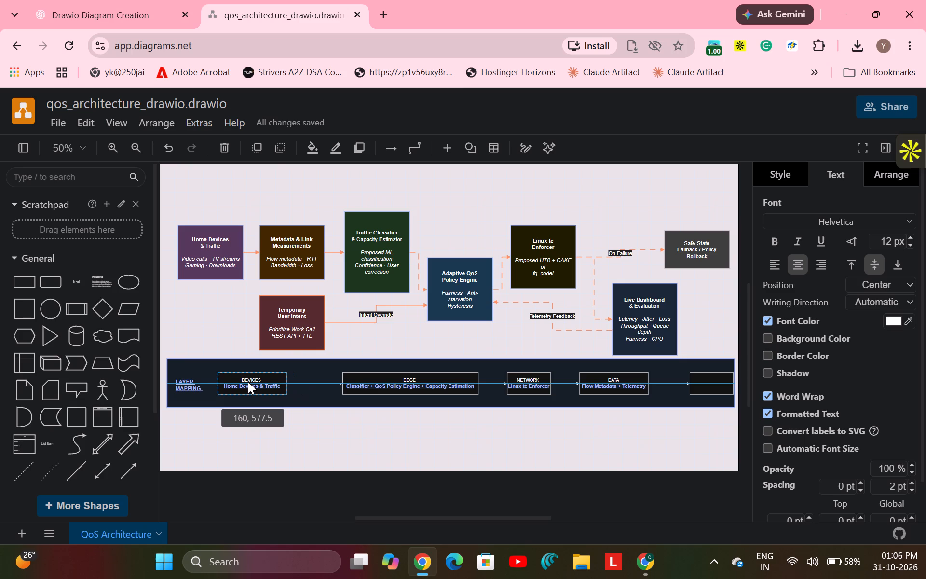
{"action": "left_click_drag", "start_coordinate": [248, 382], "coordinate": [245, 382]}
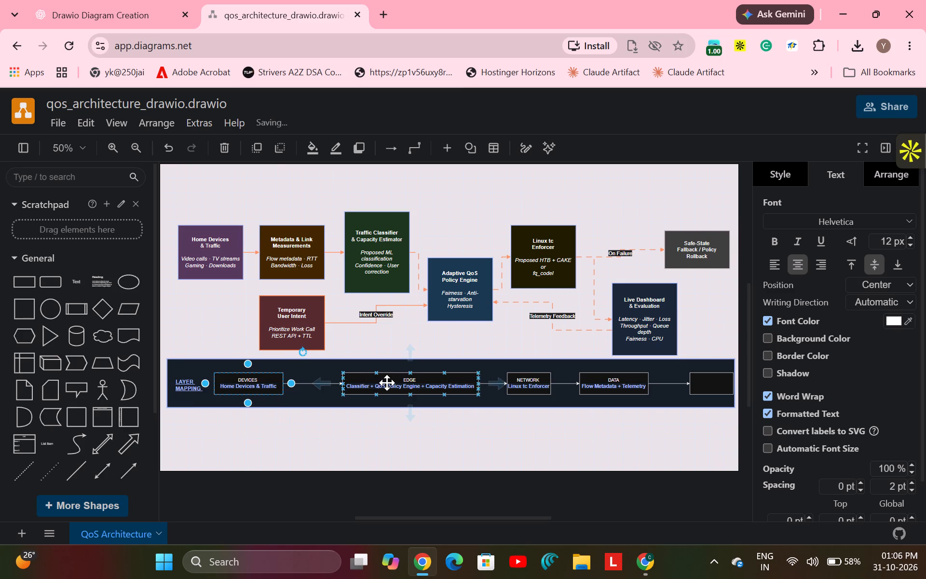
{"action": "left_click_drag", "start_coordinate": [388, 383], "coordinate": [354, 384]}
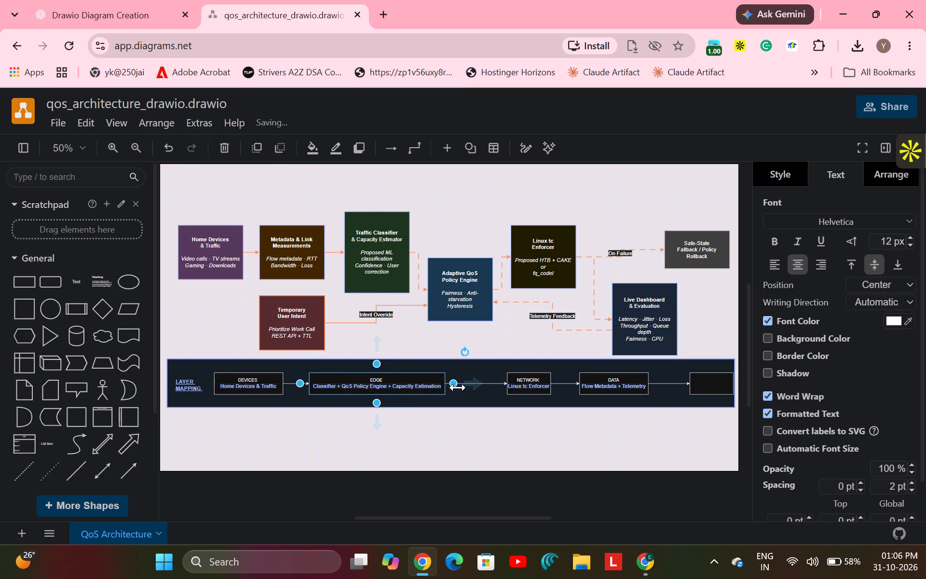
{"action": "left_click_drag", "start_coordinate": [524, 386], "coordinate": [484, 386]}
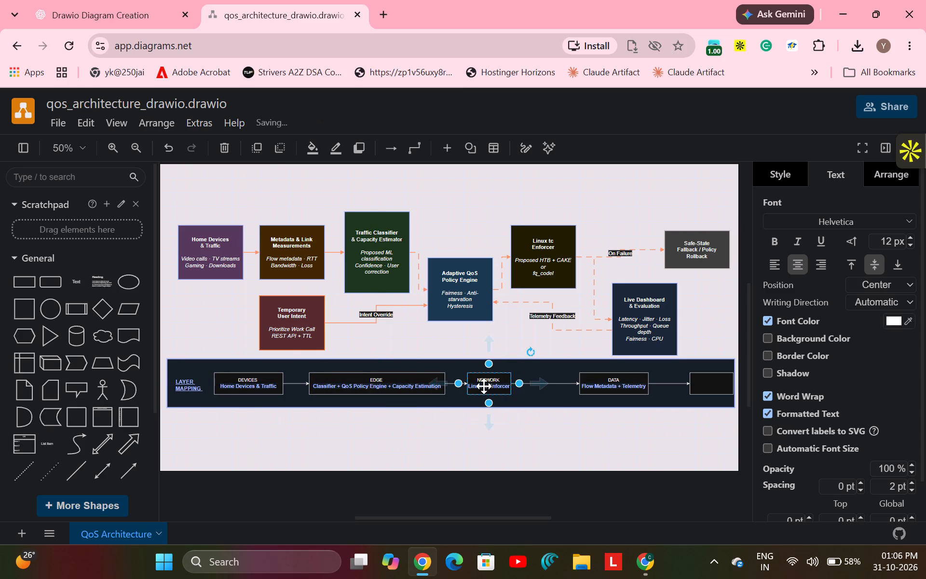
{"action": "left_click_drag", "start_coordinate": [604, 385], "coordinate": [558, 385]}
{"action": "left_click_drag", "start_coordinate": [707, 383], "coordinate": [653, 383]}
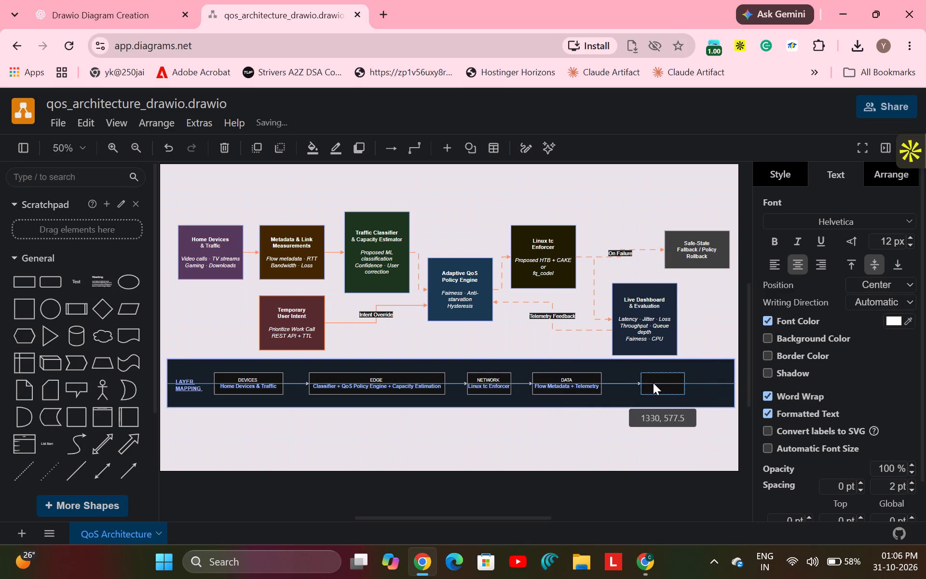
{"action": "left_click_drag", "start_coordinate": [653, 383], "coordinate": [639, 385]}
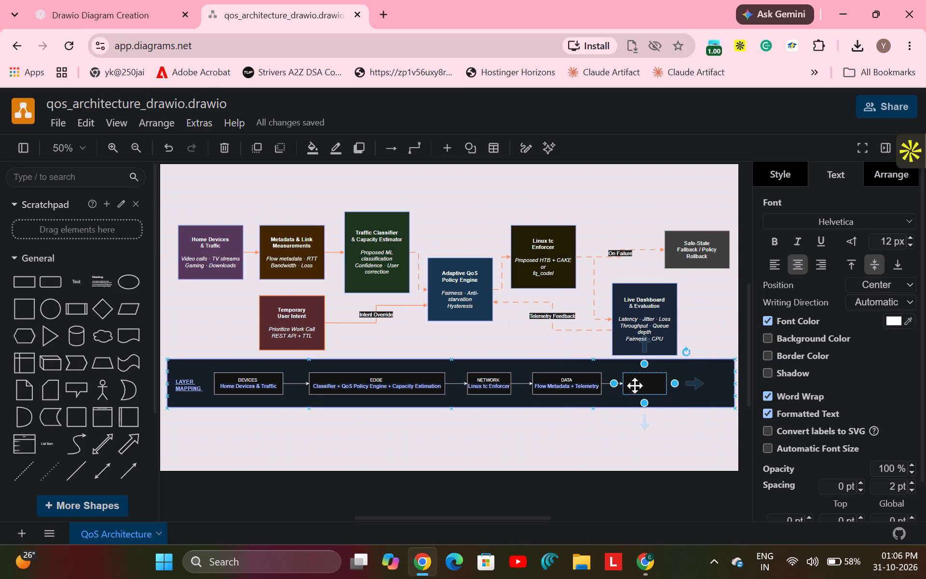
Check the Analytics label in the Mermaid Layer Mapping bar and enter the heading "ANALYTICS" in the empty draw.io box after DATA.
{"action": "key", "text": "alt+Tab"}
{"action": "left_click", "coordinate": [693, 371]}
{"action": "double_click", "coordinate": [693, 372]}
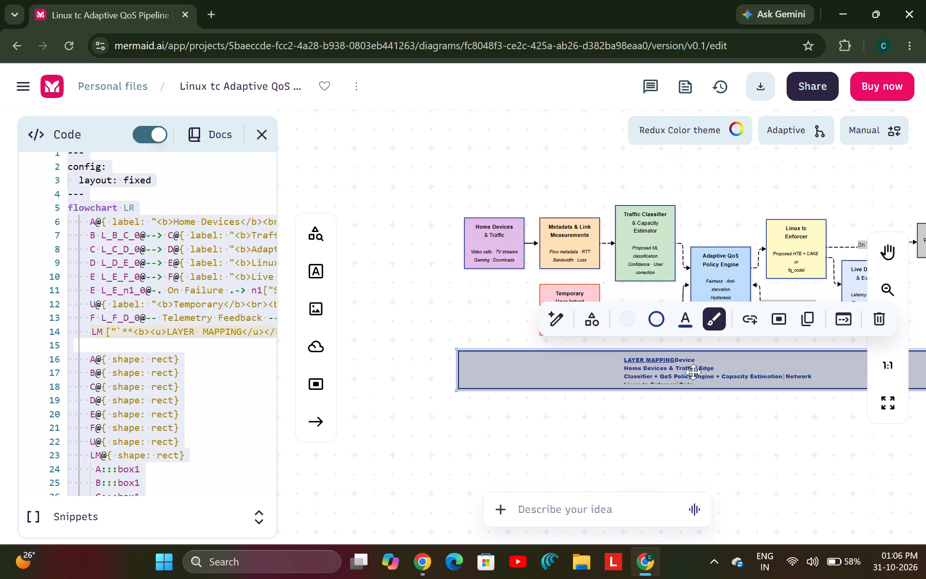
{"action": "triple_click", "coordinate": [710, 372]}
{"action": "scroll", "coordinate": [710, 372], "scroll_direction": "down", "scroll_amount": 1}
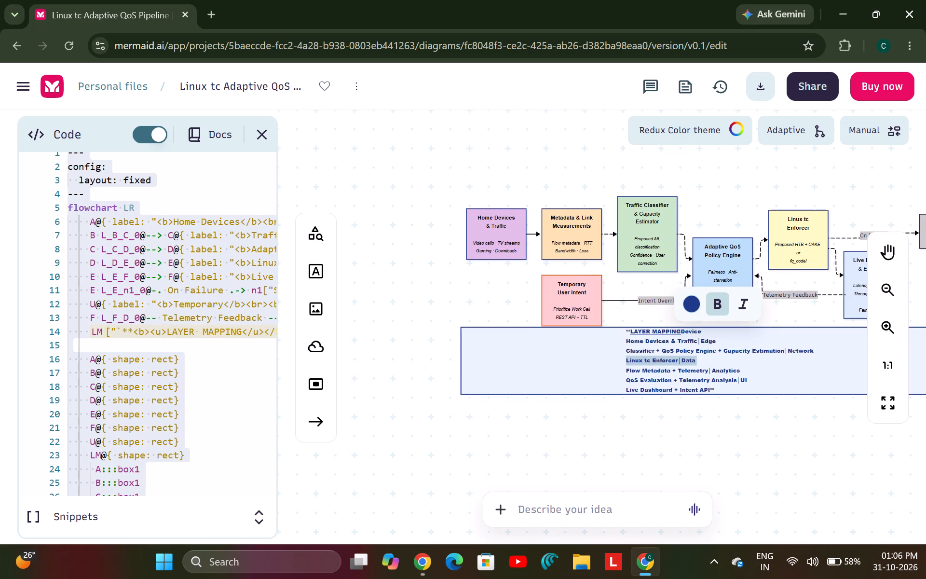
{"action": "left_click", "coordinate": [713, 372]}
{"action": "left_click_drag", "start_coordinate": [713, 372], "coordinate": [746, 372]}
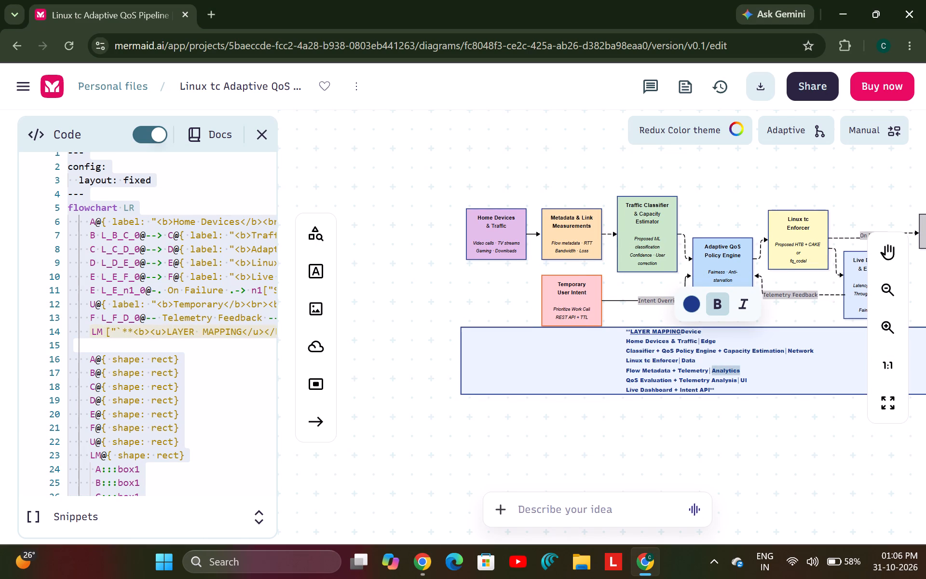
{"action": "key", "text": "alt+Tab"}
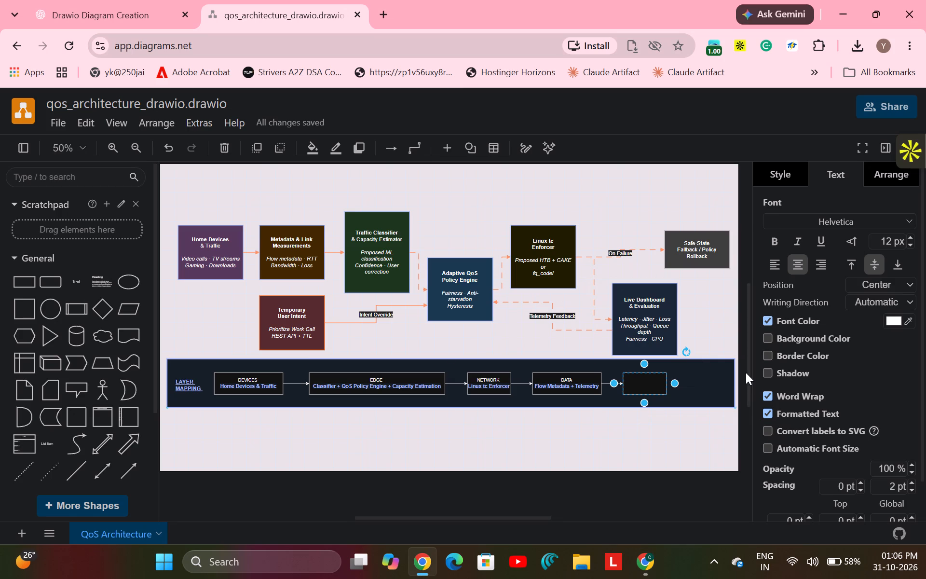
{"action": "type", "text": "ANALY"}
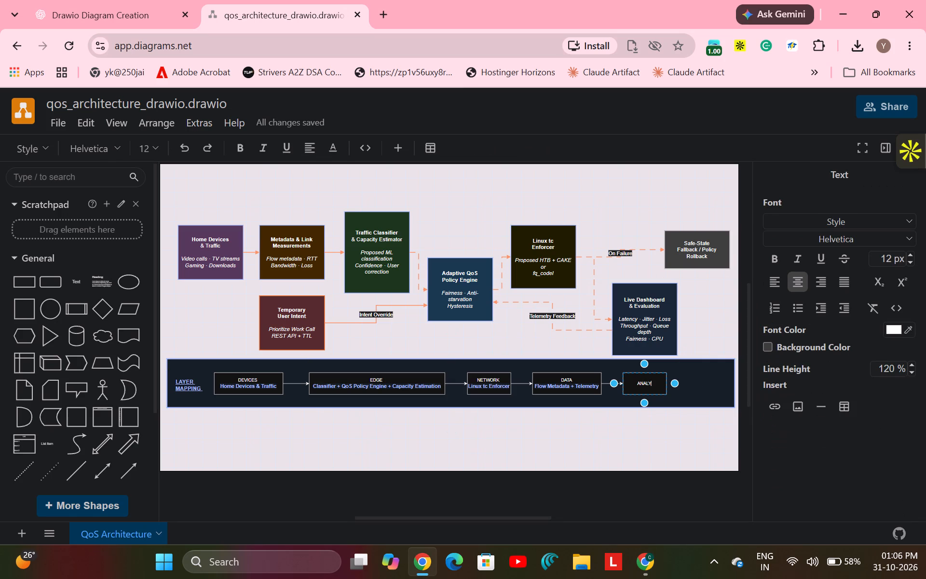
{"action": "type", "text": "TICS"}
{"action": "key", "text": "Return"}
Copy "QoS Evaluation + Telemetry Analysis" from the Mermaid Layer Mapping bar into the draw.io box under "ANALYTICS".
{"action": "key", "text": "alt+Tab"}
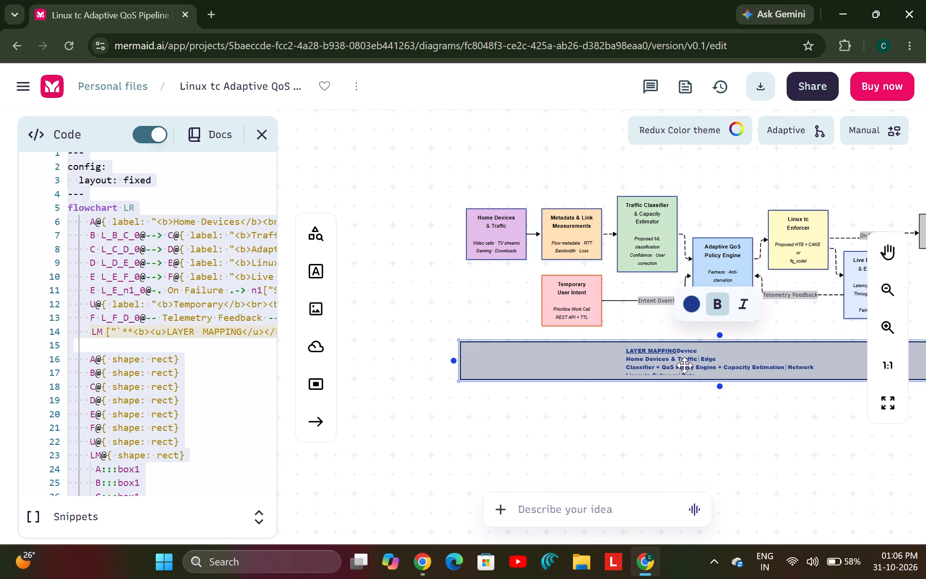
{"action": "triple_click", "coordinate": [684, 365]}
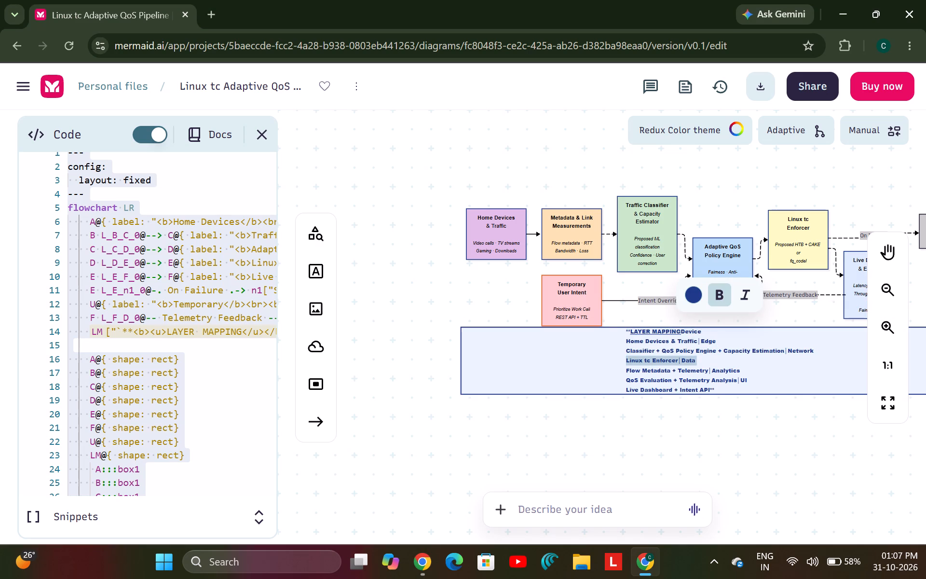
{"action": "left_click_drag", "start_coordinate": [624, 380], "coordinate": [711, 382]}
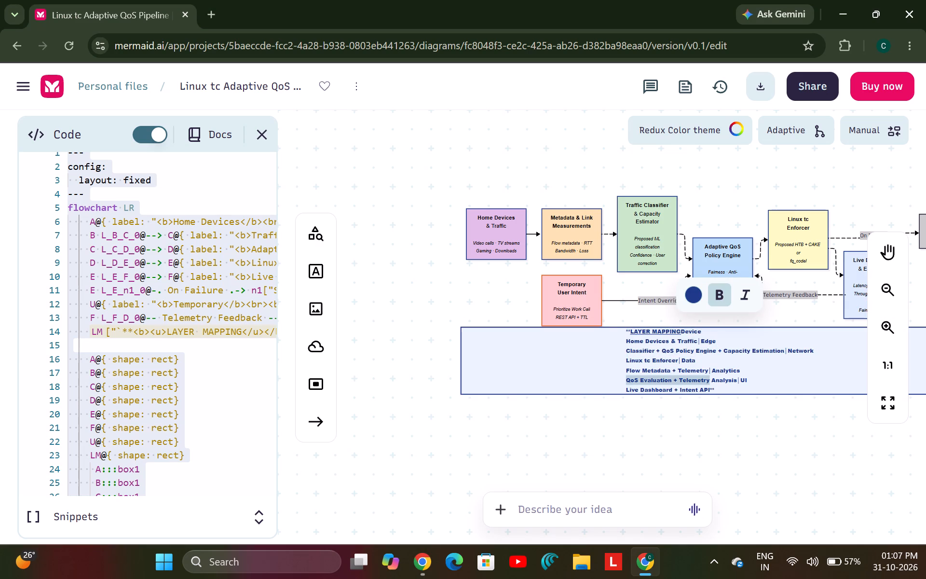
{"action": "left_click_drag", "start_coordinate": [711, 382], "coordinate": [737, 380]}
{"action": "key", "text": "ctrl+c"}
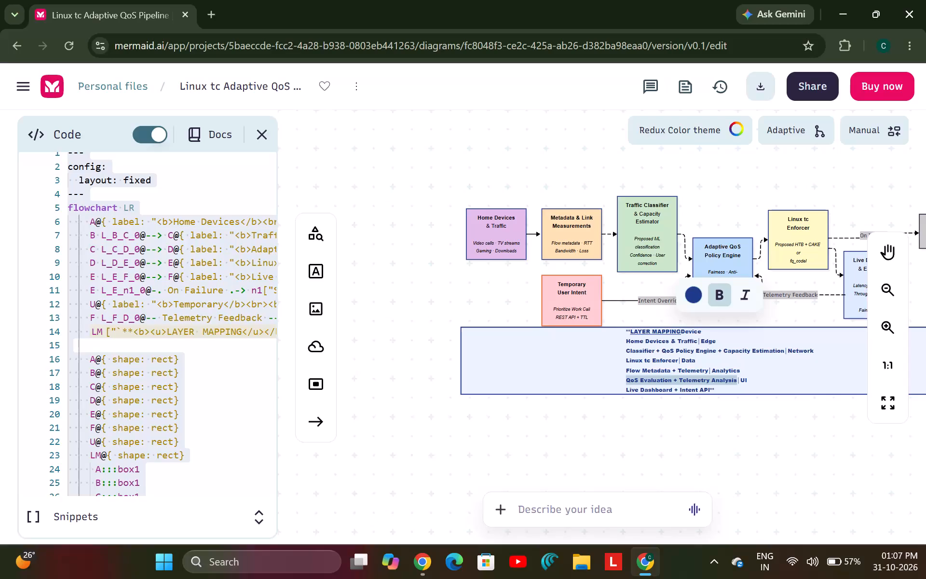
{"action": "key", "text": "alt+Tab"}
{"action": "key", "text": "ctrl+v"}
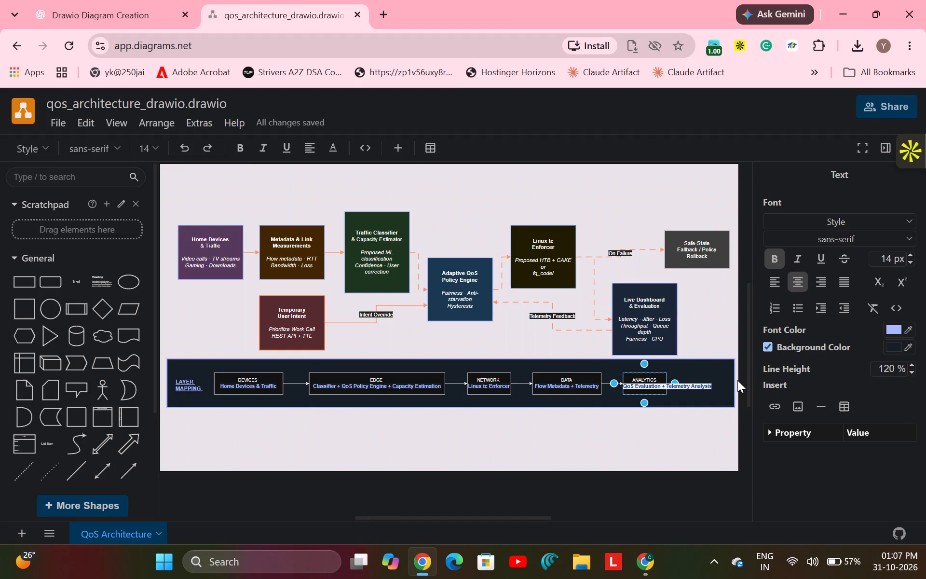
Widen the ANALYTICS box to 250 x 60 so its text line fits inside.
{"action": "left_click_drag", "start_coordinate": [672, 382], "coordinate": [721, 385]}
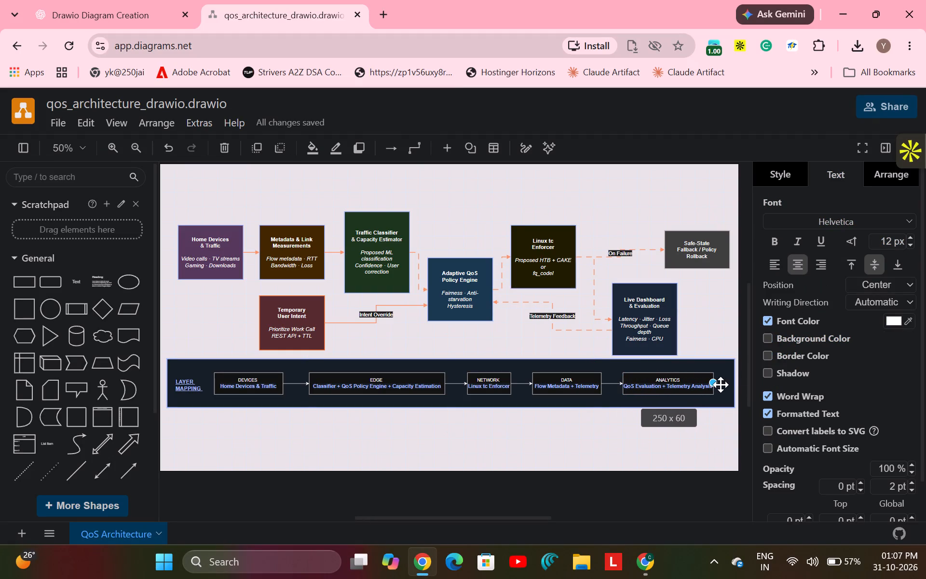
{"action": "left_click_drag", "start_coordinate": [721, 385], "coordinate": [719, 385]}
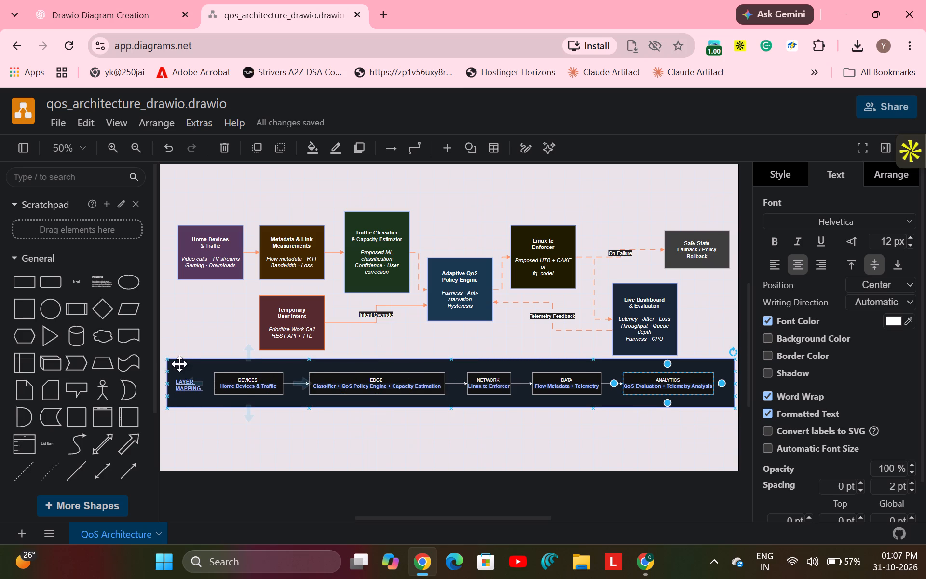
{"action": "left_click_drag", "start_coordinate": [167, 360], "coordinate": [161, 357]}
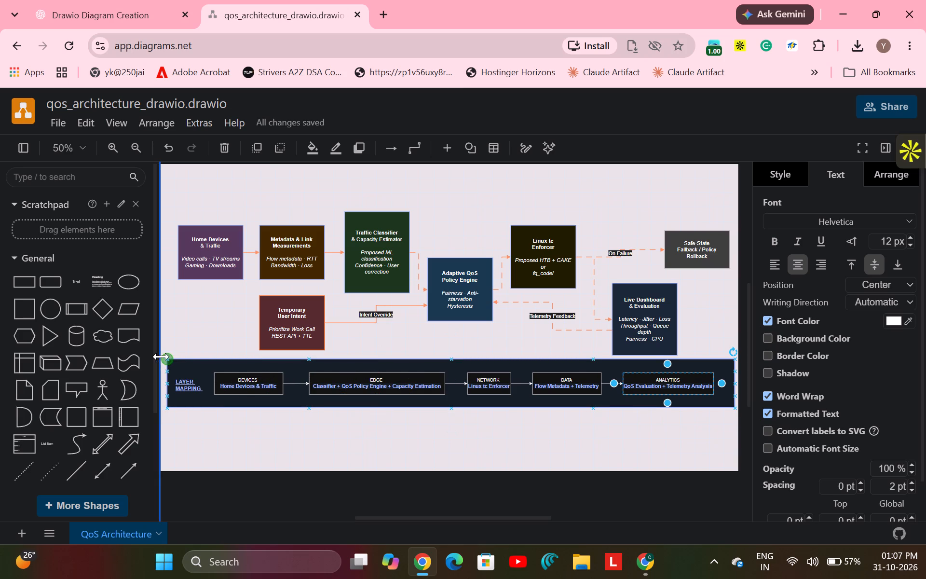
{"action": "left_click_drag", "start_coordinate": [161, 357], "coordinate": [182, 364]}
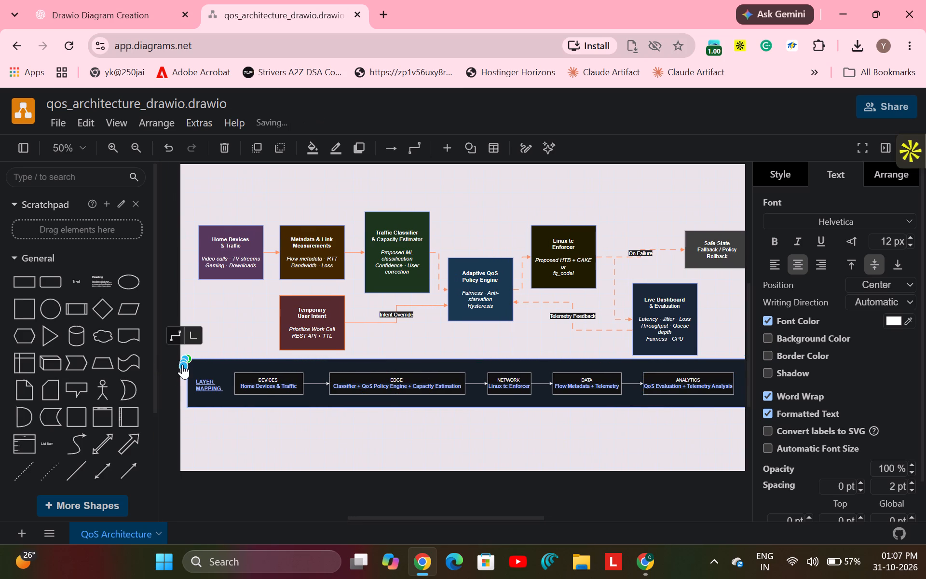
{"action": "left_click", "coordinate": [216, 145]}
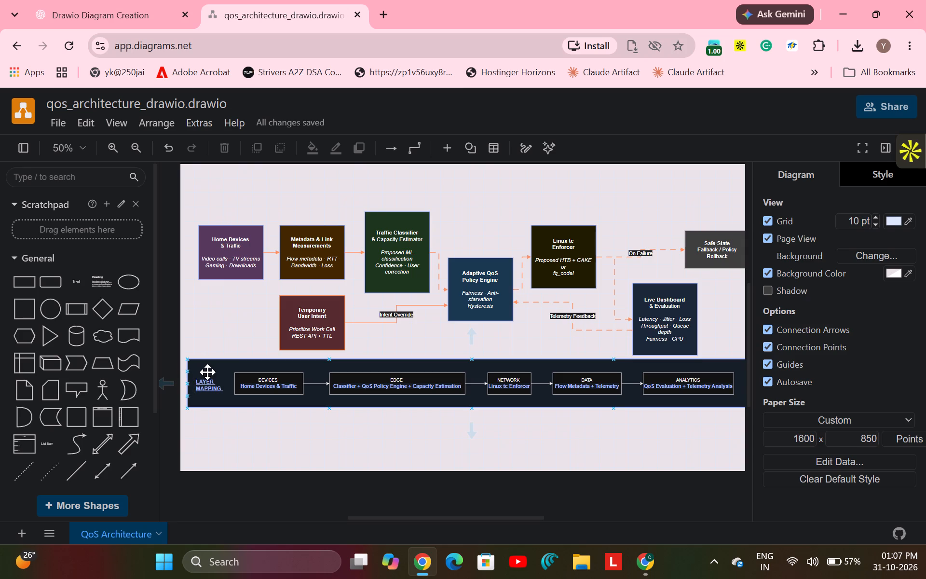
Move the Layer Mapping background bar to position -30, 540, keeping the boxes in place.
{"action": "left_click_drag", "start_coordinate": [215, 371], "coordinate": [206, 371]}
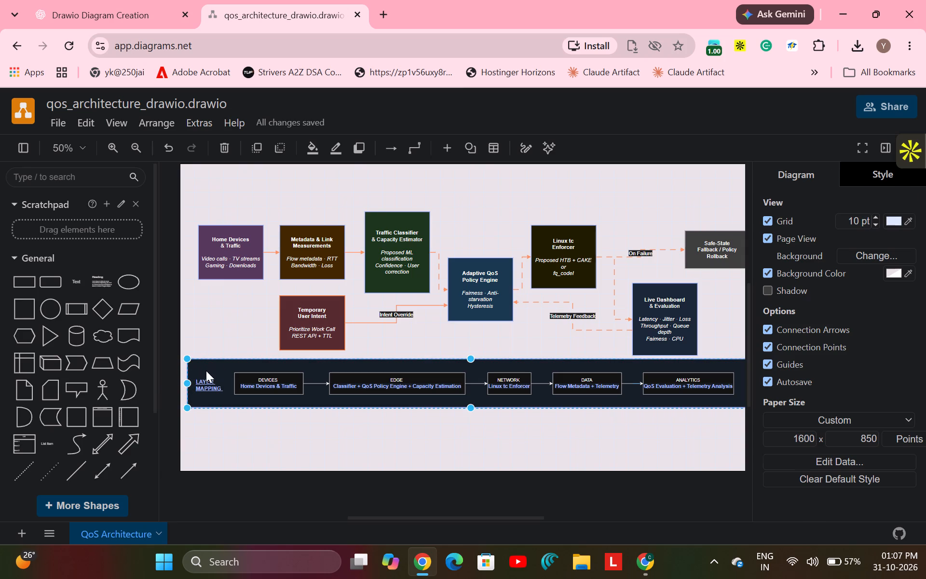
{"action": "left_click_drag", "start_coordinate": [206, 371], "coordinate": [197, 371]}
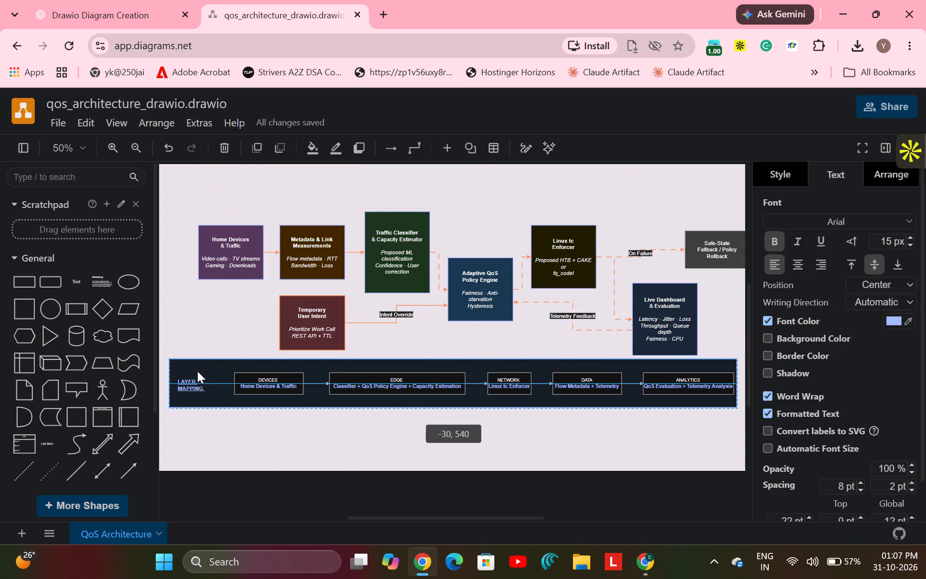
{"action": "left_click_drag", "start_coordinate": [197, 371], "coordinate": [198, 373]}
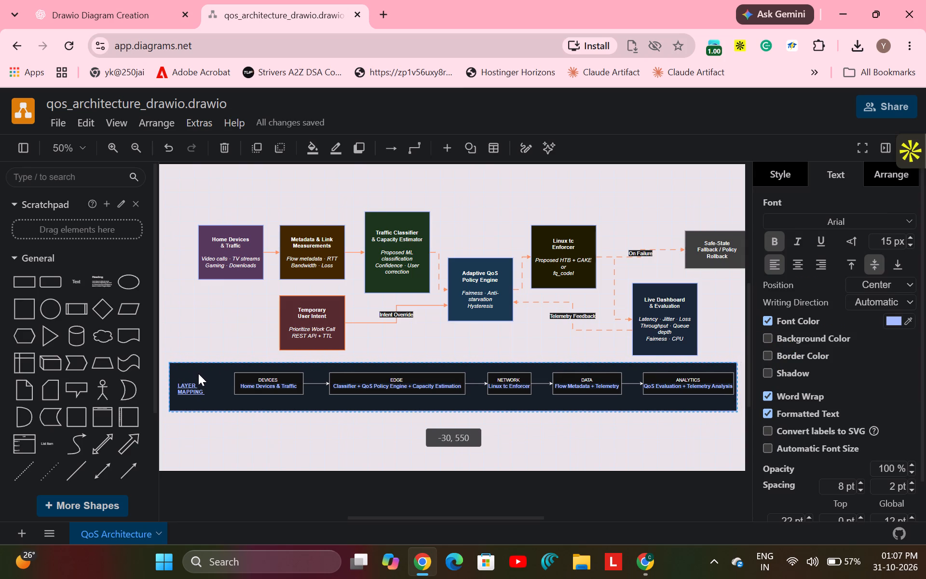
{"action": "left_click_drag", "start_coordinate": [198, 373], "coordinate": [199, 373]}
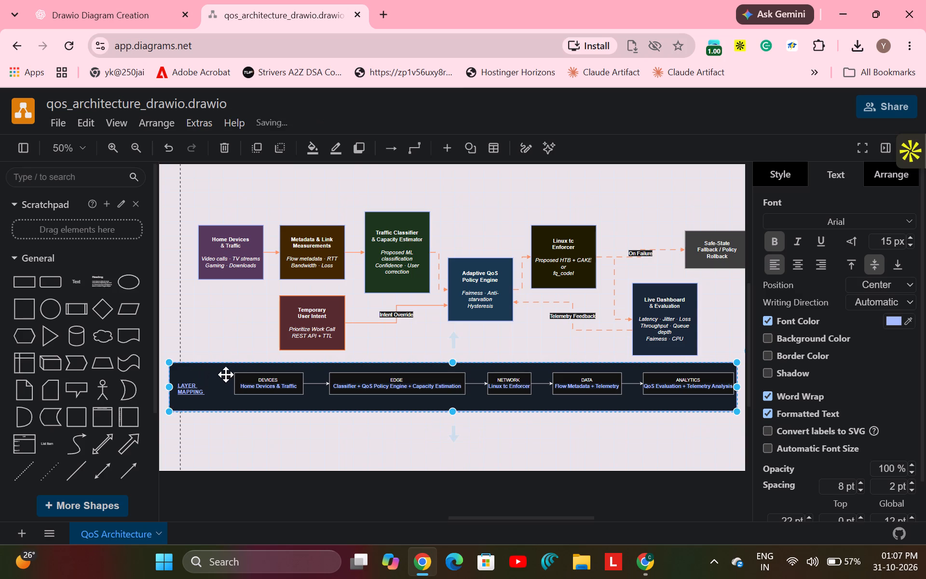
{"action": "left_click", "coordinate": [222, 376]}
{"action": "left_click_drag", "start_coordinate": [221, 377], "coordinate": [222, 372]}
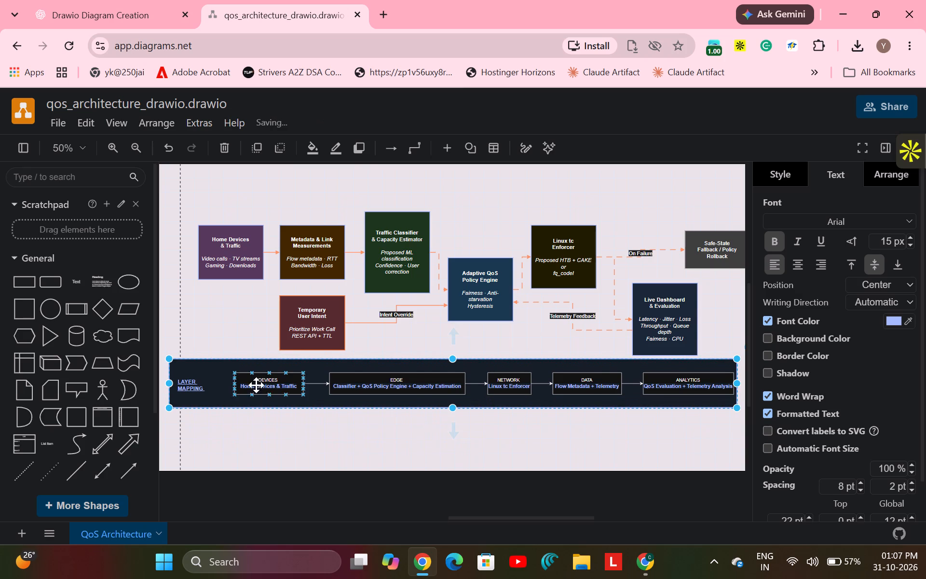
Shift the DEVICES, EDGE, NETWORK, DATA and ANALYTICS boxes toward the LAYER MAPPING title in one row, freeing space after ANALYTICS.
{"action": "left_click_drag", "start_coordinate": [272, 386], "coordinate": [251, 386]}
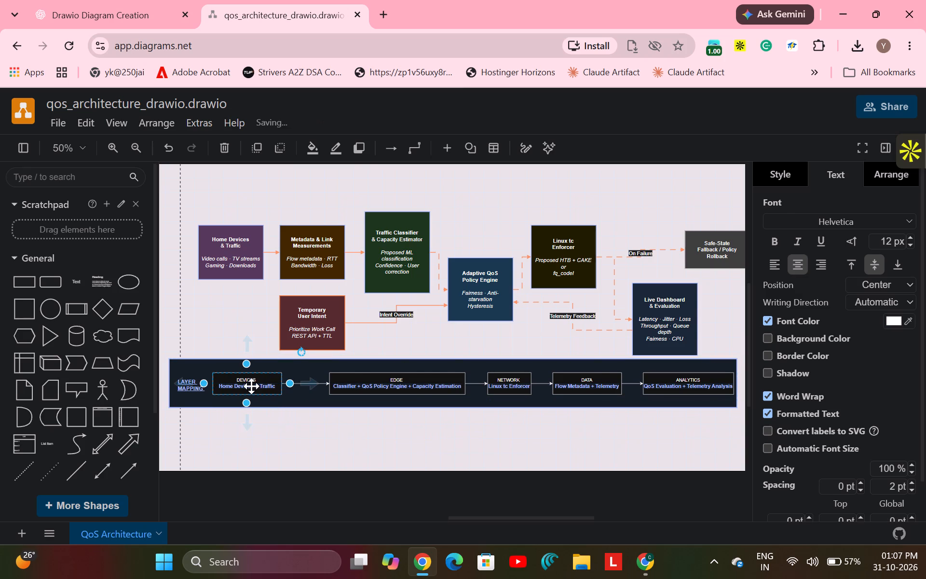
{"action": "left_click_drag", "start_coordinate": [384, 388], "coordinate": [352, 388]}
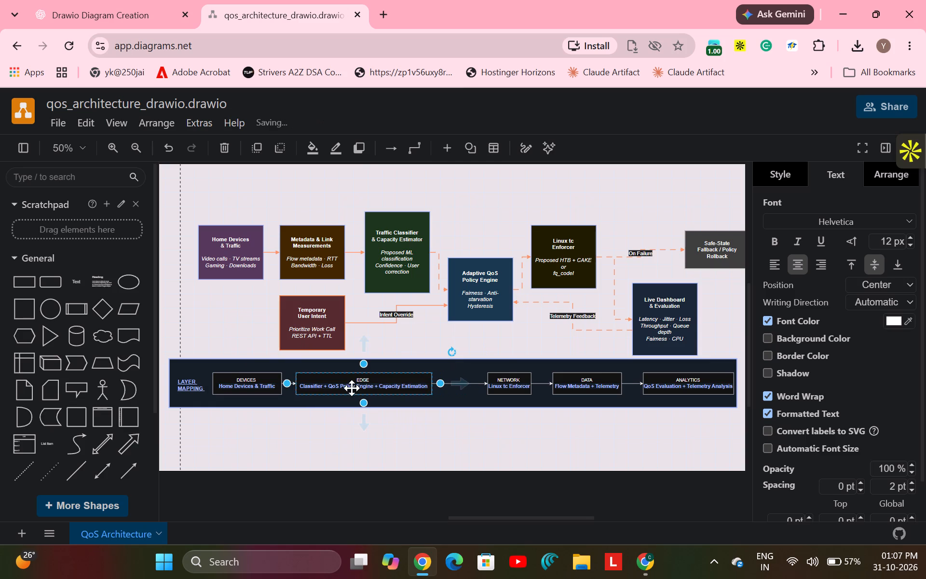
{"action": "left_click_drag", "start_coordinate": [506, 383], "coordinate": [474, 384]}
{"action": "left_click_drag", "start_coordinate": [591, 381], "coordinate": [556, 382]}
{"action": "left_click_drag", "start_coordinate": [670, 386], "coordinate": [628, 387]}
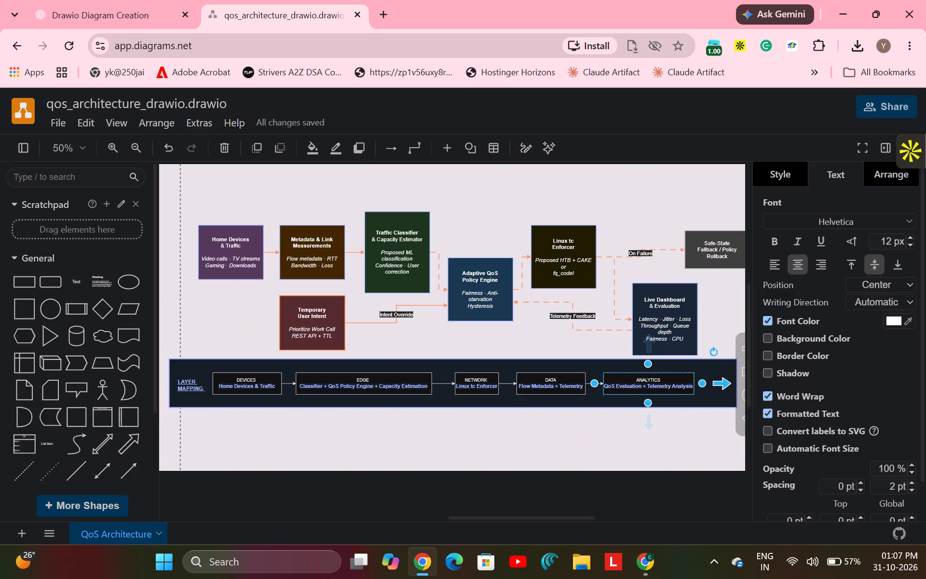
Add an empty rectangle joined by an arrow after the ANALYTICS box and move it closer, in line with the row.
{"action": "left_click", "coordinate": [721, 384]}
{"action": "left_click", "coordinate": [679, 388]}
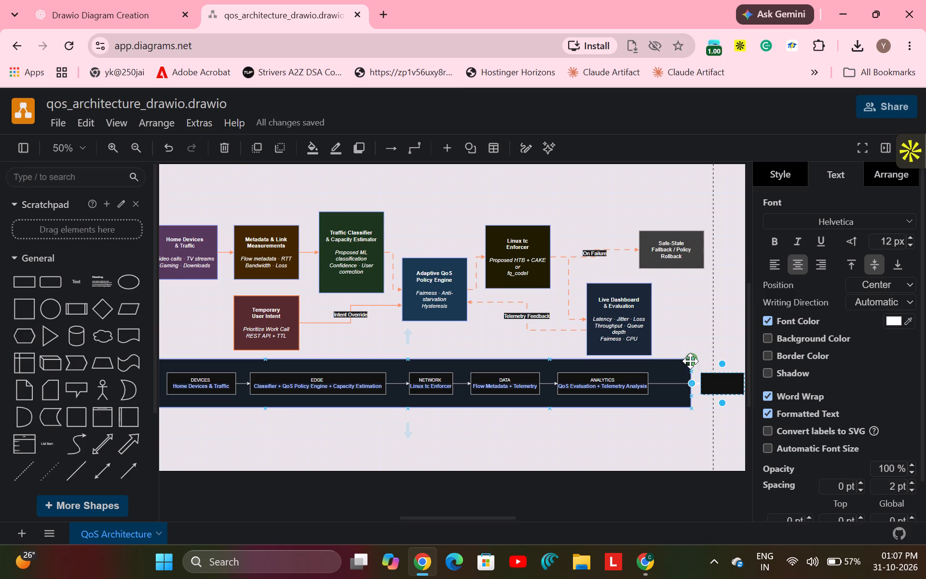
{"action": "left_click_drag", "start_coordinate": [718, 380], "coordinate": [680, 382]}
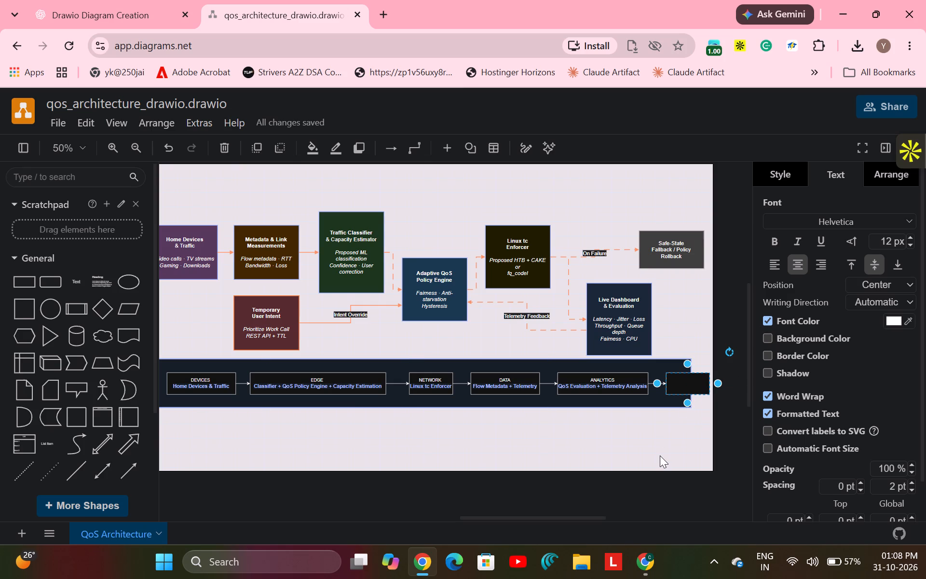
Stretch the end of the Layer Mapping background bar past the new empty rectangle so all boxes sit inside it.
{"action": "scroll", "coordinate": [600, 452], "scroll_direction": "right", "scroll_amount": 1}
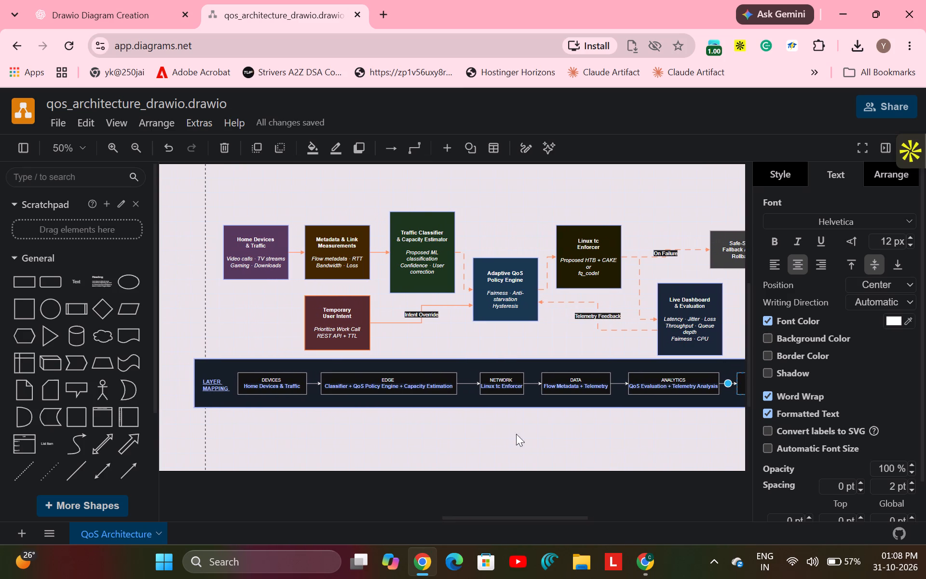
{"action": "scroll", "coordinate": [461, 435], "scroll_direction": "left", "scroll_amount": 1}
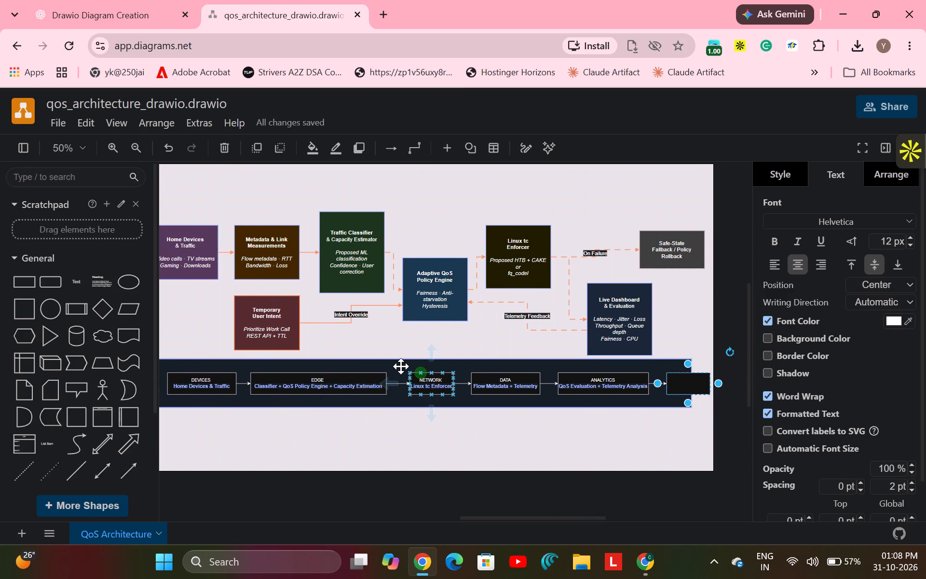
{"action": "left_click", "coordinate": [399, 366]}
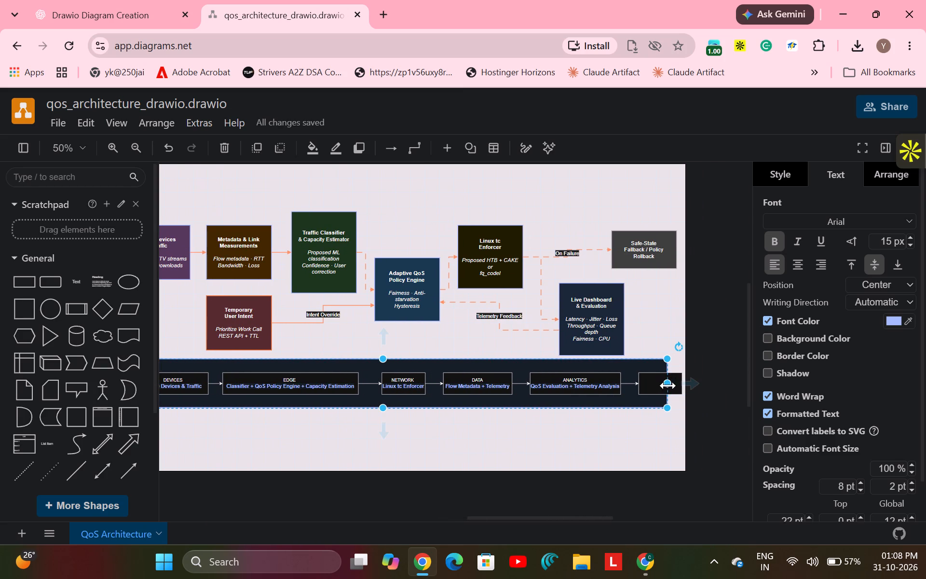
{"action": "left_click_drag", "start_coordinate": [668, 386], "coordinate": [699, 385]}
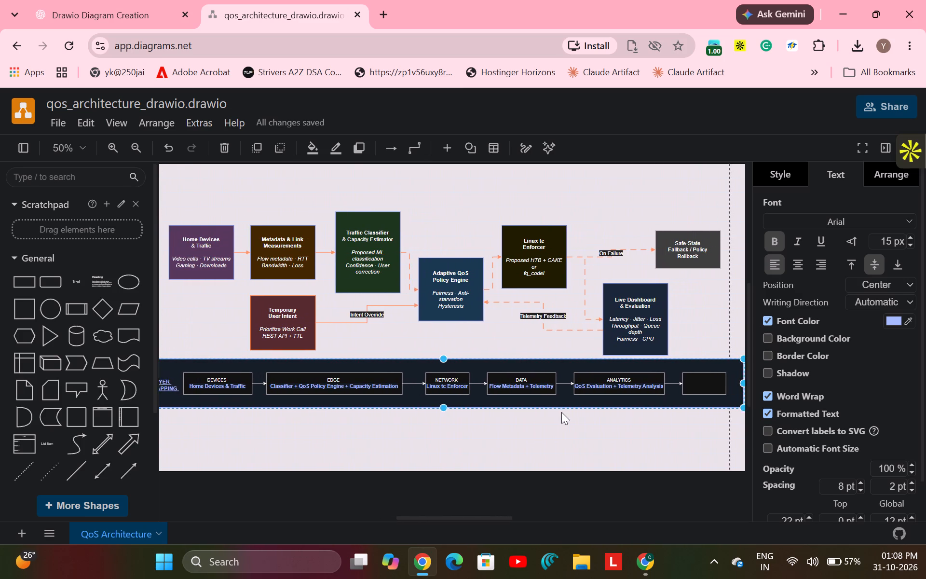
{"action": "left_click", "coordinate": [652, 420]}
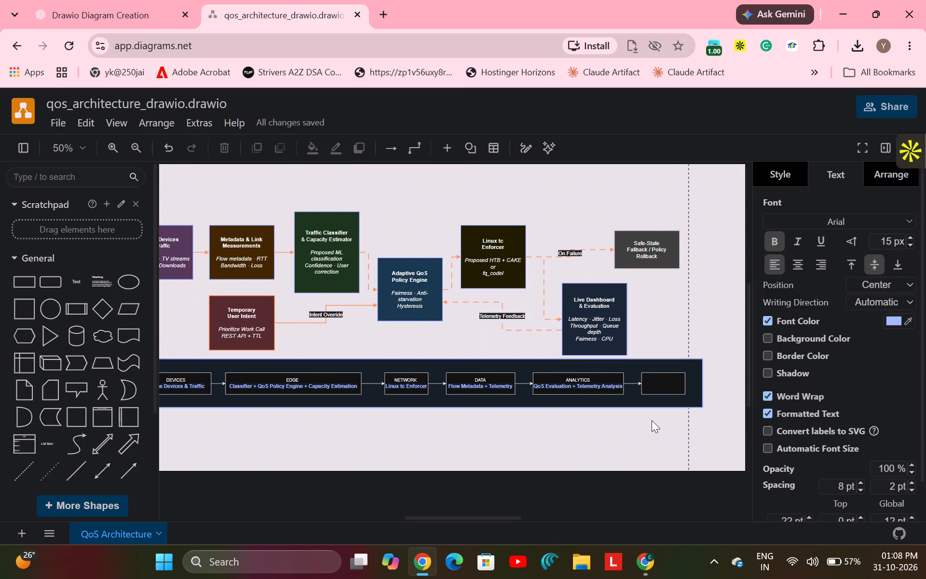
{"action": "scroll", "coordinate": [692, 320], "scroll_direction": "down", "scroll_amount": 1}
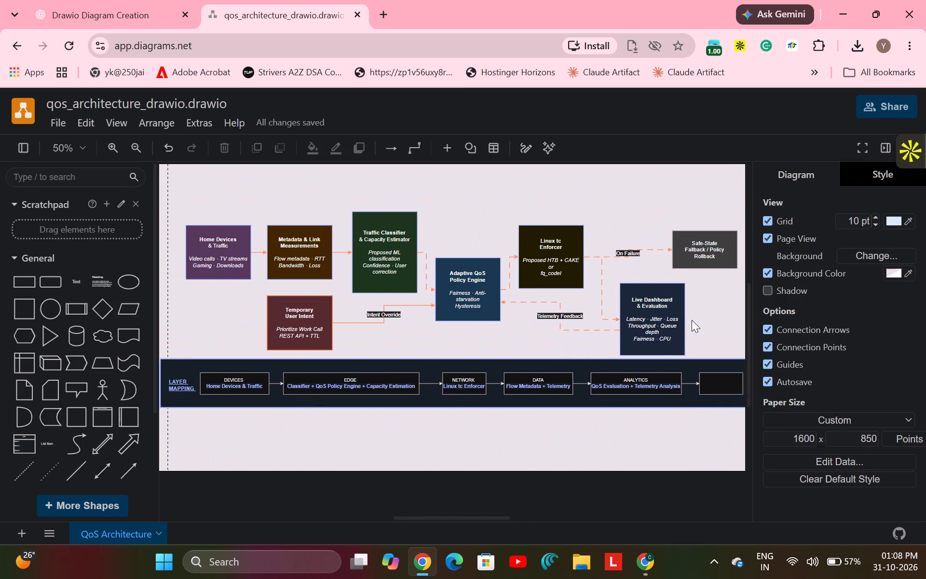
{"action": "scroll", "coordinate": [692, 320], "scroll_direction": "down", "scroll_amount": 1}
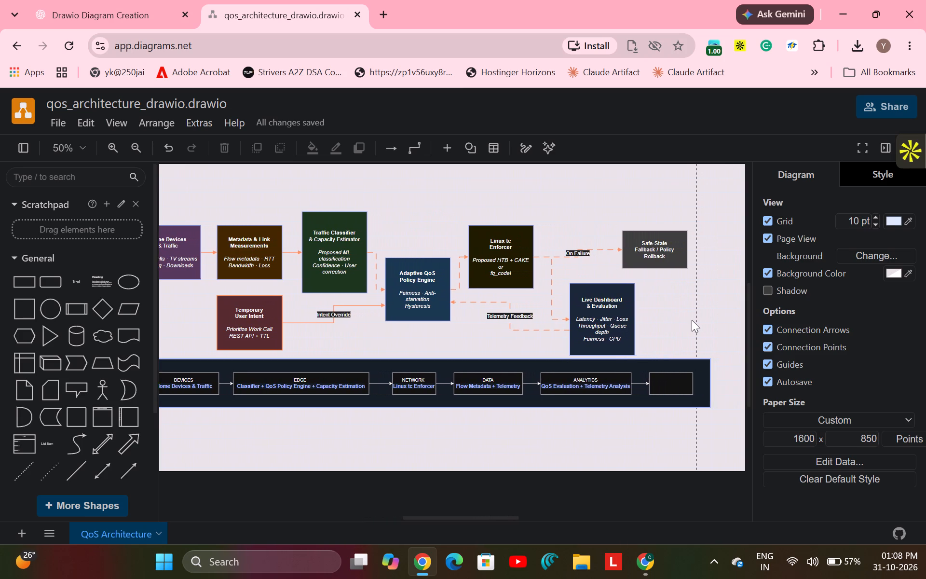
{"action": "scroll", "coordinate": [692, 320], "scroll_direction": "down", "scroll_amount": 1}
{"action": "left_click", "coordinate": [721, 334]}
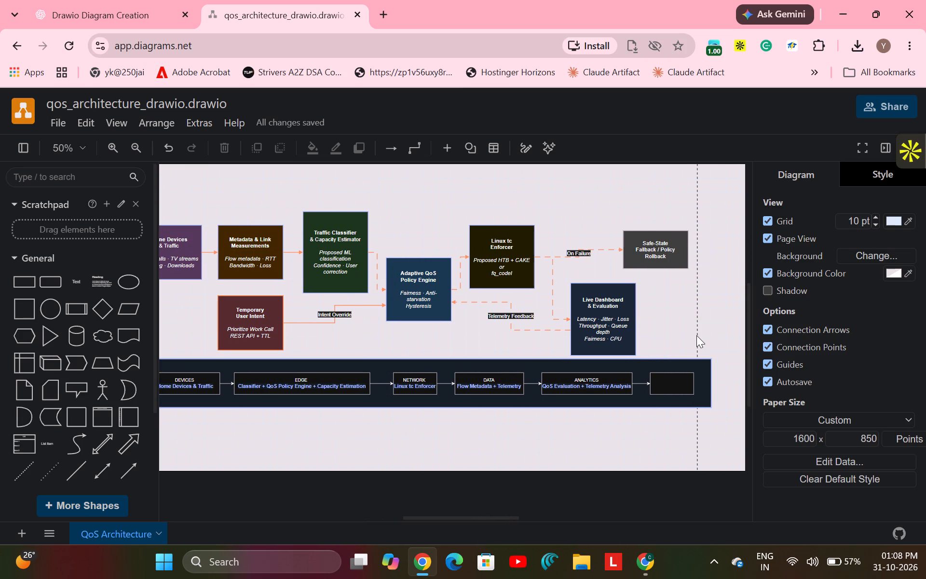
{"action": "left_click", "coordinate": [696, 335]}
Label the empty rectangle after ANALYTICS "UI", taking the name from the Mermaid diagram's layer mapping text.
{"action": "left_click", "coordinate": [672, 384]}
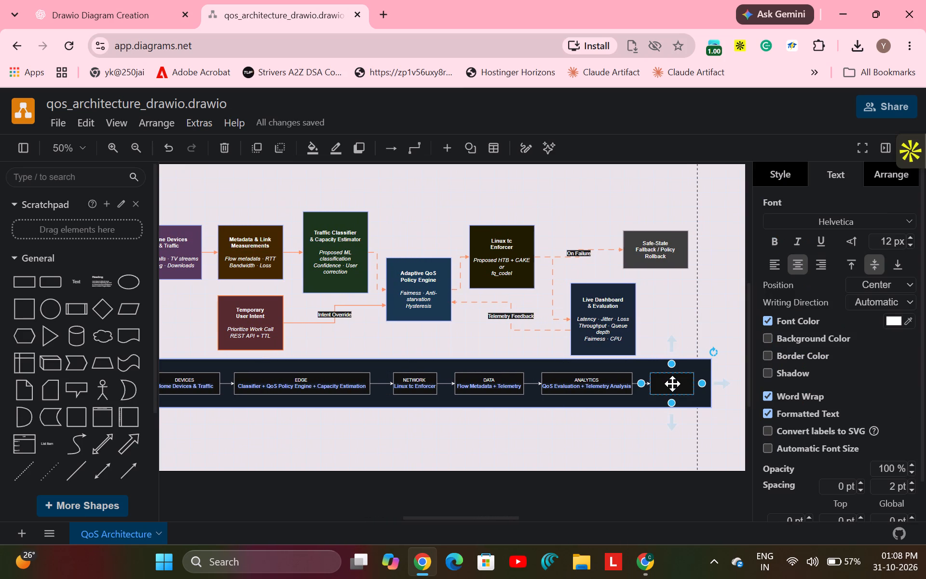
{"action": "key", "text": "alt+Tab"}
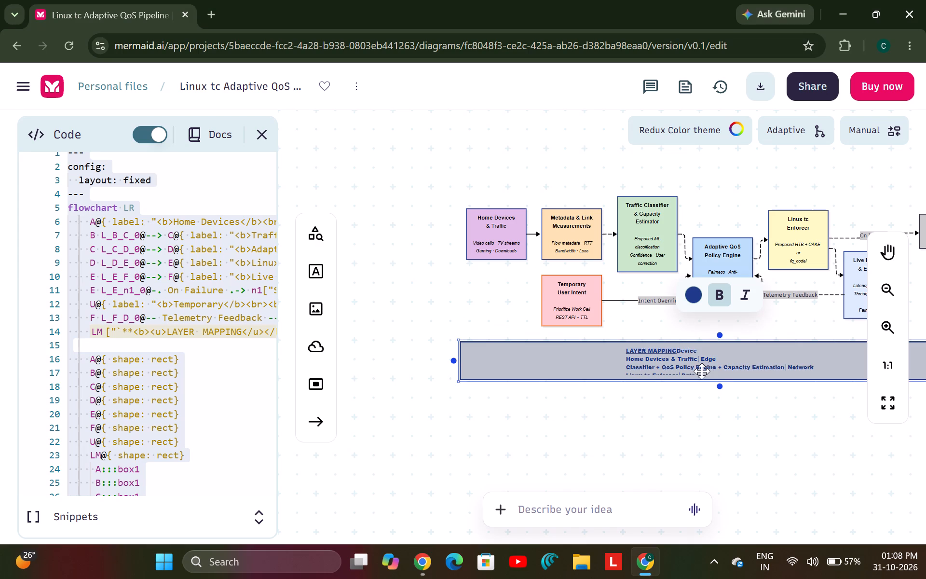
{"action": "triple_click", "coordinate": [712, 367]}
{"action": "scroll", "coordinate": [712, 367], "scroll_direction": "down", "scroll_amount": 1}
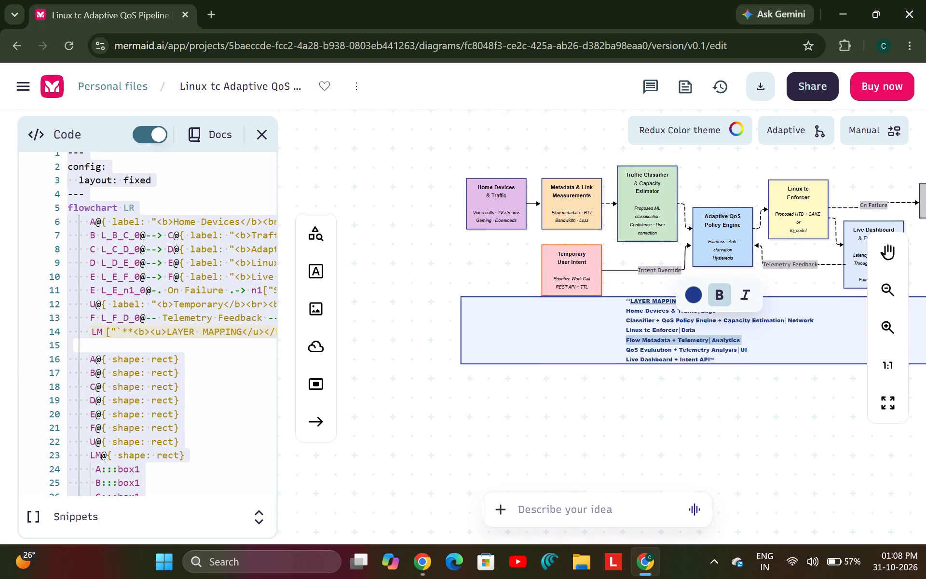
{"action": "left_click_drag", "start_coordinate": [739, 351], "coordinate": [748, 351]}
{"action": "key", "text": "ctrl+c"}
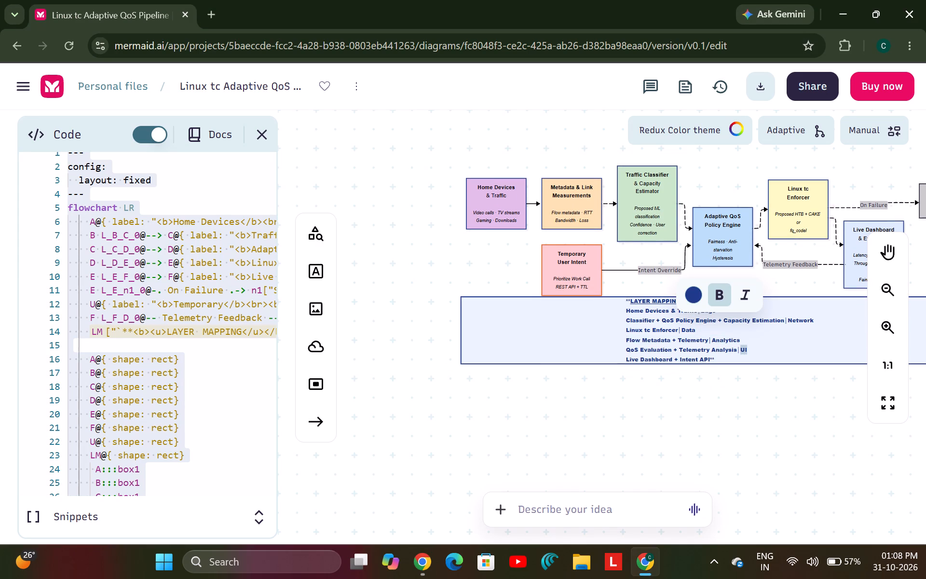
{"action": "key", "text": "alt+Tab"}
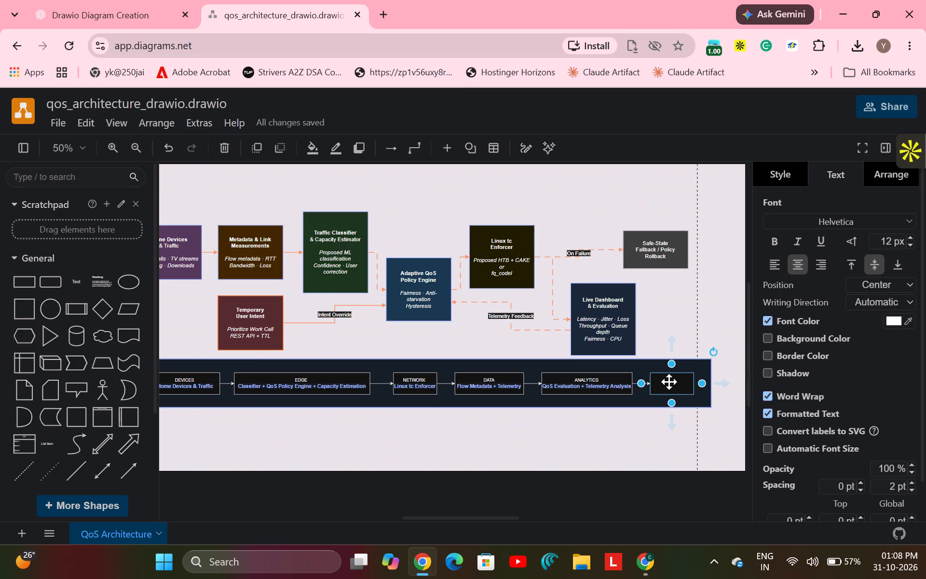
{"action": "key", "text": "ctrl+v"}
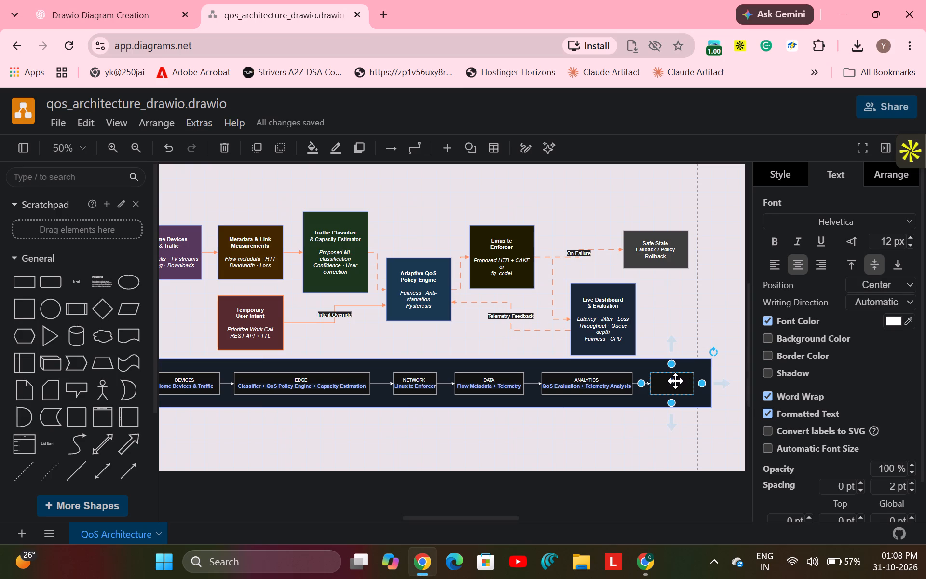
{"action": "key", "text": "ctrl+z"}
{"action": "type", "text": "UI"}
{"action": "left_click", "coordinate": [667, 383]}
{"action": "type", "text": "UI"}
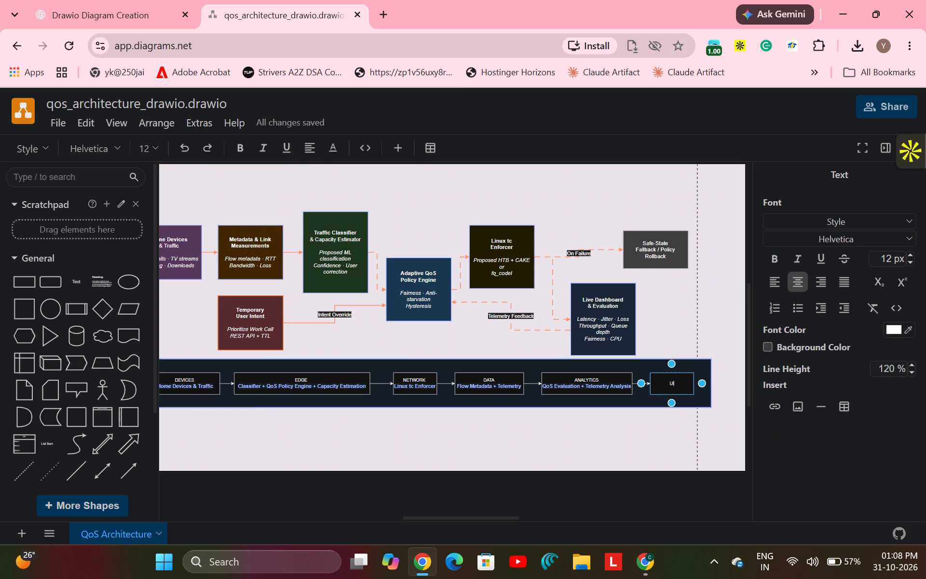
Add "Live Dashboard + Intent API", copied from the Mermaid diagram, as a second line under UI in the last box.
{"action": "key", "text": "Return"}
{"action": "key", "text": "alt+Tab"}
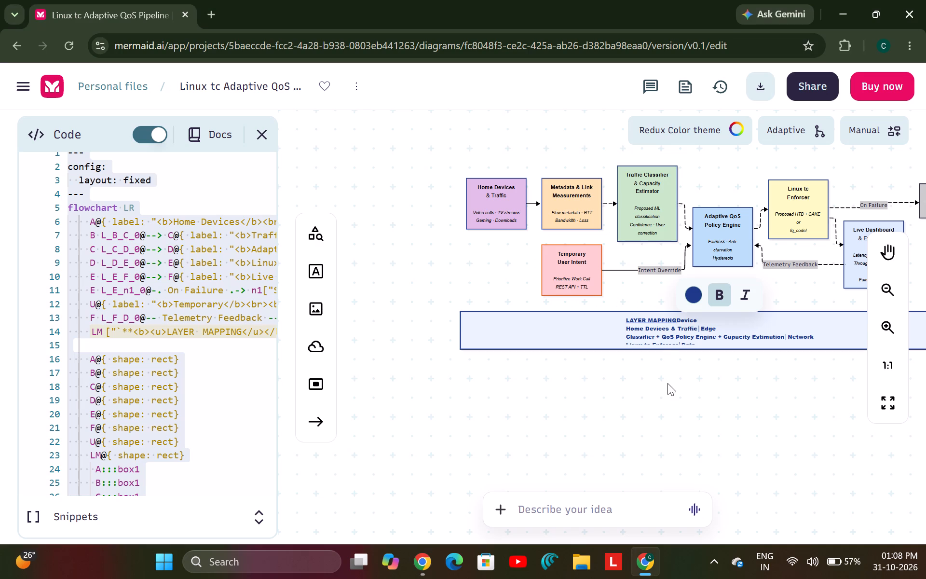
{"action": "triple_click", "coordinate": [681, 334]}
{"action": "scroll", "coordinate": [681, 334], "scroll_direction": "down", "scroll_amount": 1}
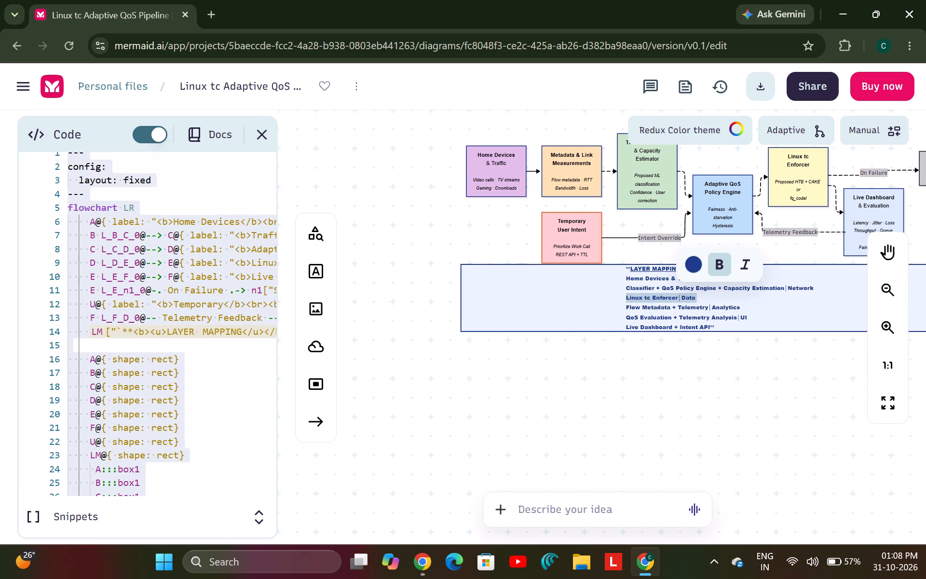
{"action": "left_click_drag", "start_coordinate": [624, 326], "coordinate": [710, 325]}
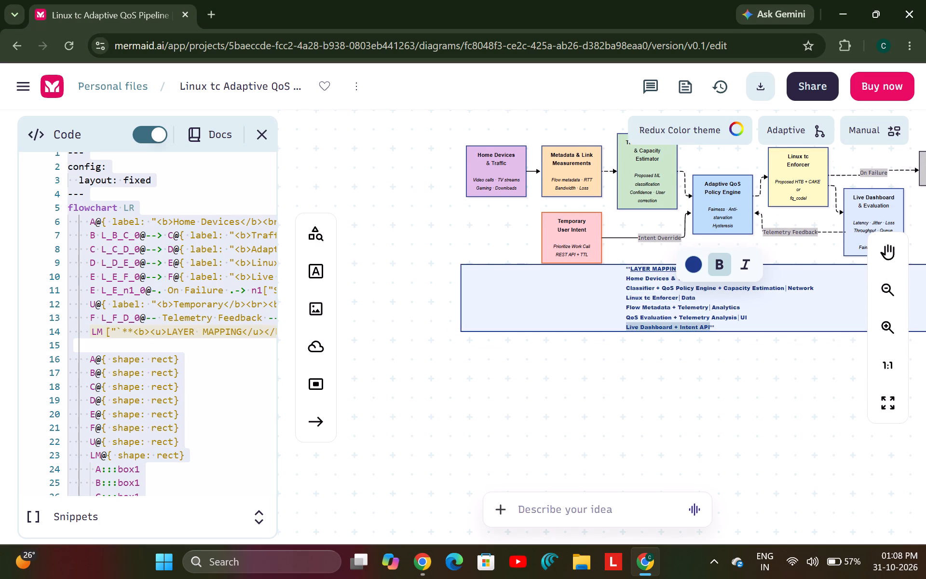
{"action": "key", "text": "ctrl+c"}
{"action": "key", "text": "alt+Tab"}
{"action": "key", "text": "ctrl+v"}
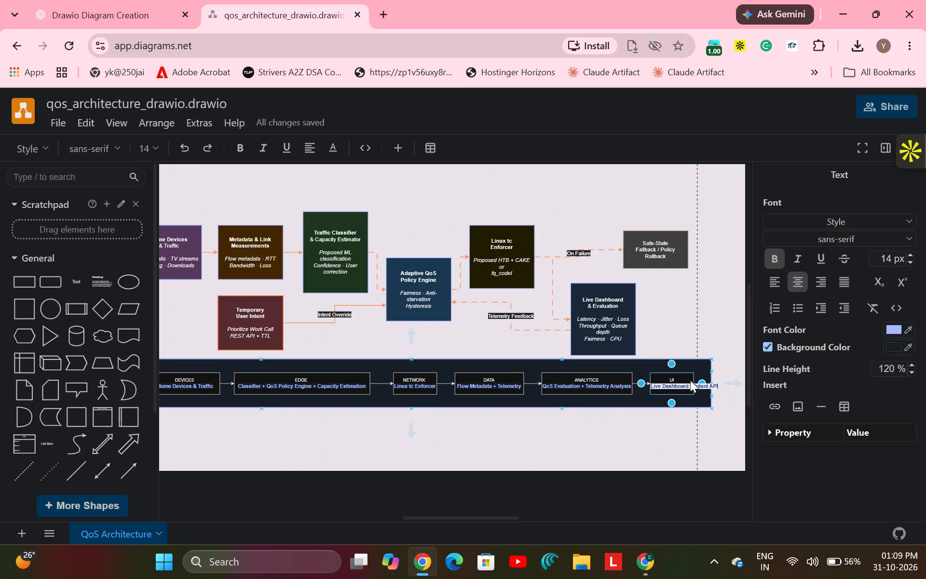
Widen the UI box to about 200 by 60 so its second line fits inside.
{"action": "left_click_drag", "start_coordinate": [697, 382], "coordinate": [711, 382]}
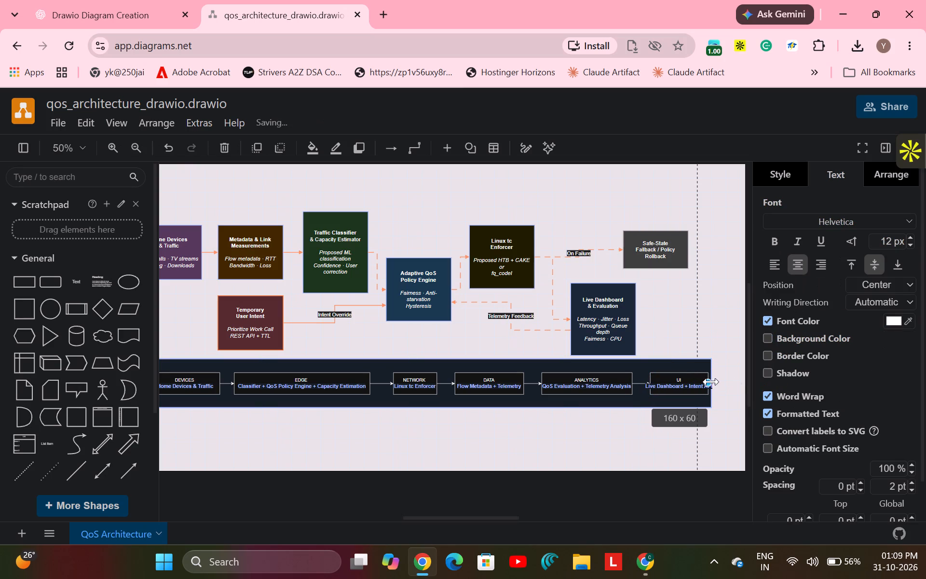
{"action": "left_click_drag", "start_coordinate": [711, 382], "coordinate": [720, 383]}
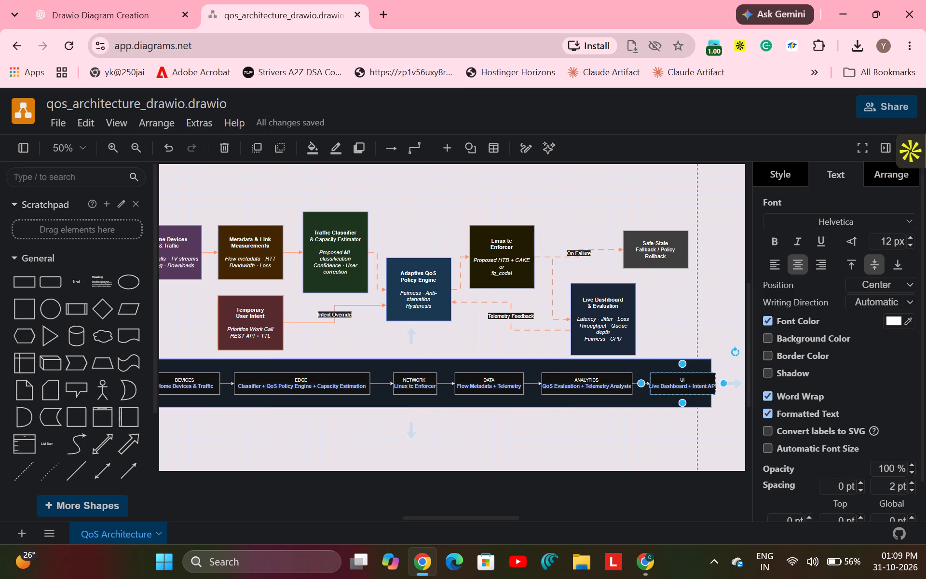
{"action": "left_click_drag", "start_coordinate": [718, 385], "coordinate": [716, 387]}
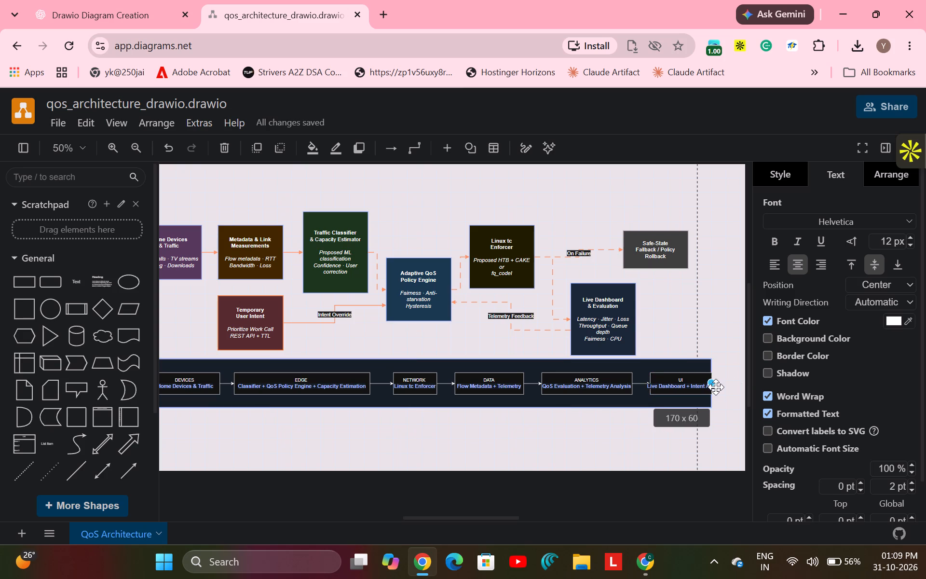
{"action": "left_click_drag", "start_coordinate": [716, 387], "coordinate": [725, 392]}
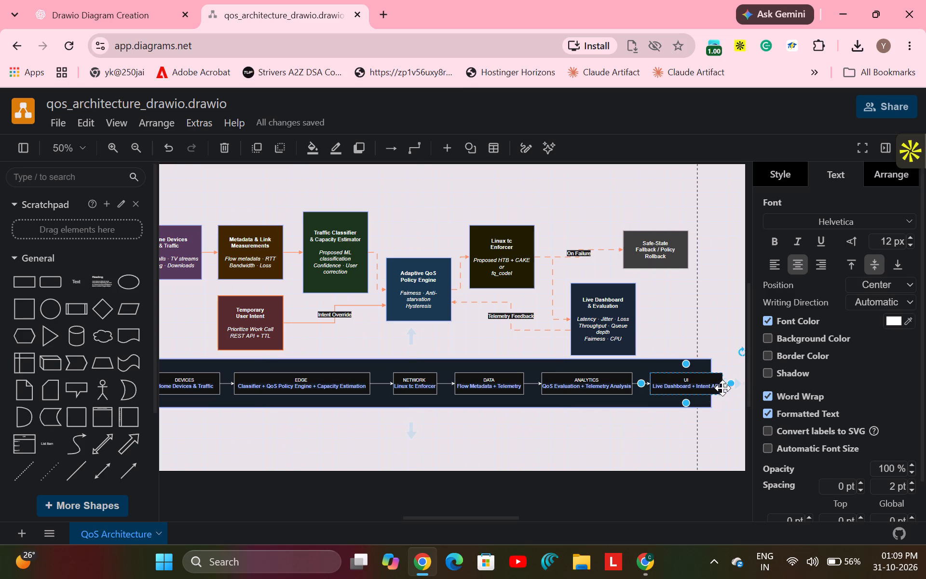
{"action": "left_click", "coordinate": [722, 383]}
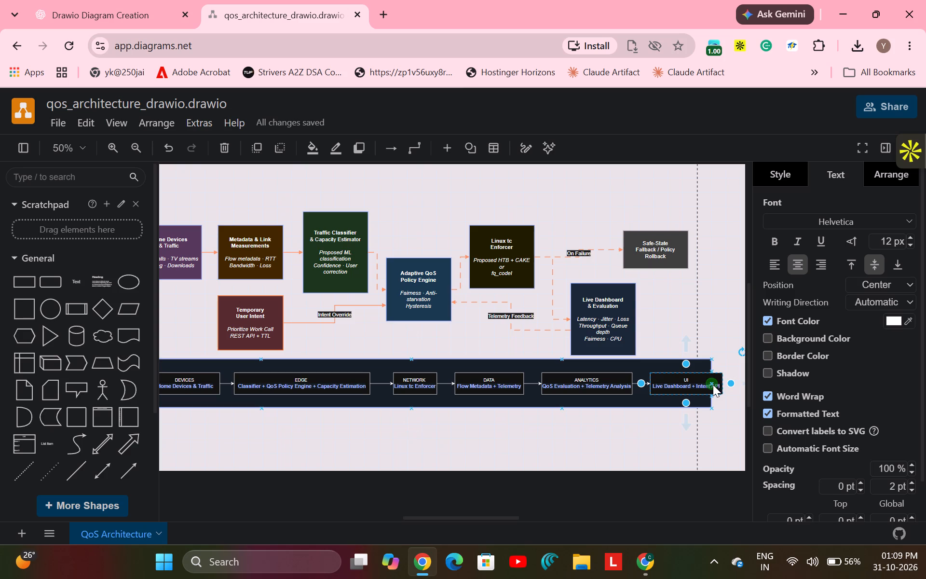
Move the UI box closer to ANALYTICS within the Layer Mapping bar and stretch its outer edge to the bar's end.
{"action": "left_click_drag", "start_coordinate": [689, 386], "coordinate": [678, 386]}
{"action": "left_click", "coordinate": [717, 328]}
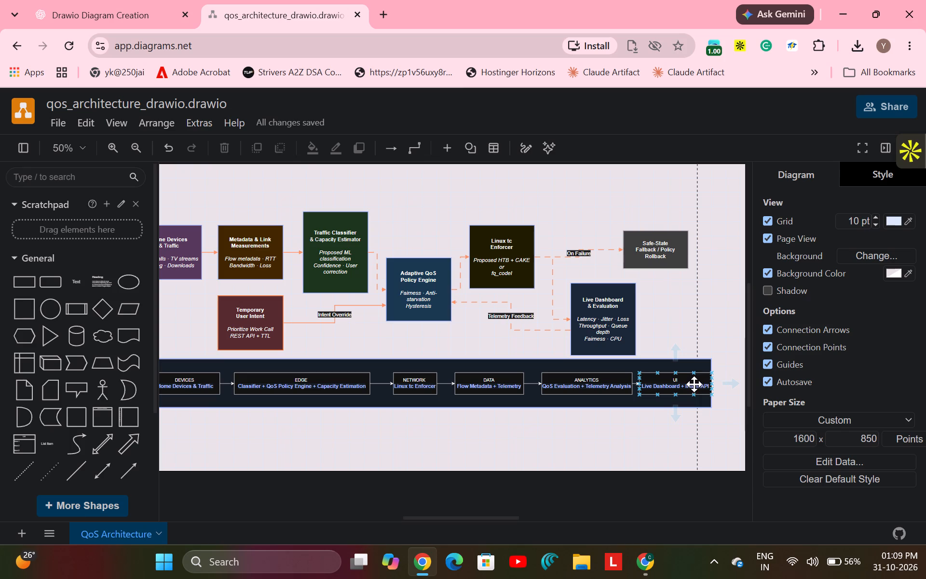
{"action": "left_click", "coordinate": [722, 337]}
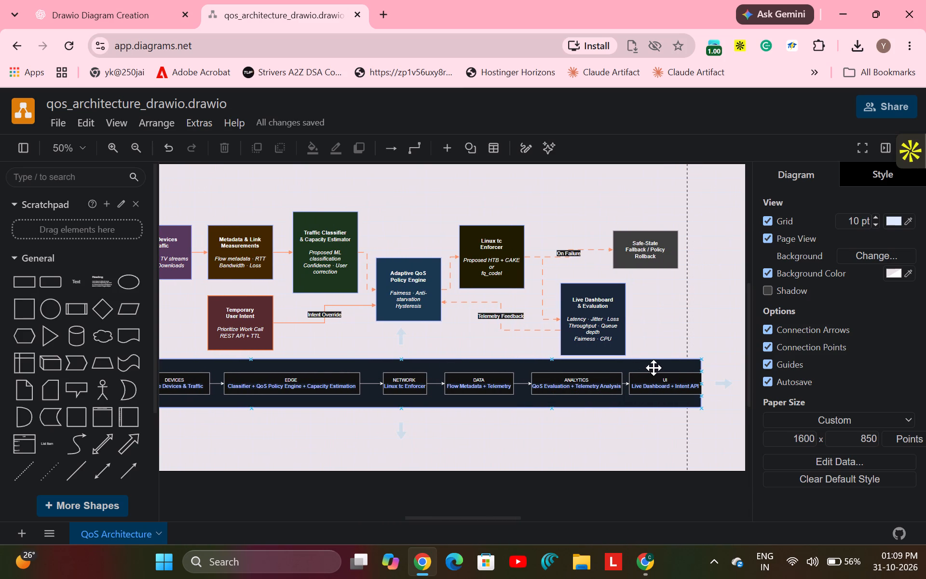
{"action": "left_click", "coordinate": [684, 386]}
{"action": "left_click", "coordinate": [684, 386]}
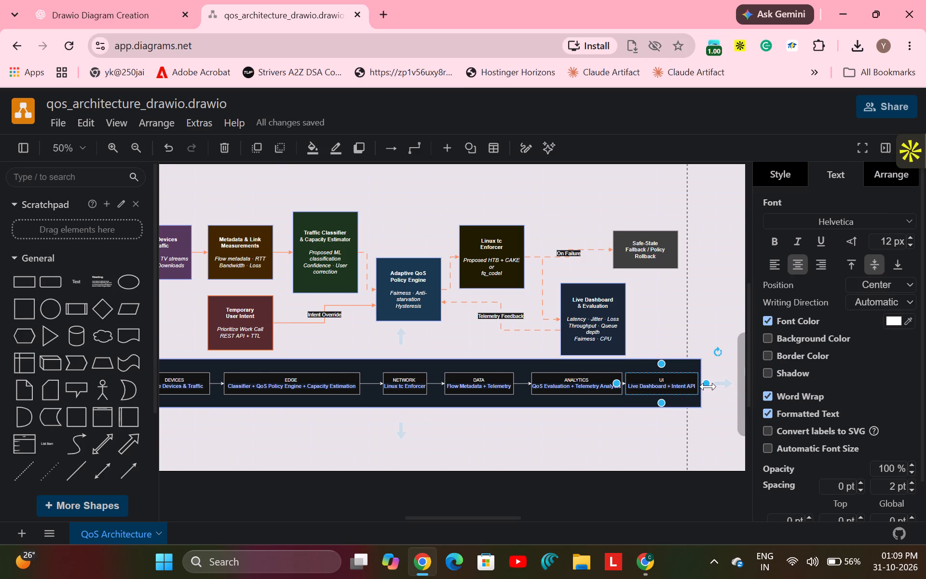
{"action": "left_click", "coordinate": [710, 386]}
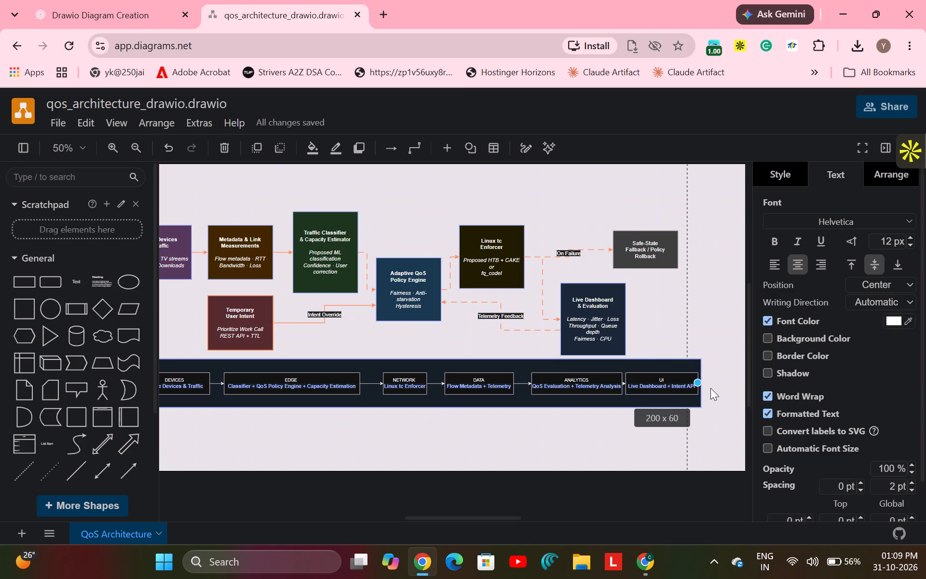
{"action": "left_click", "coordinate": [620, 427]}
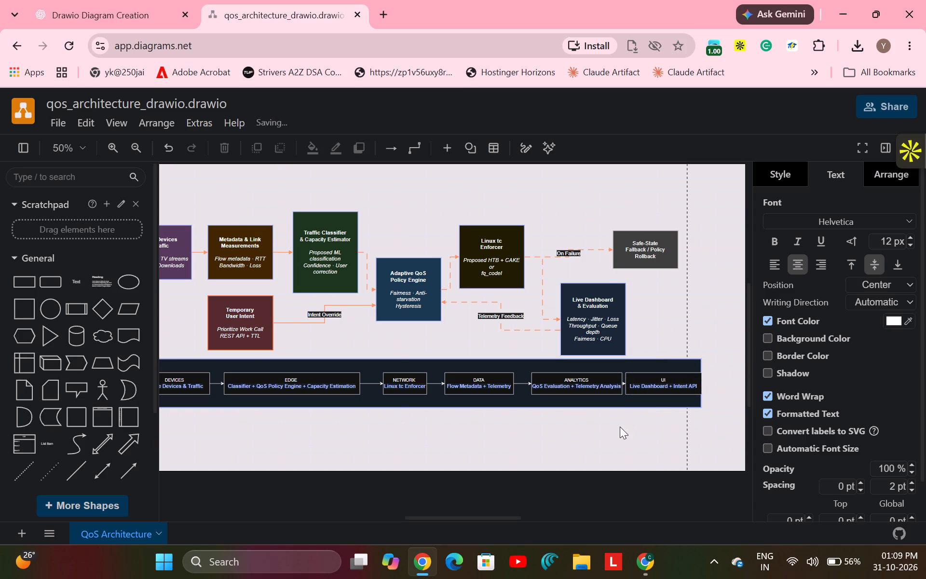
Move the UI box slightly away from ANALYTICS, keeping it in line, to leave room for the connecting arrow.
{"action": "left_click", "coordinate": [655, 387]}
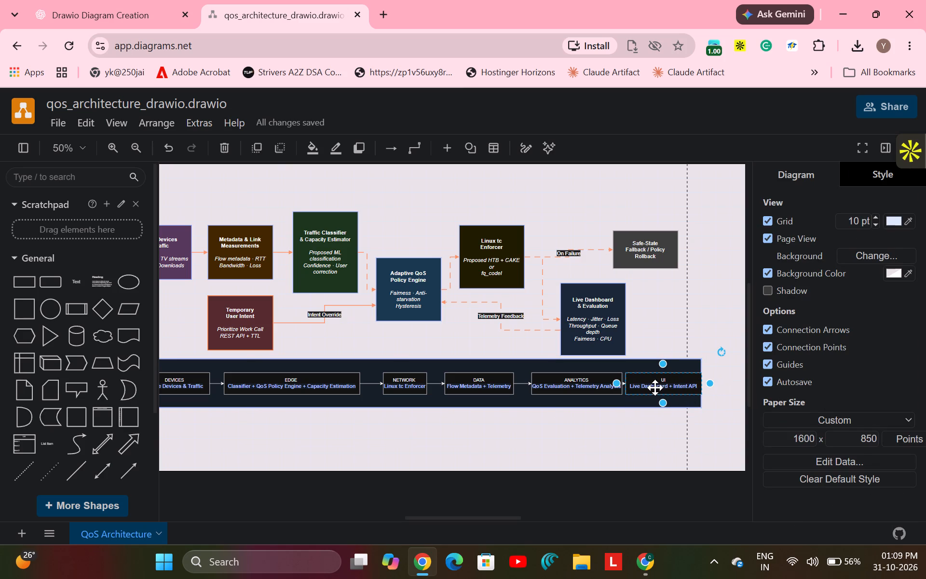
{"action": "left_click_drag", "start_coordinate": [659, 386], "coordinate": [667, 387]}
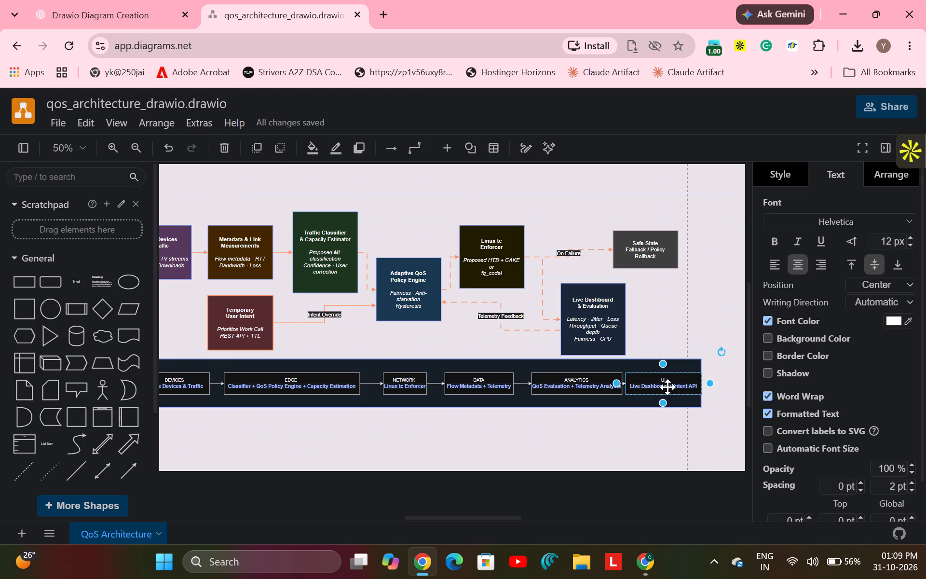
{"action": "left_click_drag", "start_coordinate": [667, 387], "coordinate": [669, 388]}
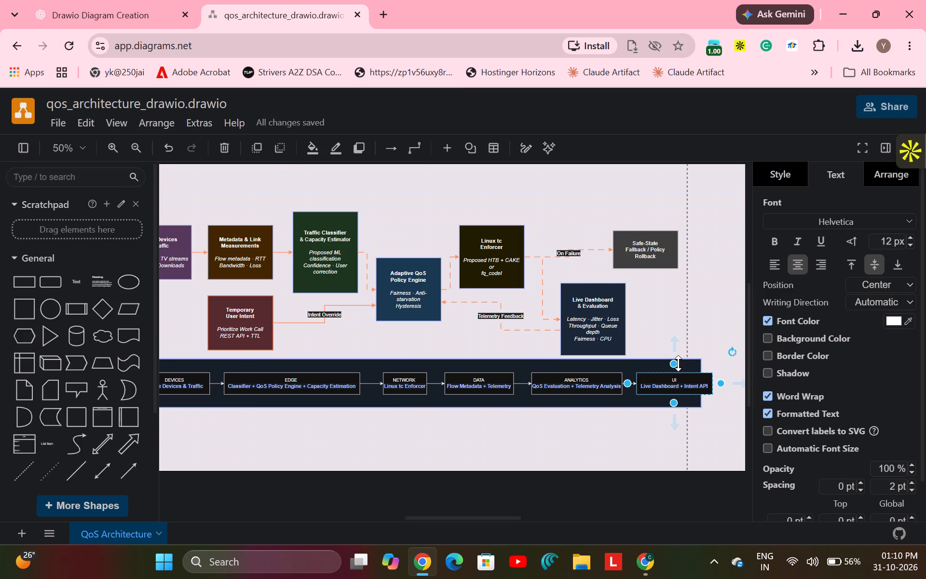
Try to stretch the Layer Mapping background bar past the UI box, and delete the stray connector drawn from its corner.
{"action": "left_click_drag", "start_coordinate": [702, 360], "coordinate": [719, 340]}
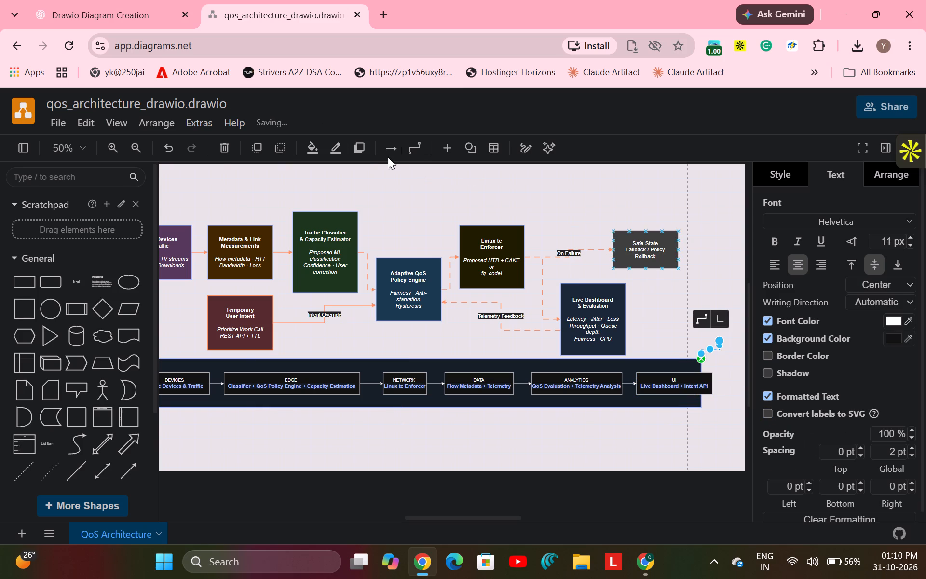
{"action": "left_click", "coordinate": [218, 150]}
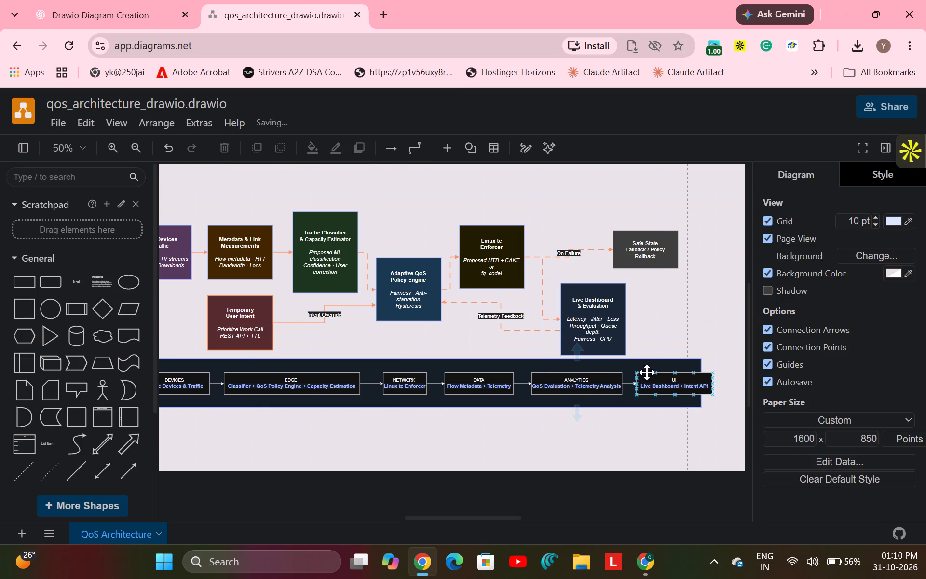
Delete the UI box from the end of the Layer Mapping row, keeping its incoming arrow.
{"action": "left_click", "coordinate": [699, 385]}
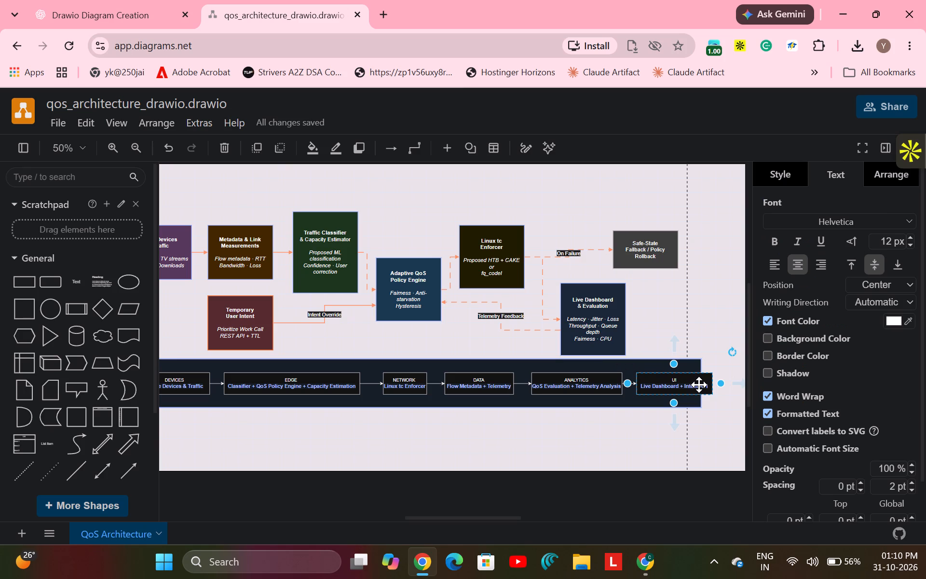
{"action": "key", "text": "Escape"}
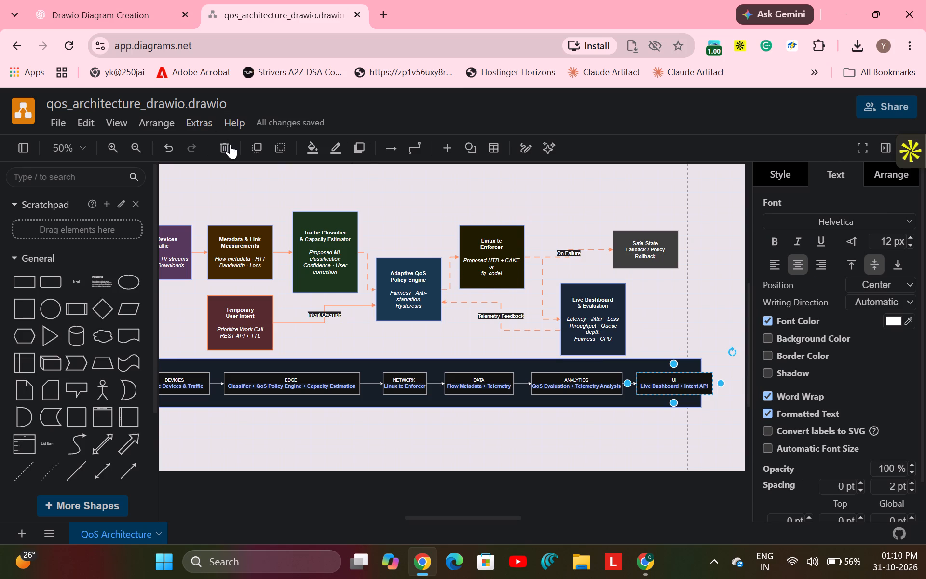
{"action": "left_click", "coordinate": [230, 144]}
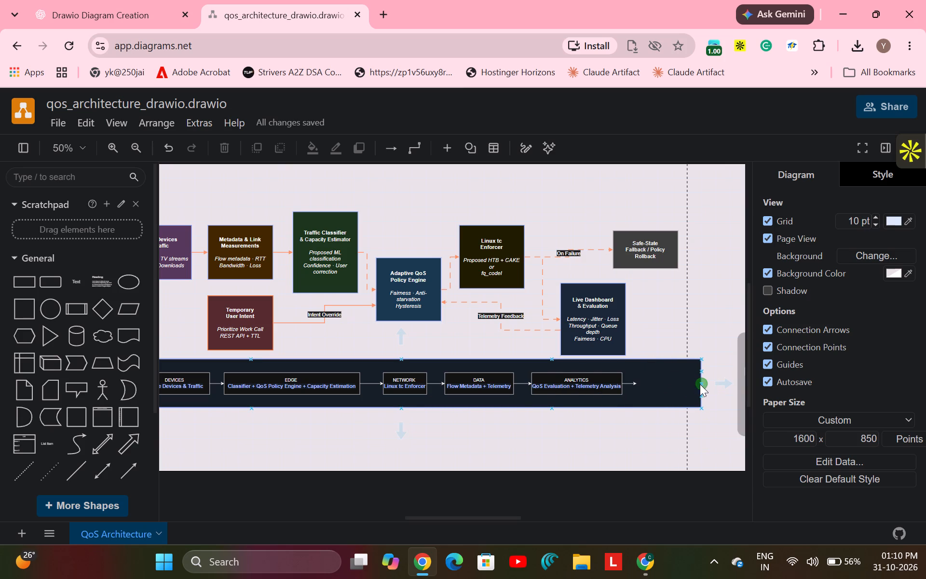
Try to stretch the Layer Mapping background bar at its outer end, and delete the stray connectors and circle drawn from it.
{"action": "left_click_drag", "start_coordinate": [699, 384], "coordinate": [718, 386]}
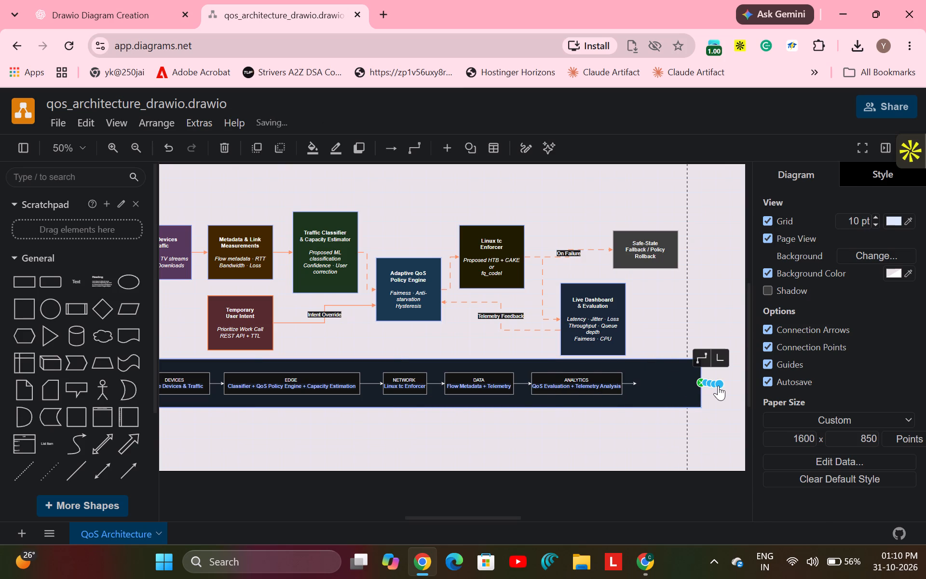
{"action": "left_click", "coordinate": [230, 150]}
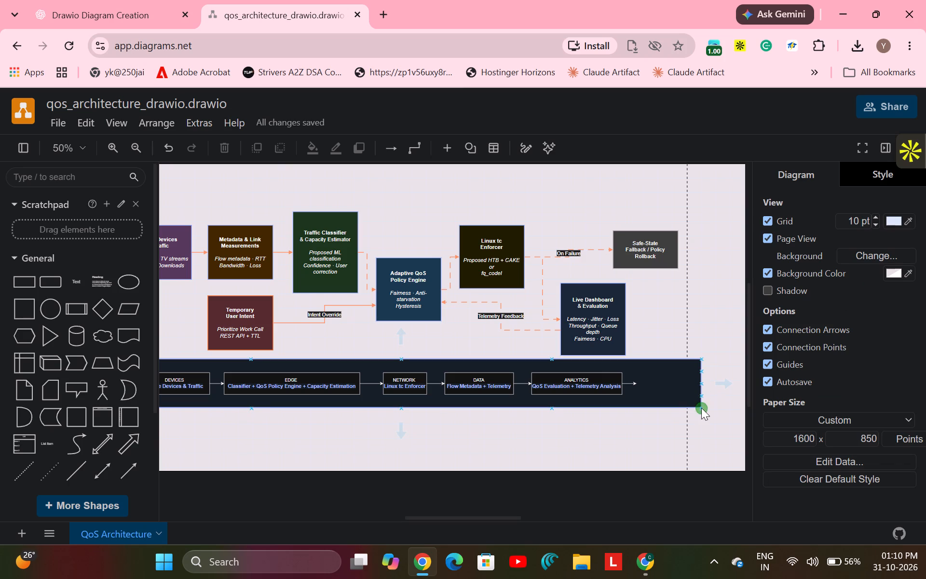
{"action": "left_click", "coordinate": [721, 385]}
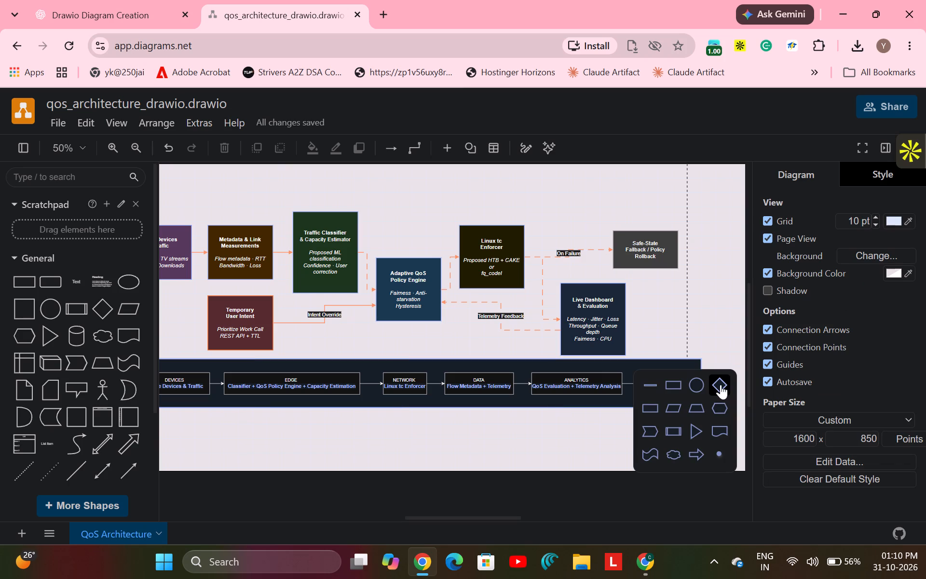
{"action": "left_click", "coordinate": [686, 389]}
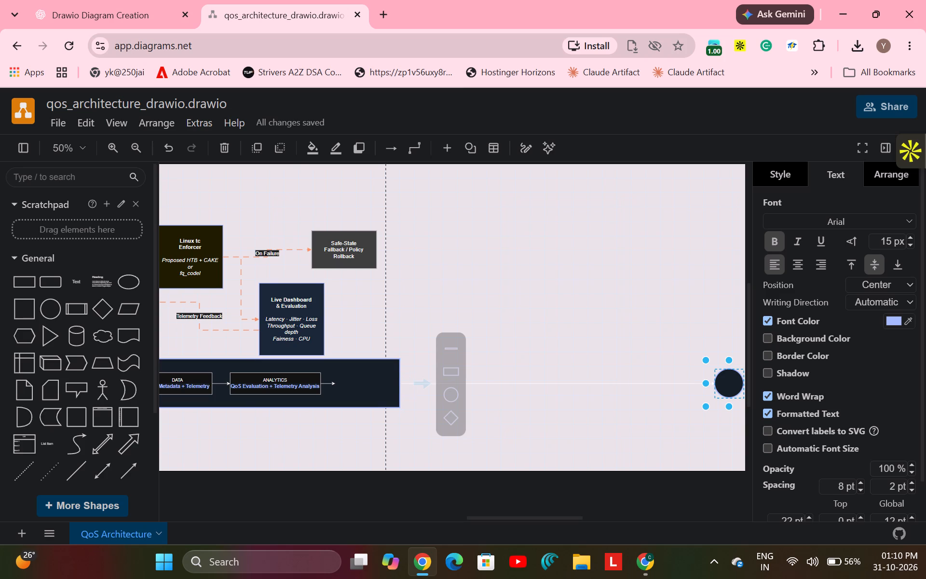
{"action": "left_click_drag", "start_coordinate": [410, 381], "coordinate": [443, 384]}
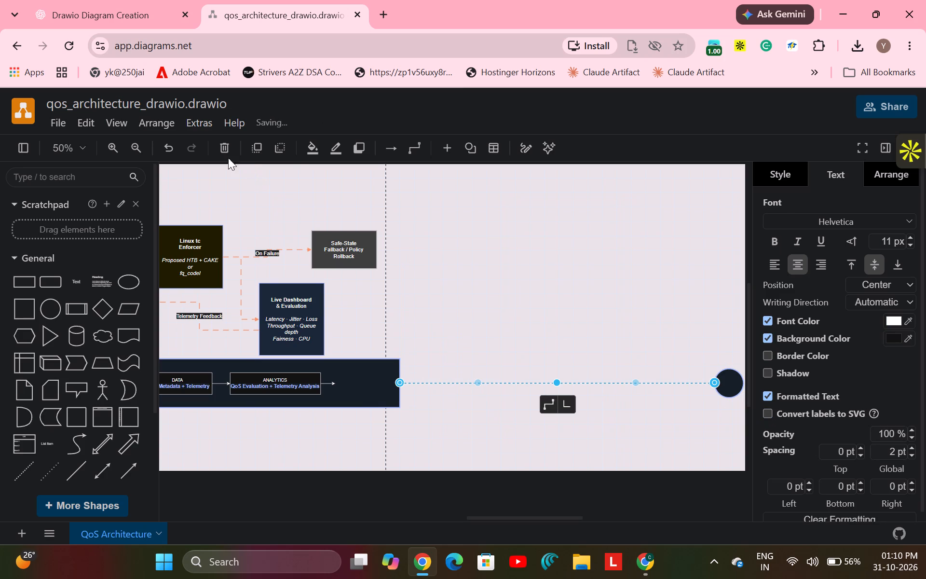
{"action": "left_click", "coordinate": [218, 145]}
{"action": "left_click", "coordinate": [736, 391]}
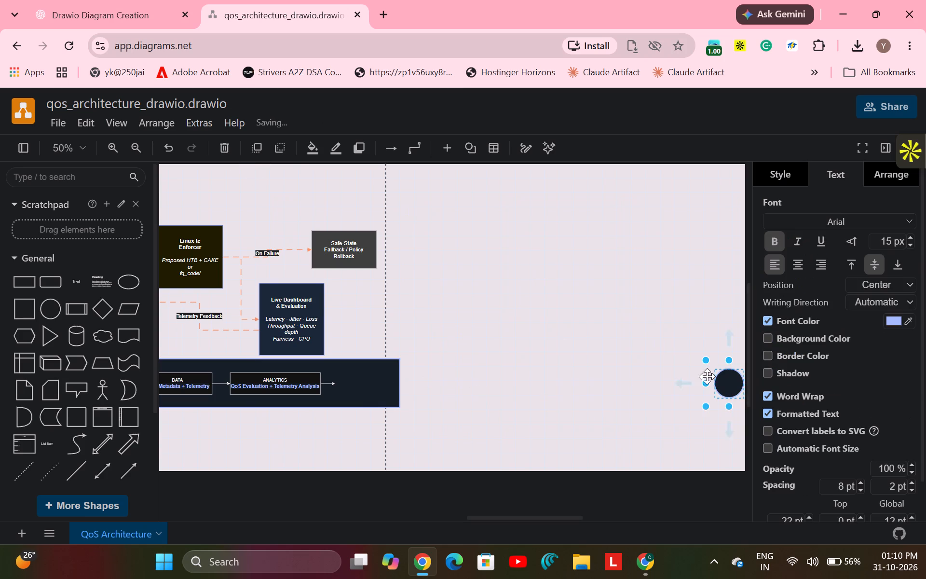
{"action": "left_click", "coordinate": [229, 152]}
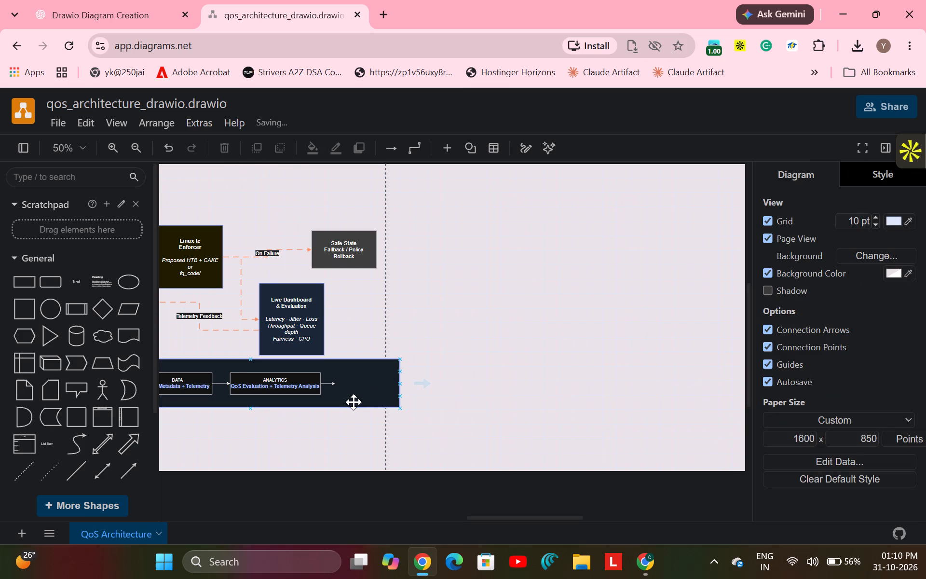
Add a new rectangle after ANALYTICS in the Layer Mapping bar, widened and placed at the tip of the outgoing arrow.
{"action": "scroll", "coordinate": [354, 402], "scroll_direction": "right", "scroll_amount": 4}
{"action": "scroll", "coordinate": [354, 402], "scroll_direction": "left", "scroll_amount": 2}
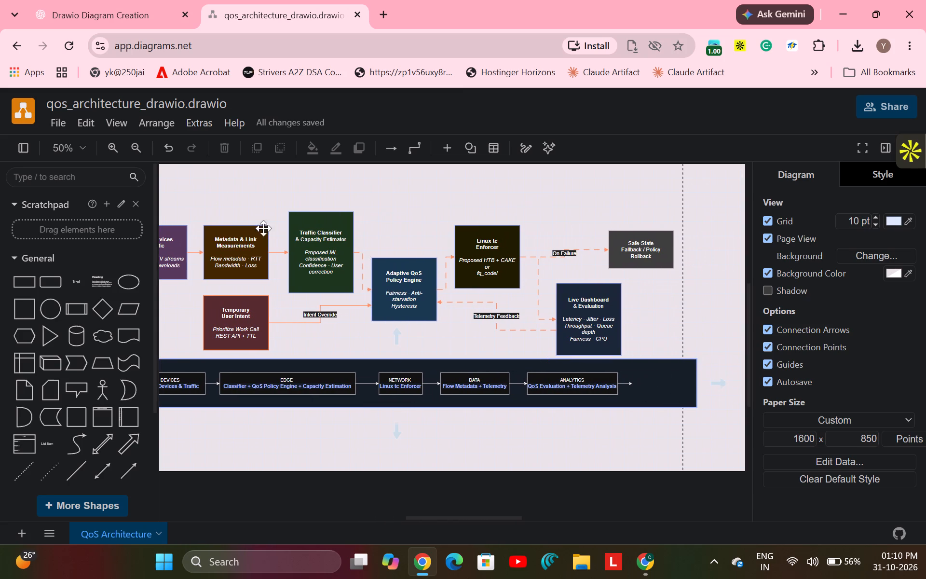
{"action": "left_click", "coordinate": [25, 285]}
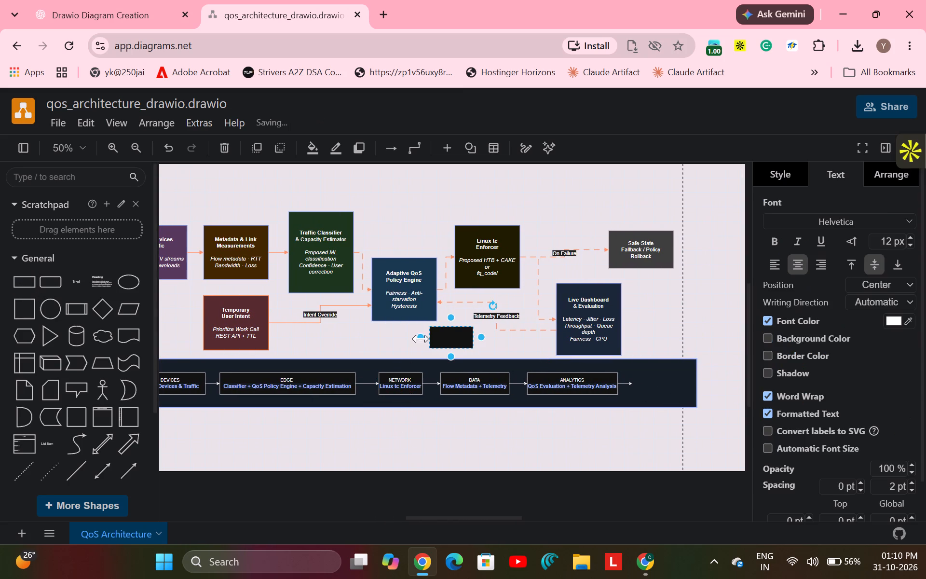
{"action": "left_click_drag", "start_coordinate": [457, 334], "coordinate": [665, 380]}
{"action": "left_click_drag", "start_coordinate": [686, 385], "coordinate": [698, 386]}
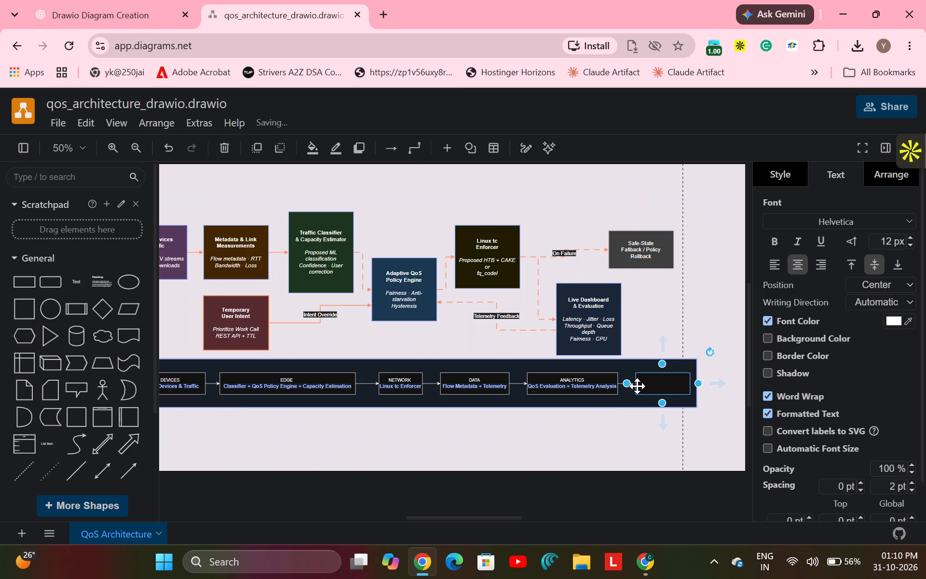
{"action": "left_click", "coordinate": [654, 384]}
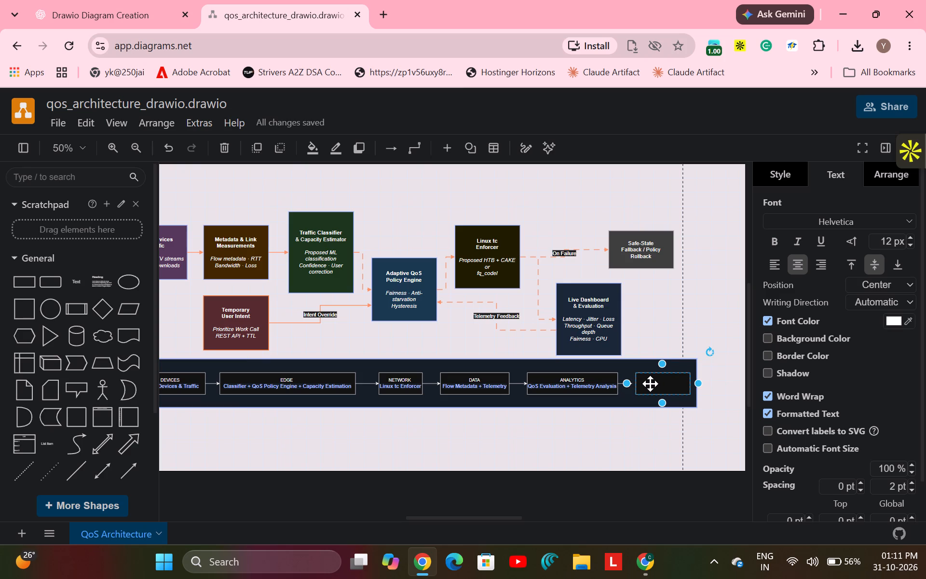
{"action": "left_click", "coordinate": [653, 383]}
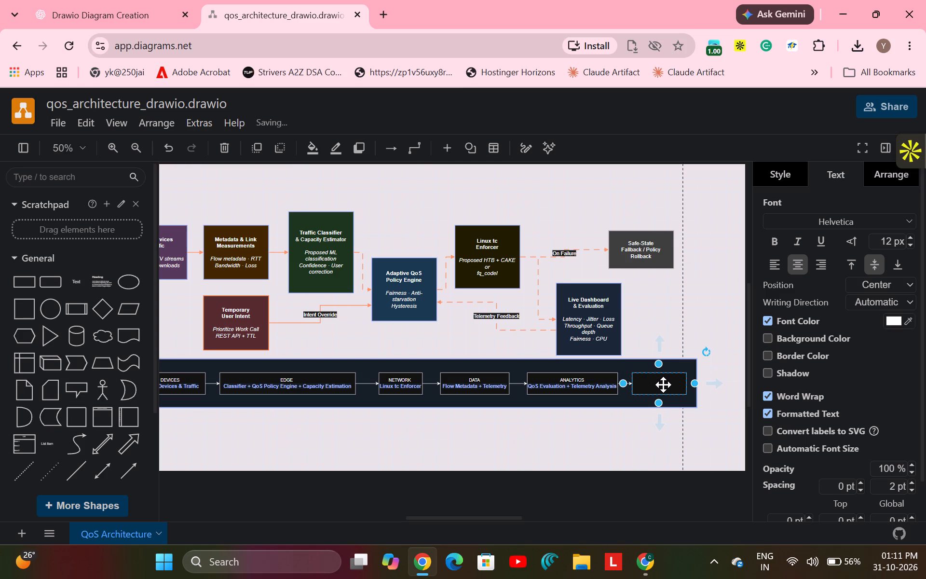
Label the new box "UI" with "Live Dashboard + Intent API" on a second line, copied from the Layer Mapping text in Mermaid.
{"action": "left_click", "coordinate": [663, 385]}
{"action": "type", "text": "UI"}
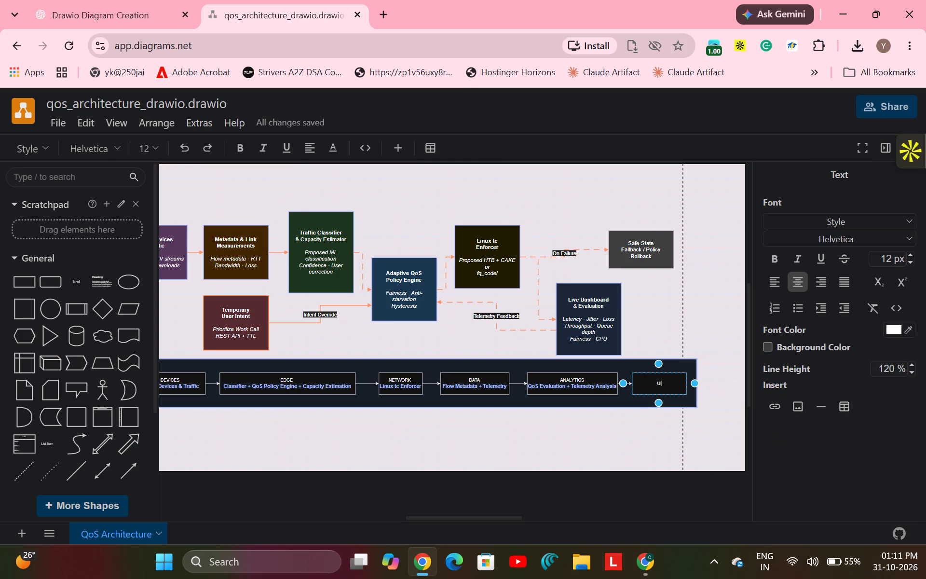
{"action": "key", "text": "Return"}
{"action": "key", "text": "alt+Tab"}
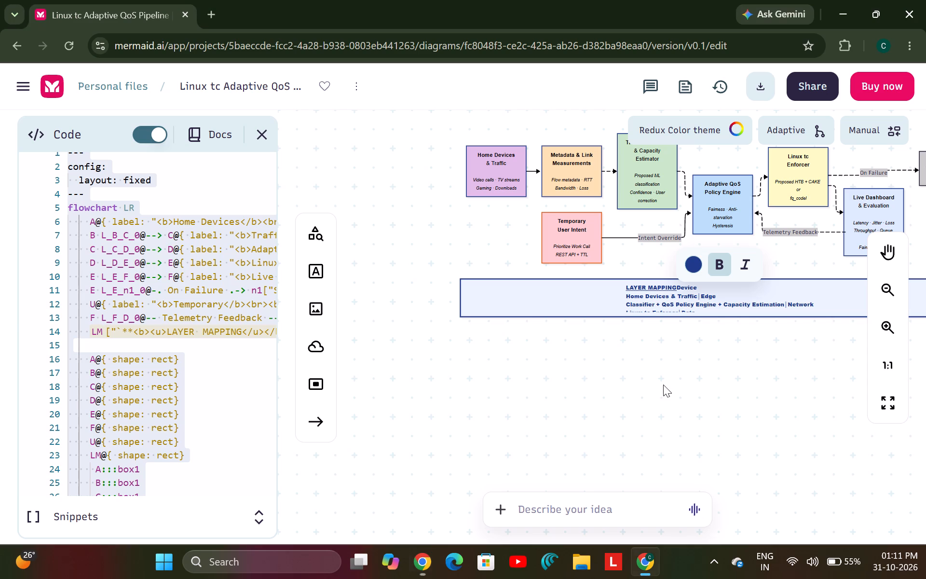
{"action": "triple_click", "coordinate": [692, 297]}
{"action": "left_click", "coordinate": [692, 297]}
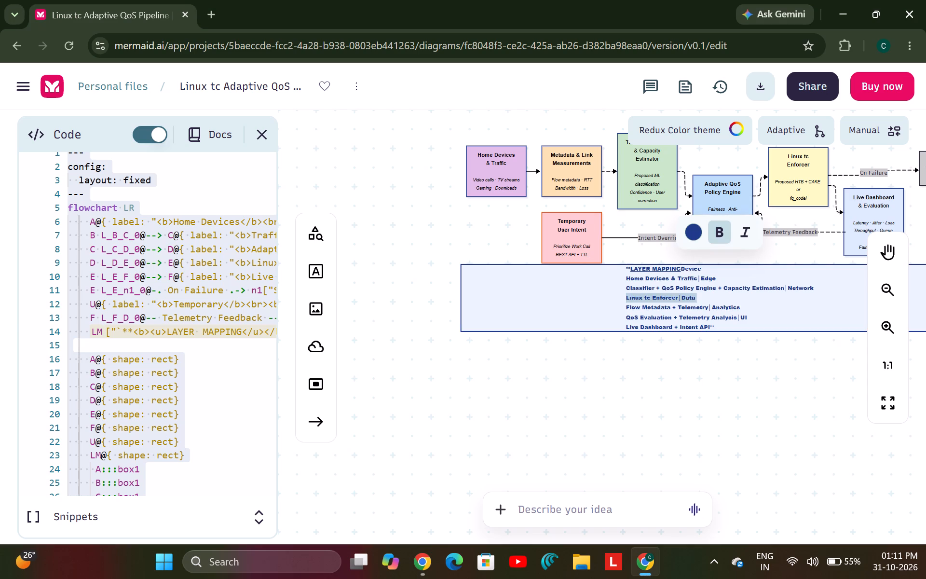
{"action": "left_click_drag", "start_coordinate": [625, 326], "coordinate": [705, 336]}
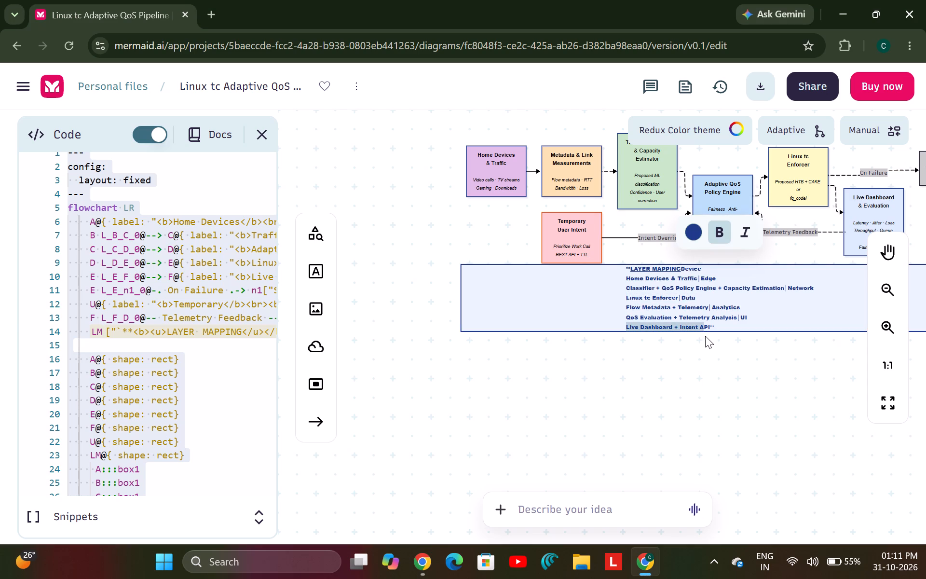
{"action": "left_click_drag", "start_coordinate": [705, 336], "coordinate": [710, 333]}
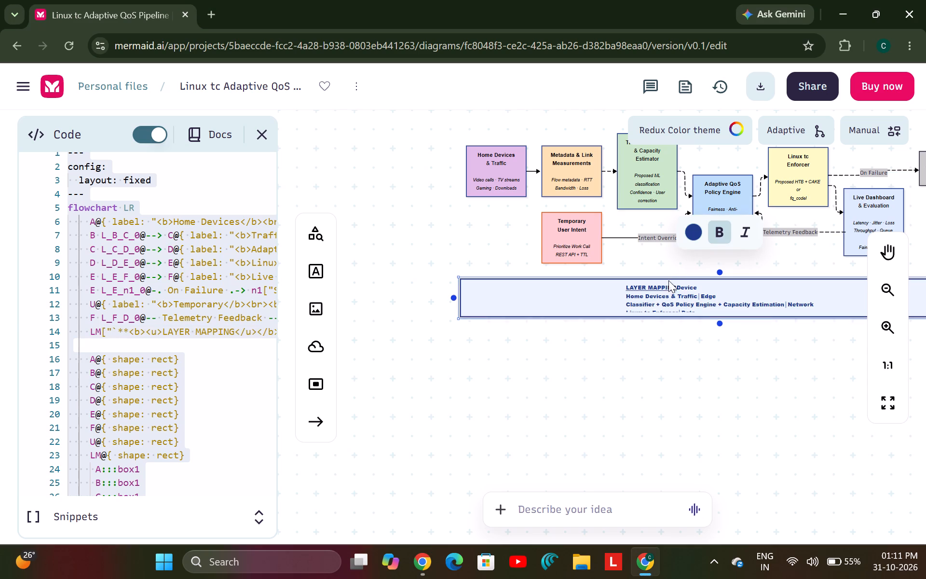
{"action": "triple_click", "coordinate": [670, 303]}
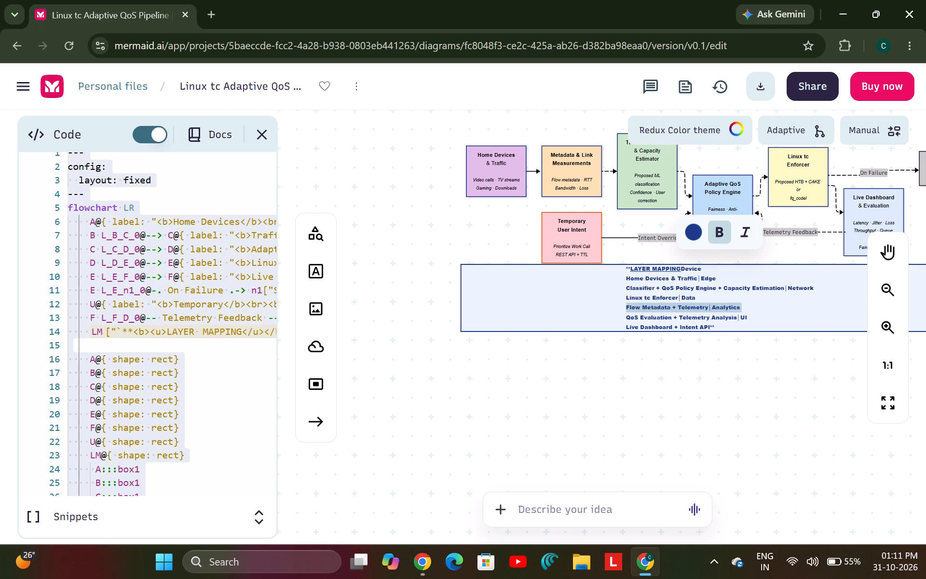
{"action": "left_click_drag", "start_coordinate": [624, 328], "coordinate": [710, 331]}
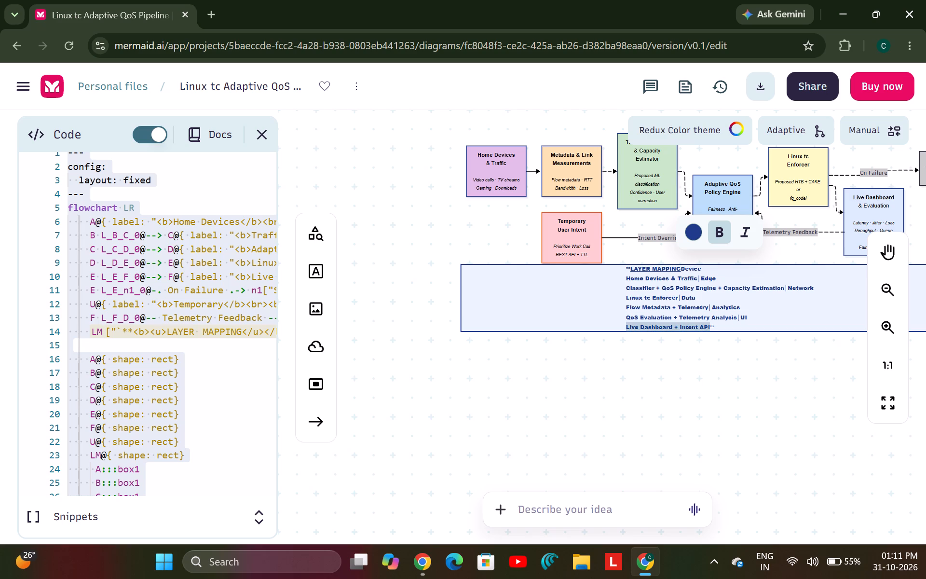
{"action": "key", "text": "ctrl+c"}
{"action": "key", "text": "alt+Tab"}
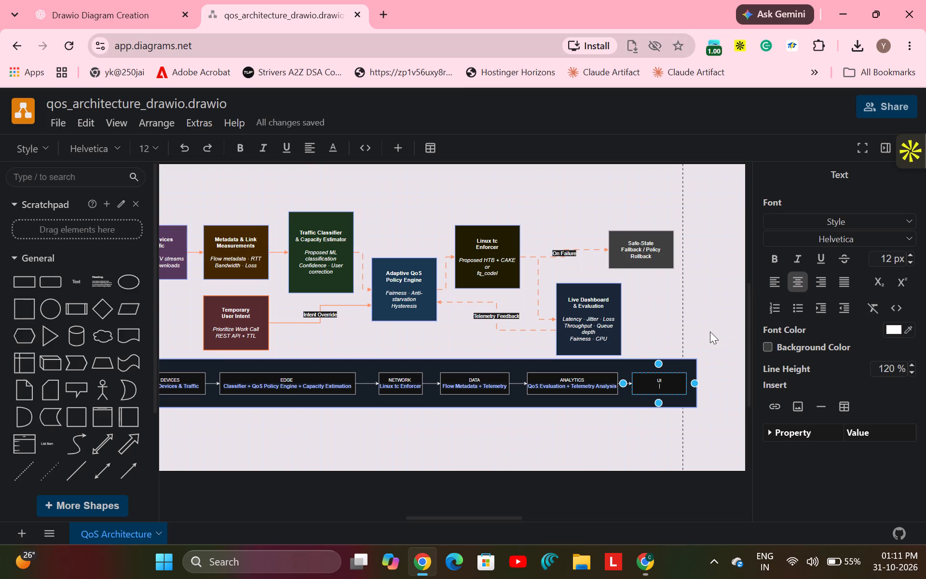
{"action": "key", "text": "ctrl+v"}
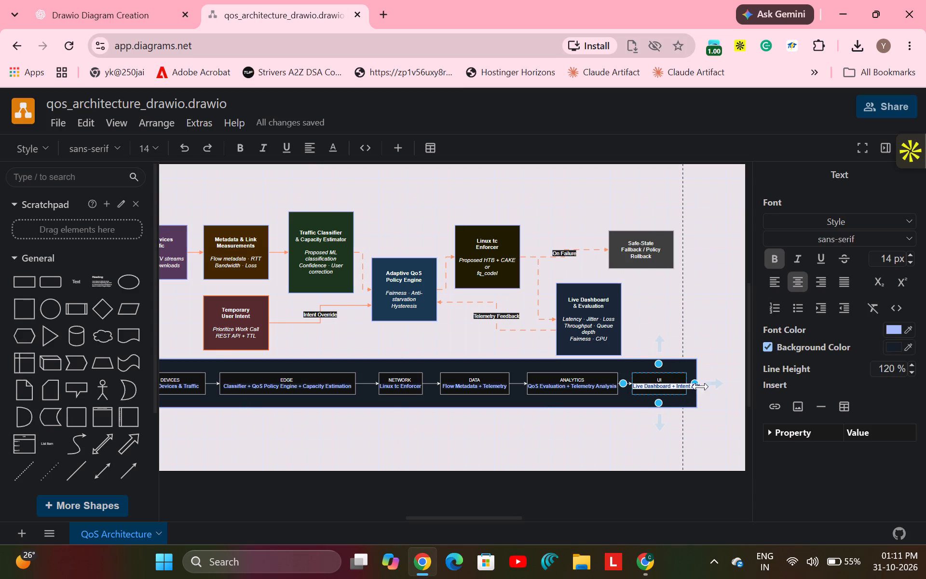
Widen the UI box until its full second line fits, shifting it slightly toward ANALYTICS.
{"action": "left_click", "coordinate": [699, 387]}
{"action": "left_click_drag", "start_coordinate": [700, 386], "coordinate": [711, 388]}
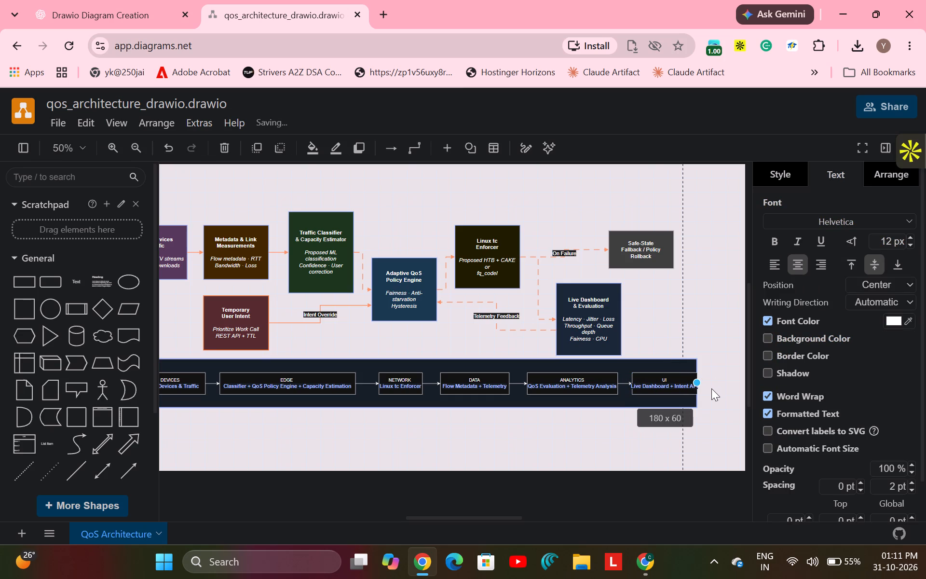
{"action": "left_click_drag", "start_coordinate": [711, 388], "coordinate": [712, 389]}
{"action": "left_click", "coordinate": [622, 426]}
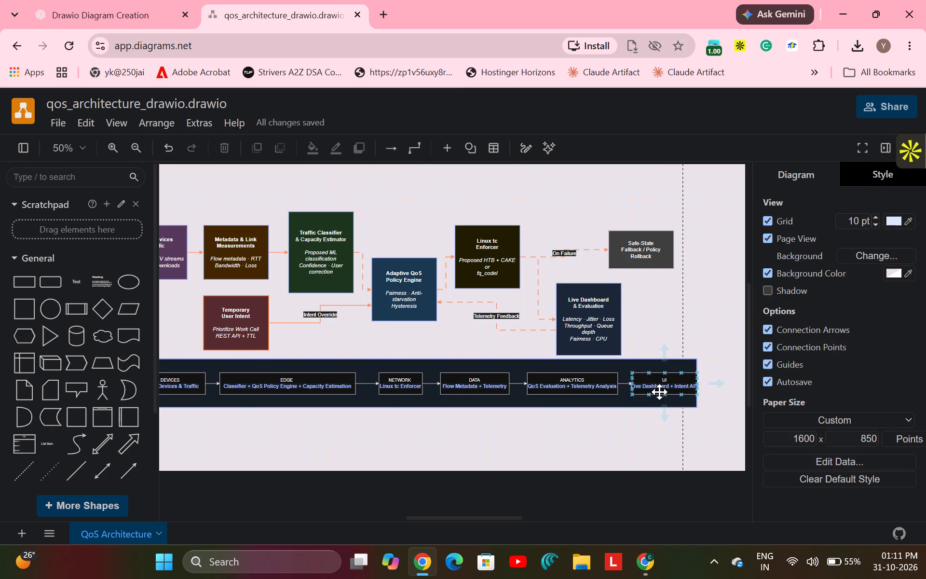
{"action": "left_click_drag", "start_coordinate": [659, 392], "coordinate": [653, 391]}
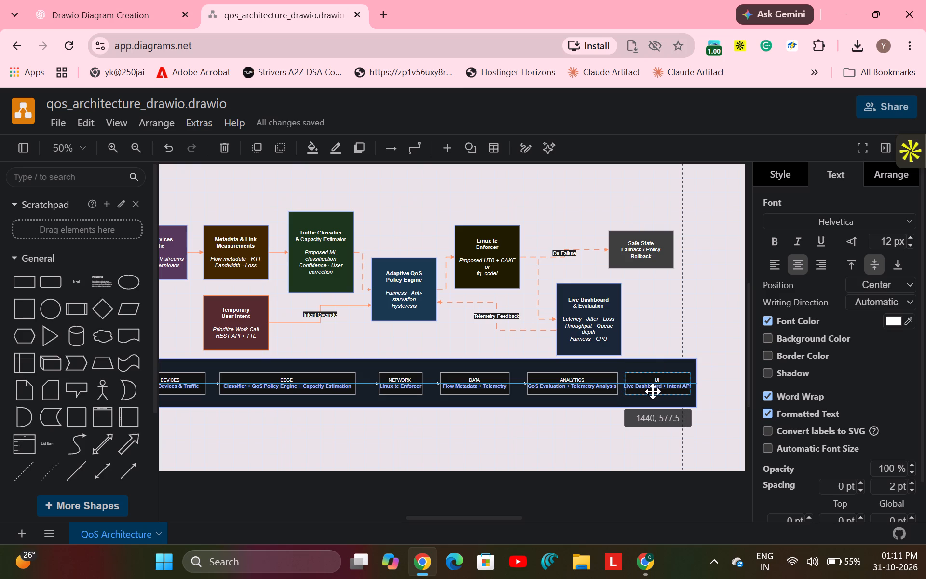
{"action": "left_click_drag", "start_coordinate": [653, 391], "coordinate": [653, 392]}
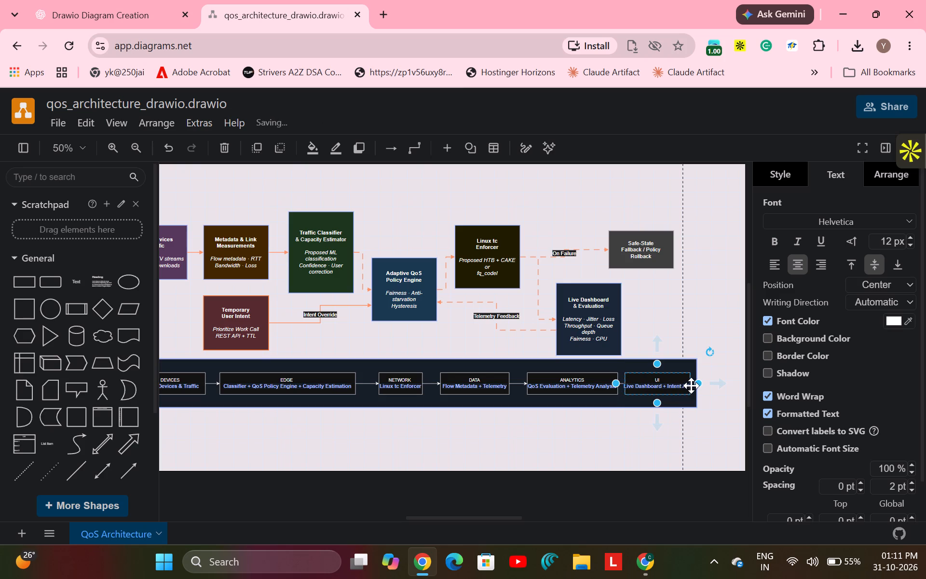
{"action": "left_click_drag", "start_coordinate": [694, 385], "coordinate": [699, 385]}
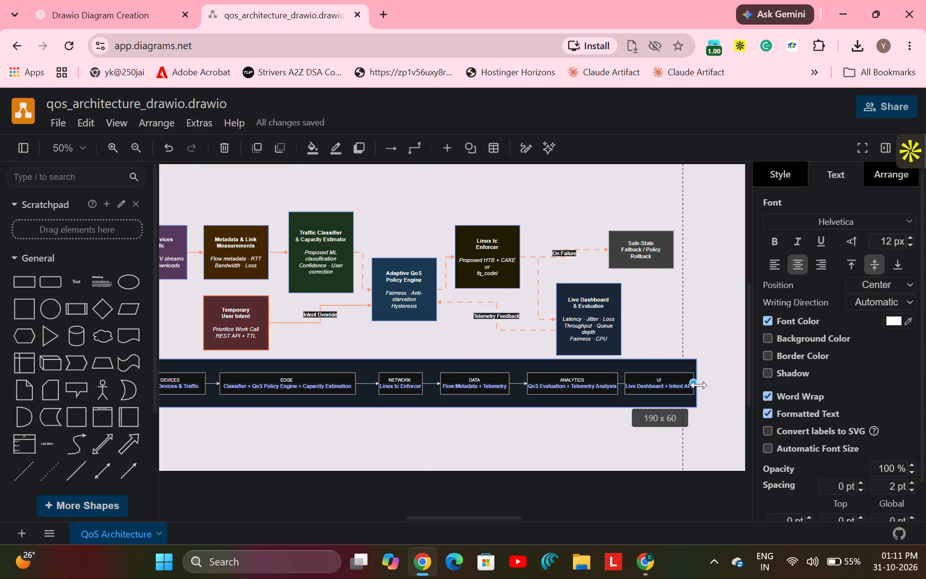
{"action": "left_click_drag", "start_coordinate": [699, 385], "coordinate": [700, 386]}
{"action": "left_click", "coordinate": [698, 313]}
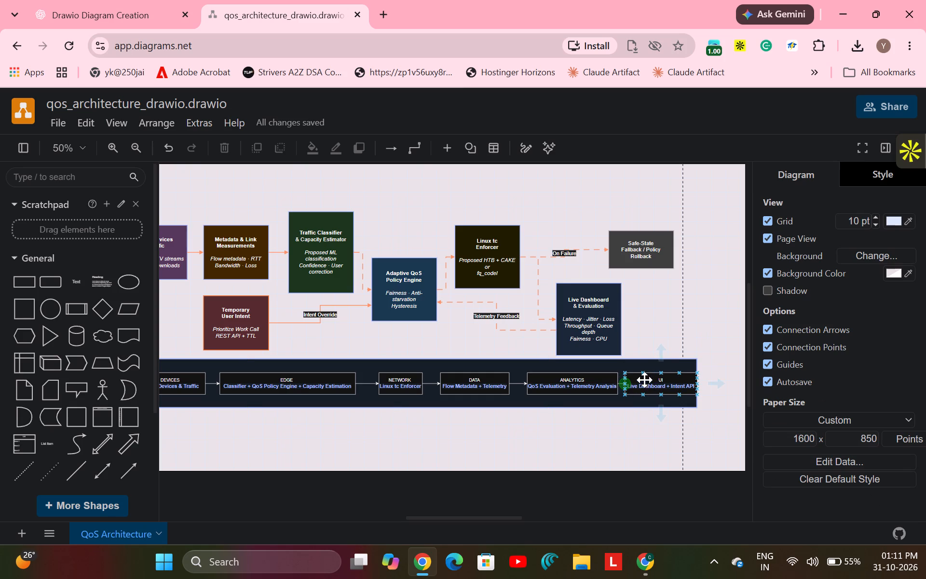
Move the UI box away from ANALYTICS to the arrow's tip, in line with the other Layer Mapping boxes.
{"action": "left_click_drag", "start_coordinate": [642, 386], "coordinate": [652, 386]}
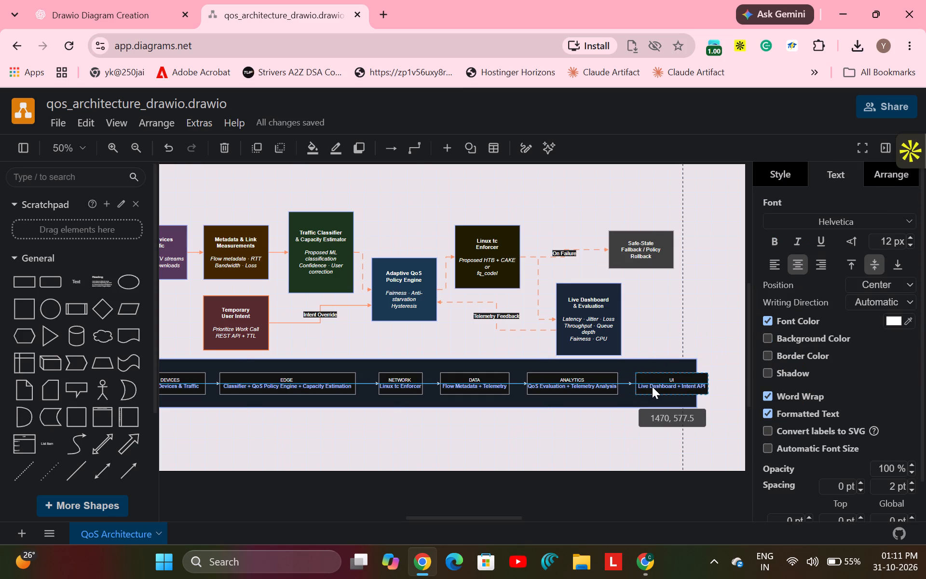
{"action": "left_click_drag", "start_coordinate": [652, 386], "coordinate": [649, 388]}
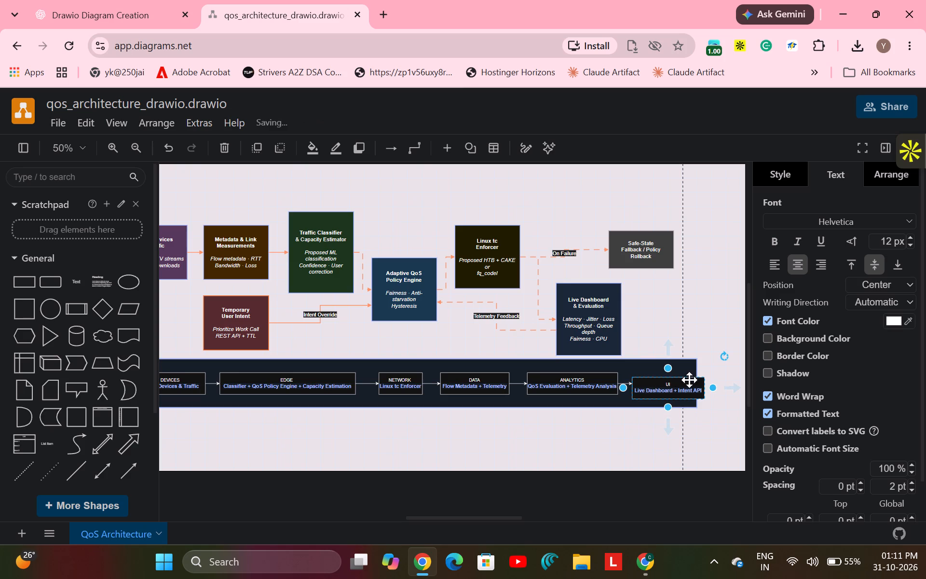
{"action": "left_click", "coordinate": [671, 392]}
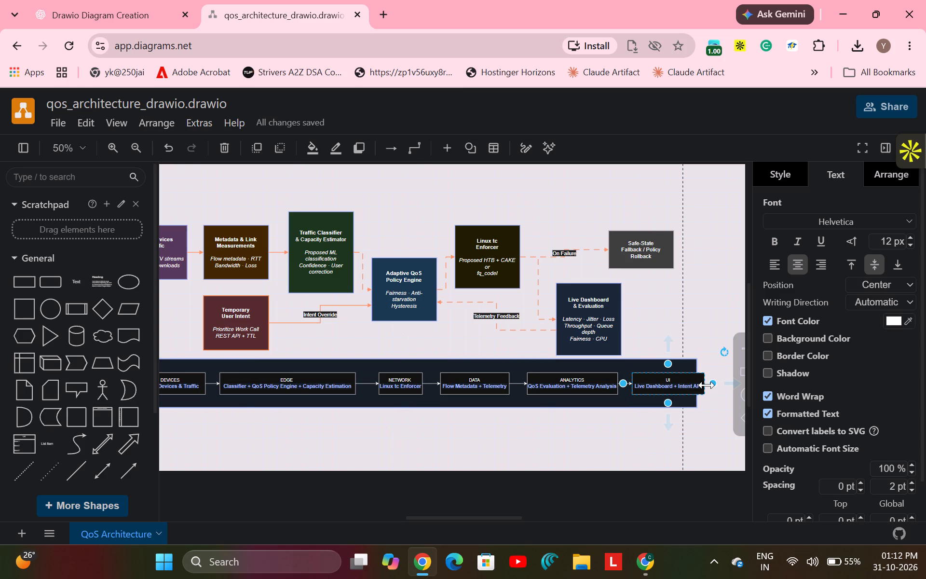
{"action": "left_click", "coordinate": [698, 429]}
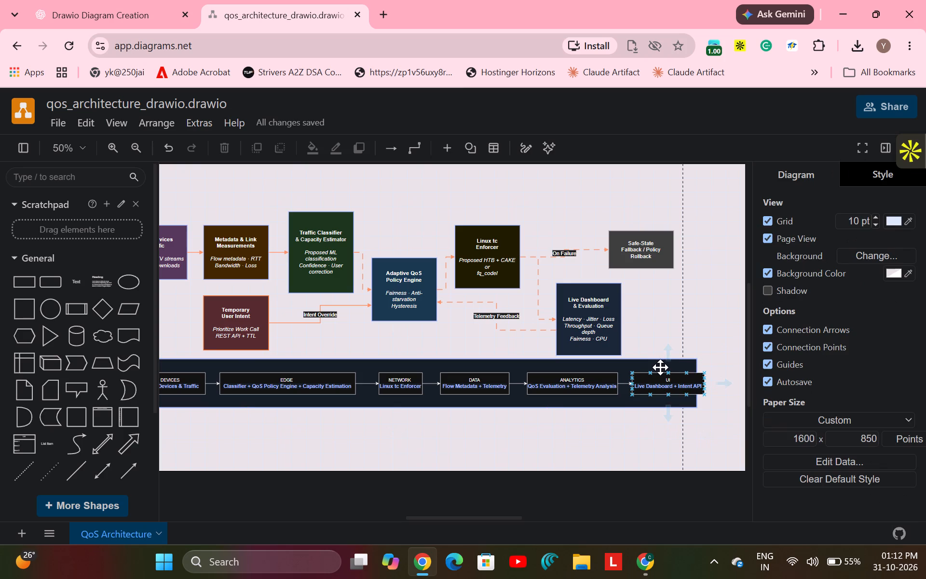
Shift the Layer Mapping background bar horizontally so it encloses the whole UI box.
{"action": "left_click", "coordinate": [624, 366]}
{"action": "left_click_drag", "start_coordinate": [624, 366], "coordinate": [631, 366]}
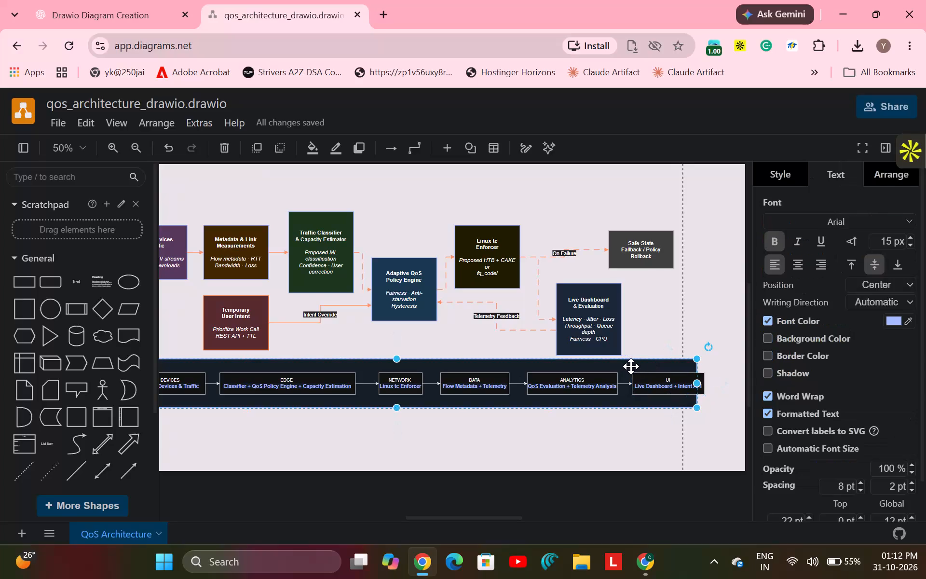
{"action": "left_click_drag", "start_coordinate": [631, 366], "coordinate": [637, 366]}
{"action": "left_click", "coordinate": [712, 321]}
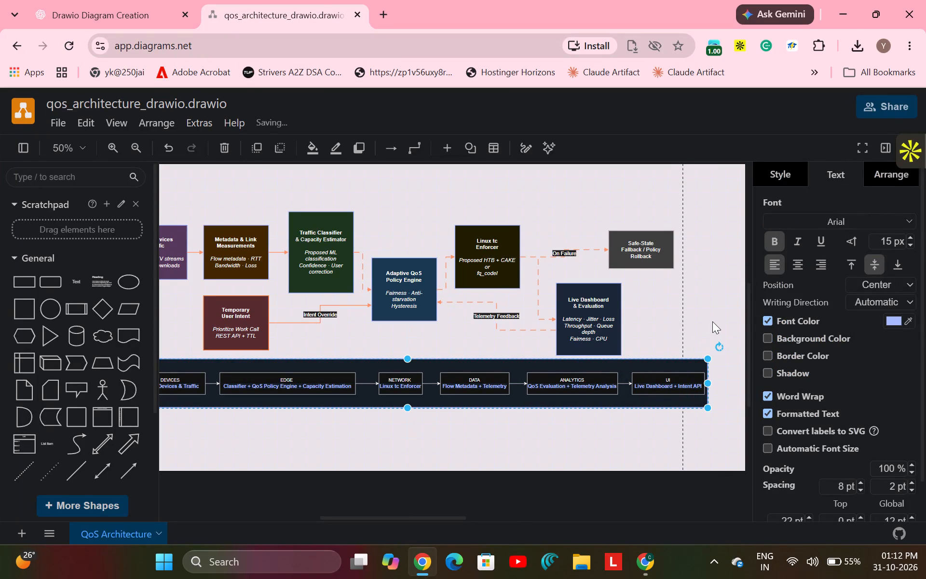
{"action": "scroll", "coordinate": [712, 321], "scroll_direction": "right", "scroll_amount": 2}
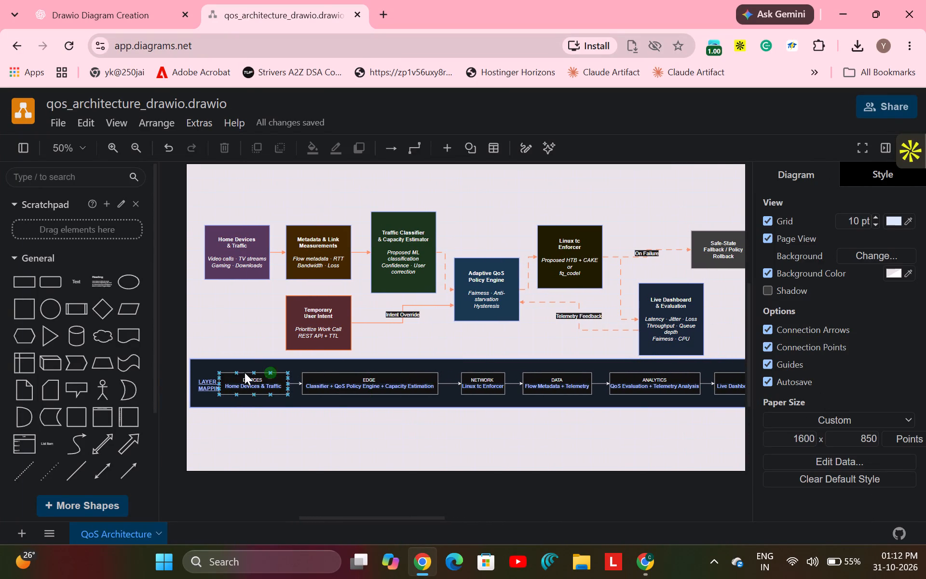
Widen the Layer Mapping background bar at its title end to about 1700 points, so the LAYER MAPPING text clears the DEVICES box.
{"action": "scroll", "coordinate": [197, 374], "scroll_direction": "right", "scroll_amount": 1}
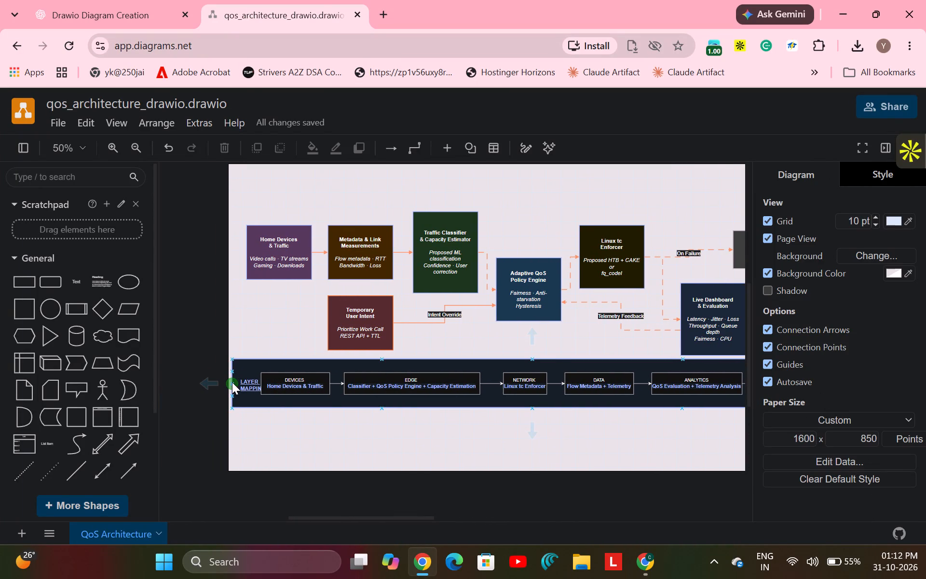
{"action": "left_click", "coordinate": [249, 372]}
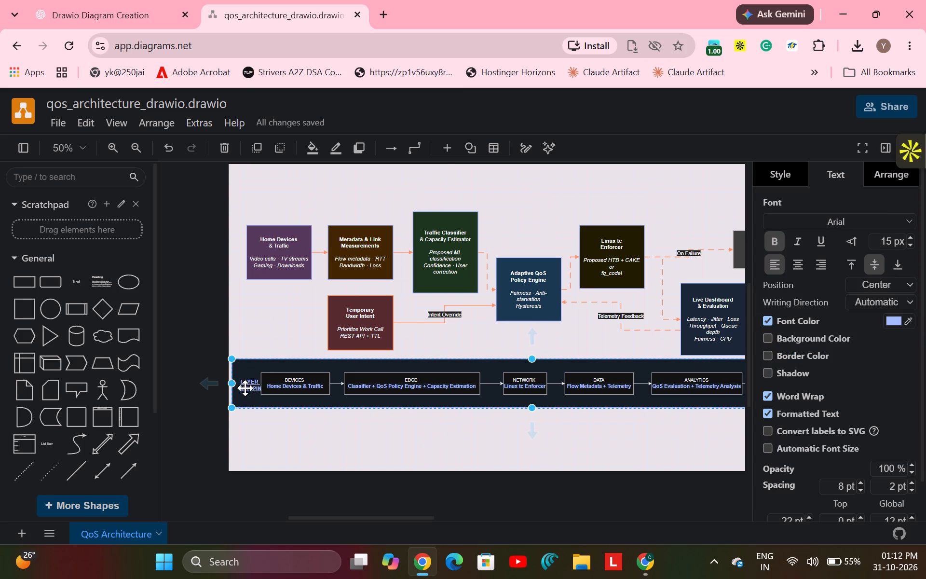
{"action": "left_click_drag", "start_coordinate": [235, 385], "coordinate": [228, 384]}
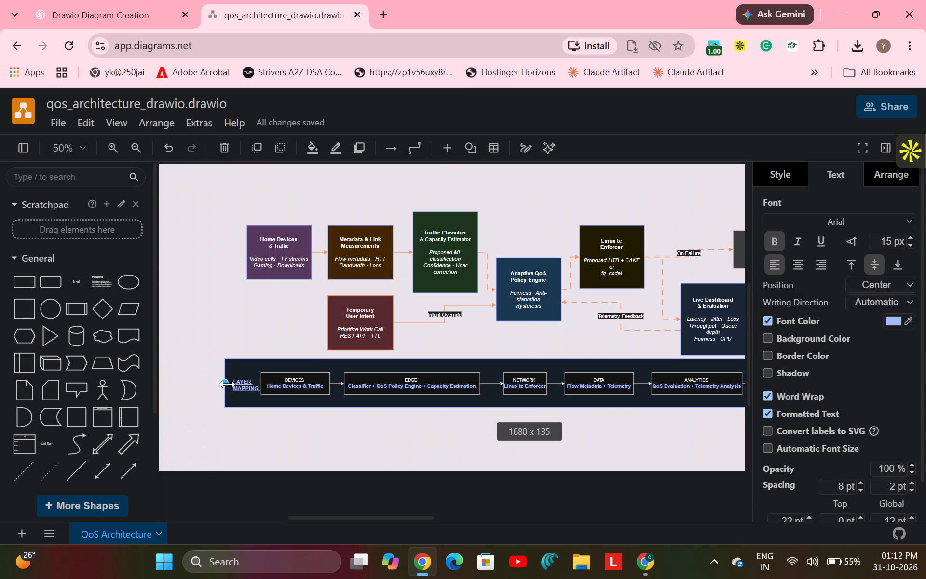
{"action": "left_click_drag", "start_coordinate": [228, 384], "coordinate": [220, 383]}
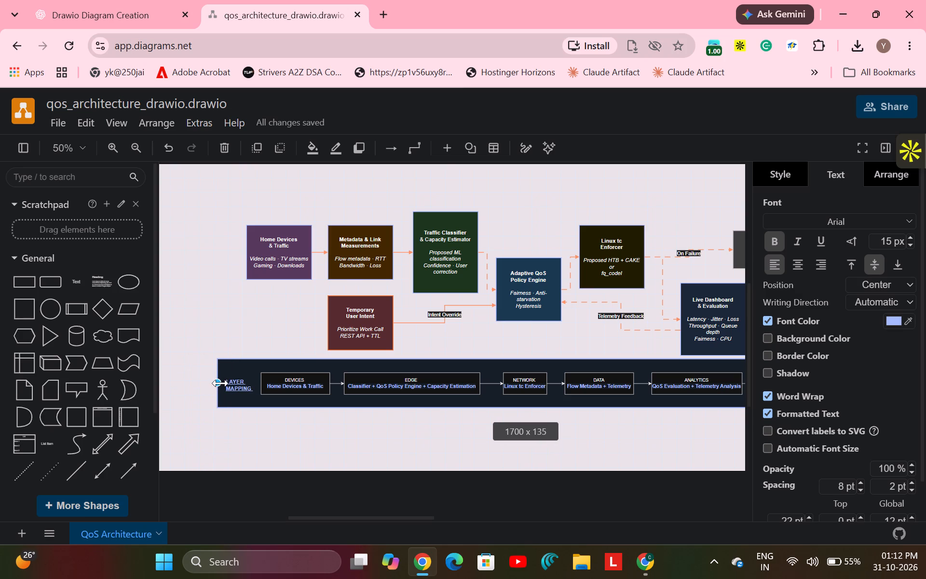
{"action": "left_click_drag", "start_coordinate": [220, 383], "coordinate": [218, 383]}
{"action": "left_click", "coordinate": [335, 440]}
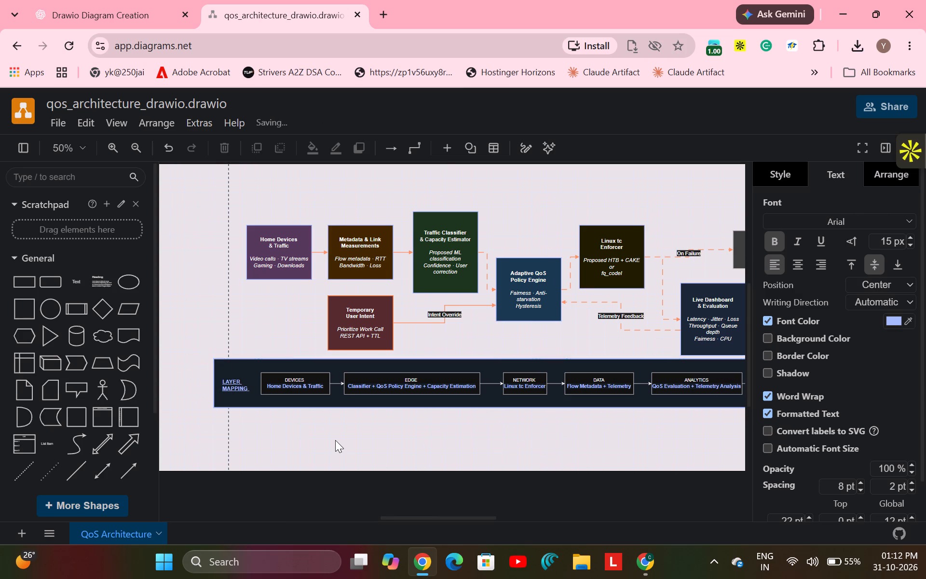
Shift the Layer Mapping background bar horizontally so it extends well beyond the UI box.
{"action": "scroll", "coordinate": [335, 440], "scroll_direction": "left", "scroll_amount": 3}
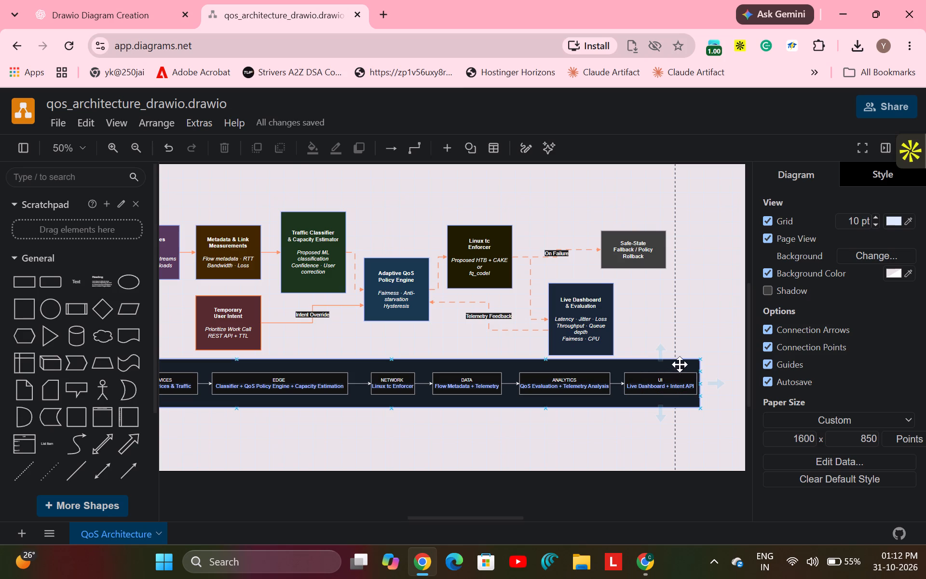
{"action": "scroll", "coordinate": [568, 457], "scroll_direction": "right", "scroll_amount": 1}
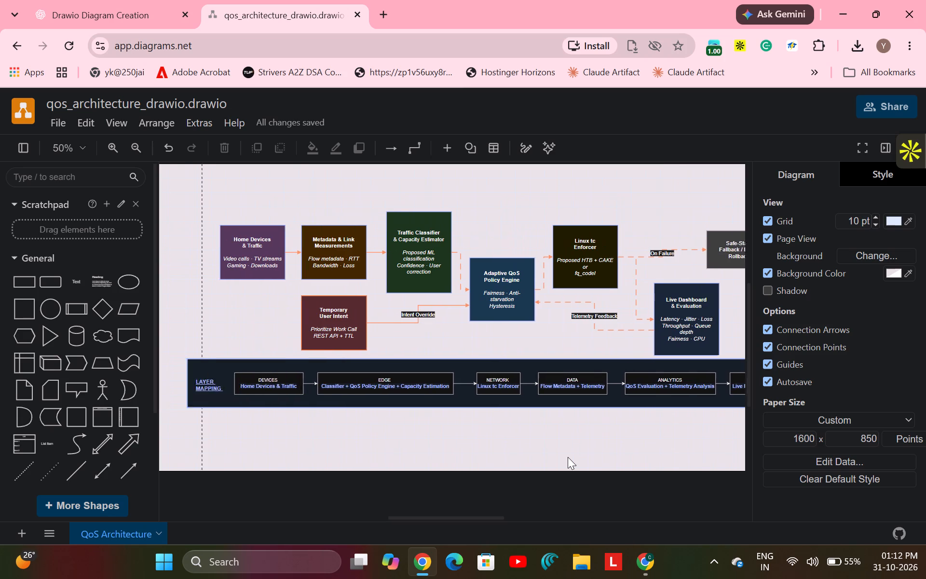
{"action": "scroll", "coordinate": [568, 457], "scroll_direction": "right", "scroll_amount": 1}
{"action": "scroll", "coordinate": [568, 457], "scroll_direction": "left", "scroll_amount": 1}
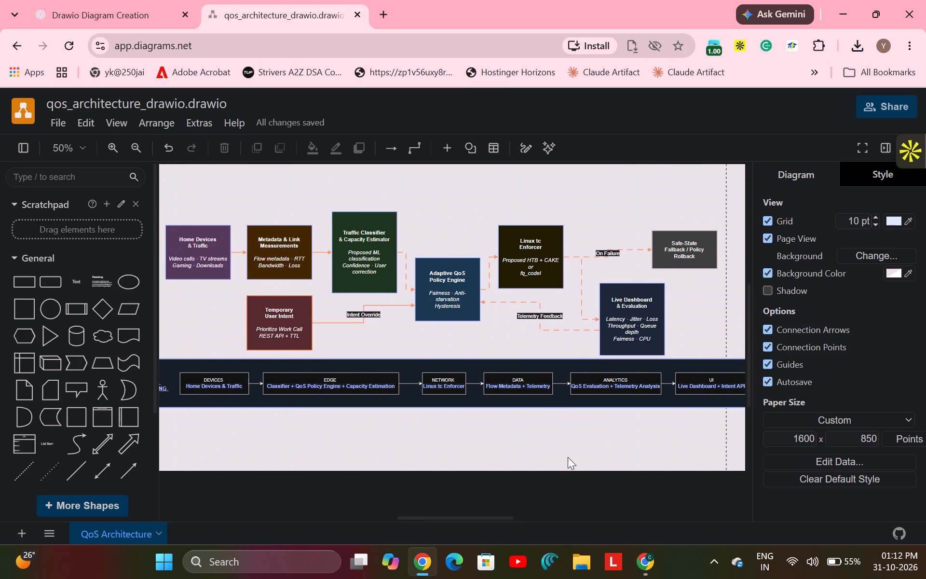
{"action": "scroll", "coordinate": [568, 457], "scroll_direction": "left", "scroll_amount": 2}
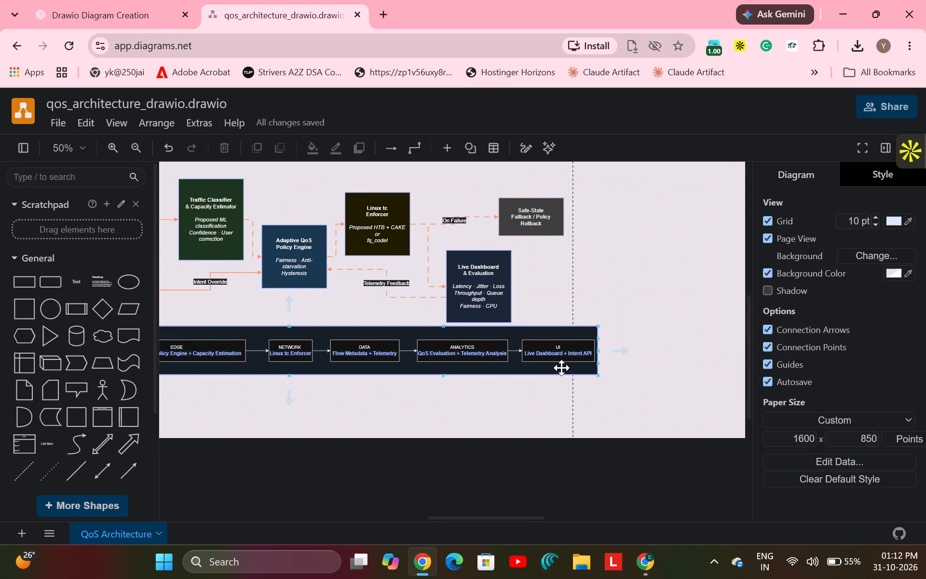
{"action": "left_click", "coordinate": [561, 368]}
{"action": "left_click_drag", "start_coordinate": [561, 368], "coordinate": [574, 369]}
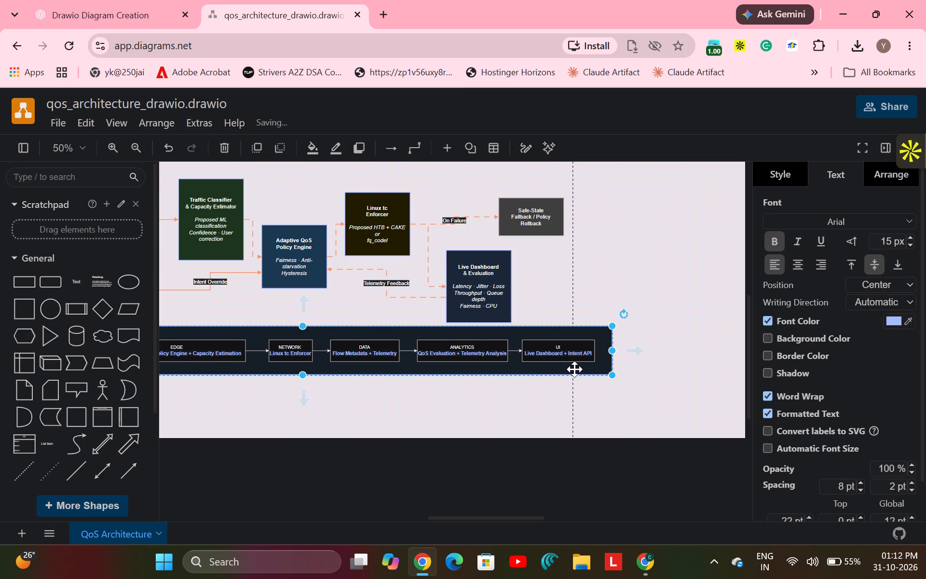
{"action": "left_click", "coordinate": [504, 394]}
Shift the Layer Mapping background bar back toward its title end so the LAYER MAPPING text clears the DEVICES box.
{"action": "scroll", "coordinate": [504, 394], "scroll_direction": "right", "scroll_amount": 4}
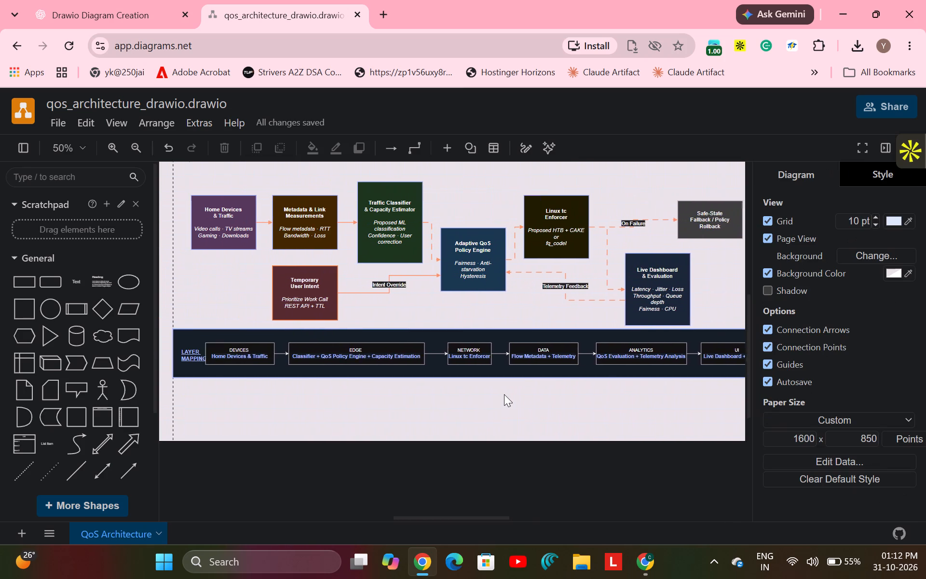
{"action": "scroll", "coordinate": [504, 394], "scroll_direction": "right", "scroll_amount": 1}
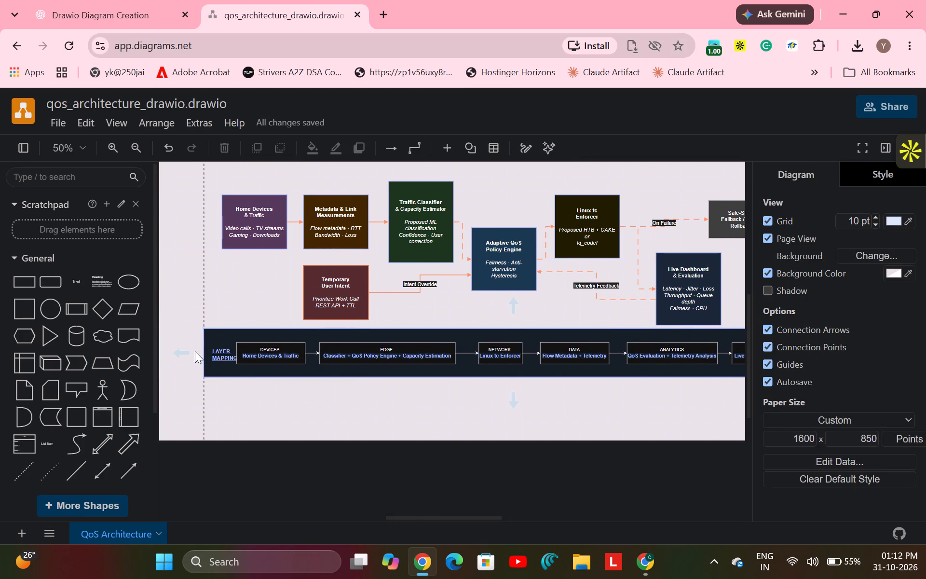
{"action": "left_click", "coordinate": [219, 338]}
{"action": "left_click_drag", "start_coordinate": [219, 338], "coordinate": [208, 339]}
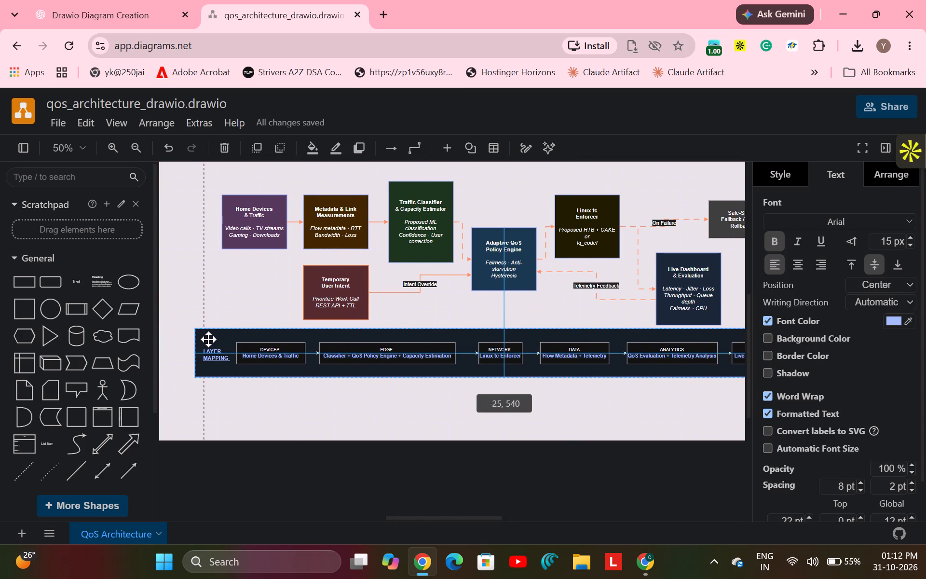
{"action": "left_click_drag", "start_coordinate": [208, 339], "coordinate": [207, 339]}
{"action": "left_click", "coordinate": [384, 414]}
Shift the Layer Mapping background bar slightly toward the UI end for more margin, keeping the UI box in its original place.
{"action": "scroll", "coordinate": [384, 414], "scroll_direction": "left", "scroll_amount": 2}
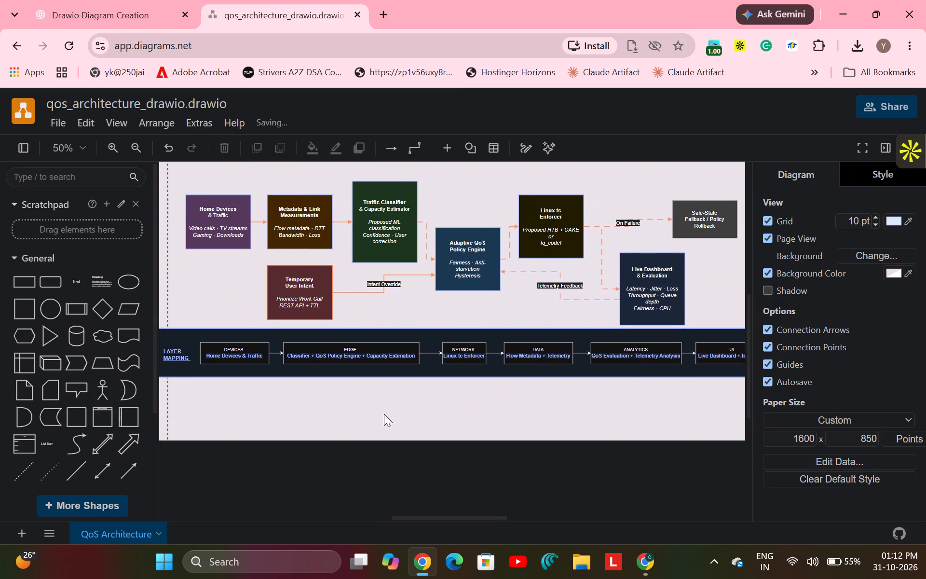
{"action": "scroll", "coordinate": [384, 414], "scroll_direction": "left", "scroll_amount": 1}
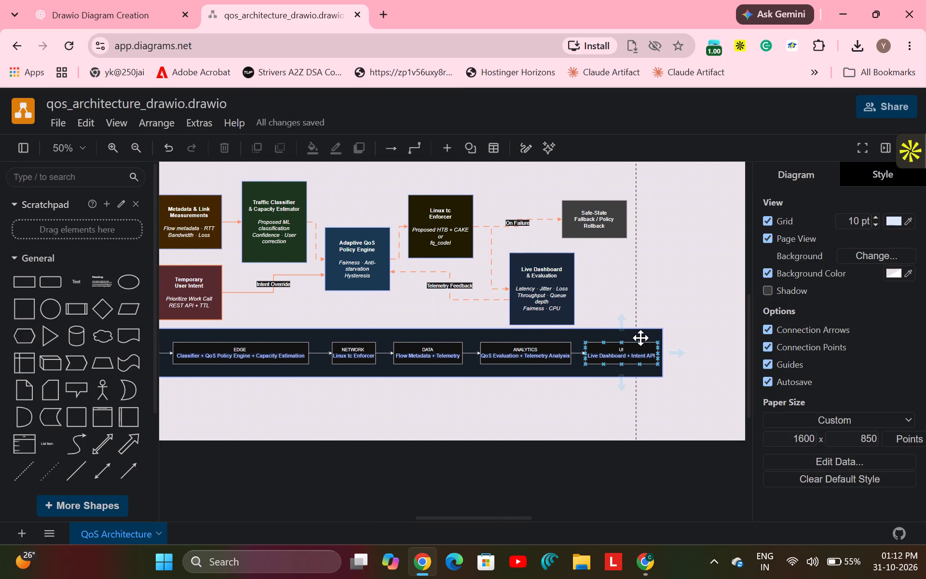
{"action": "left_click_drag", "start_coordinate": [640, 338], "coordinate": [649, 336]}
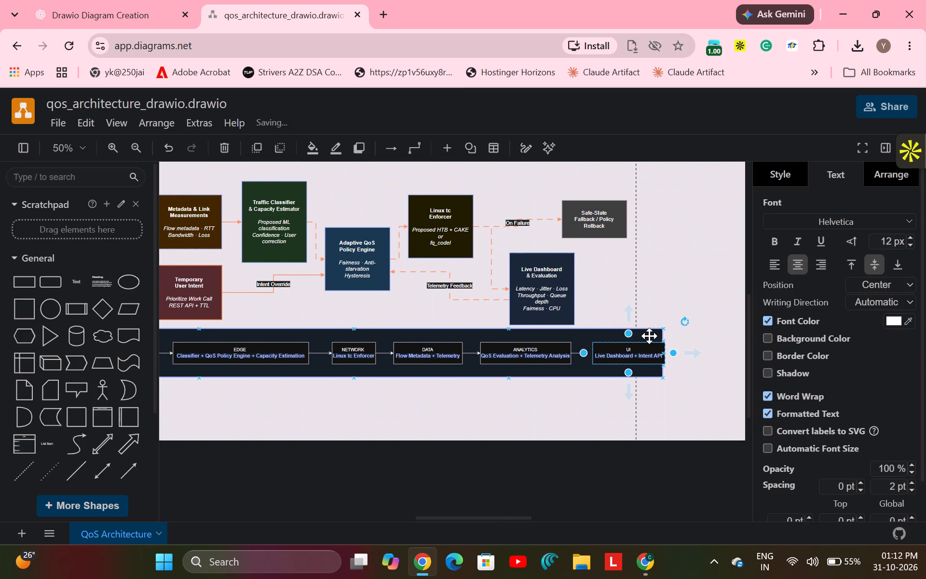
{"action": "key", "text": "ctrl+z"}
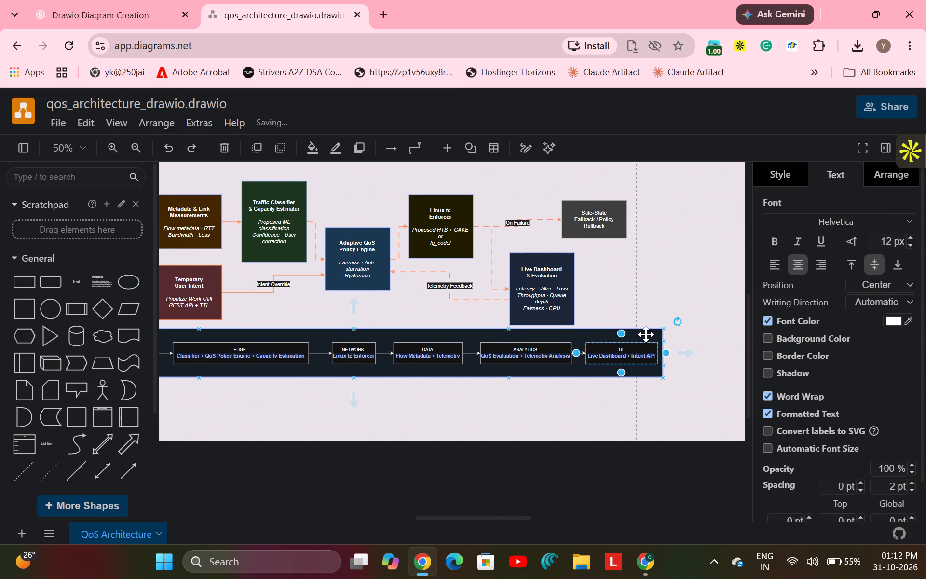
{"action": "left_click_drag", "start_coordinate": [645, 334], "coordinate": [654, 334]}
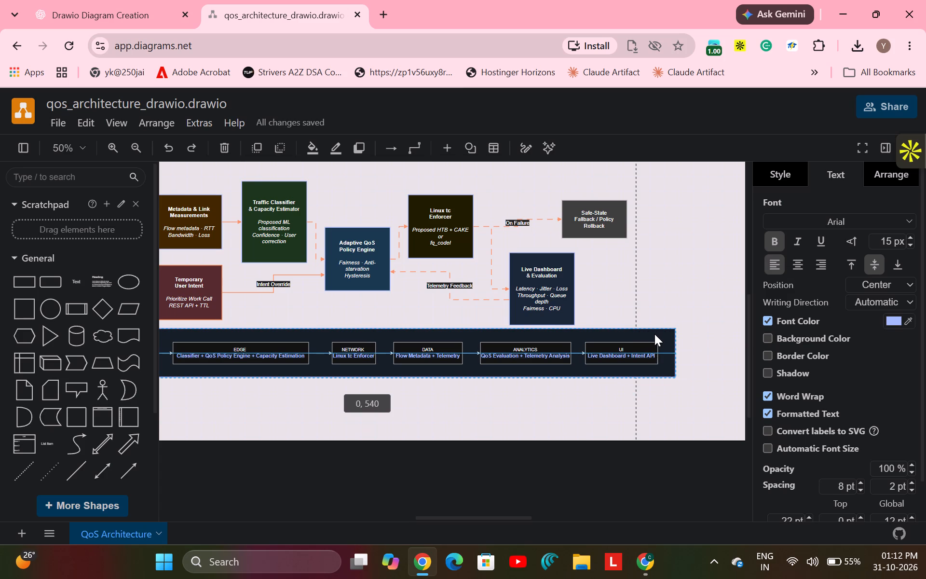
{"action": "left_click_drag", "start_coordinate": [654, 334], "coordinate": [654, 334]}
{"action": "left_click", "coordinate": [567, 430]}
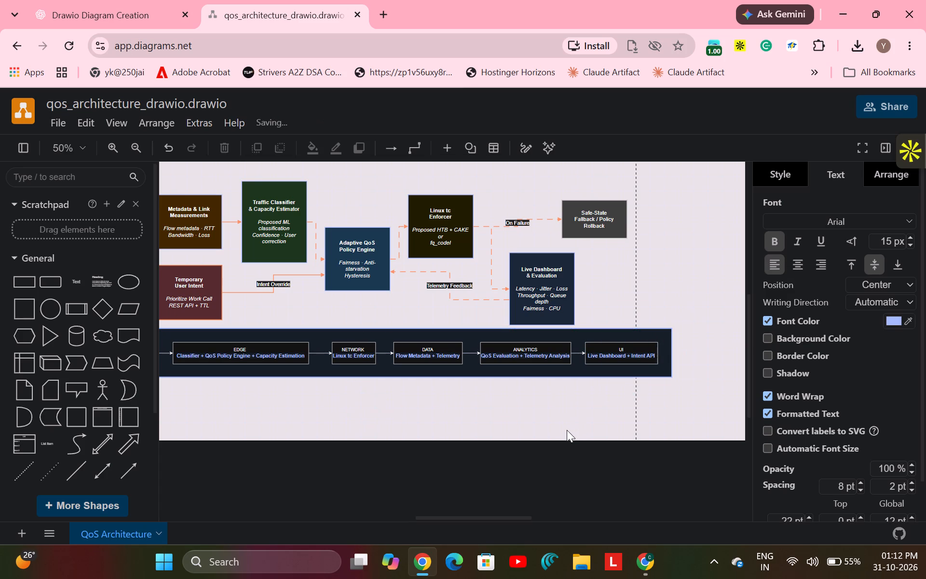
Reposition the Layer Mapping background bar slightly toward its title end and up to y 530, with the title clear of DEVICES.
{"action": "right_click", "coordinate": [547, 408]}
{"action": "scroll", "coordinate": [547, 408], "scroll_direction": "right", "scroll_amount": 1}
{"action": "left_click", "coordinate": [499, 404]}
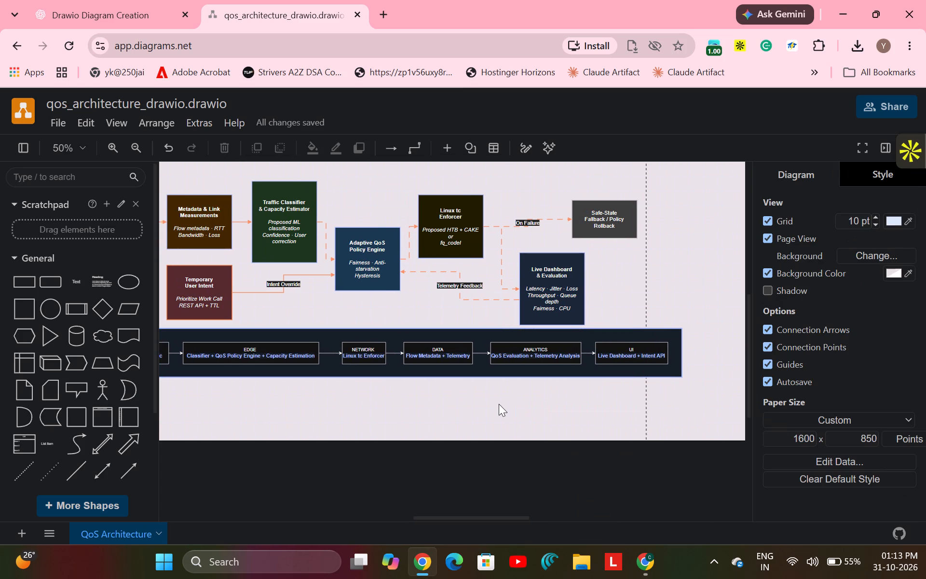
{"action": "scroll", "coordinate": [499, 404], "scroll_direction": "right", "scroll_amount": 3}
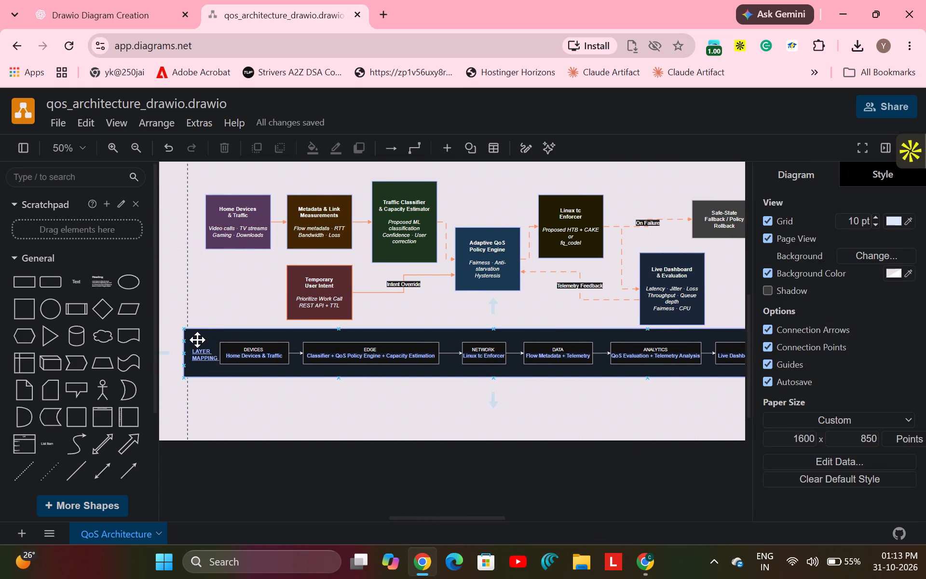
{"action": "left_click_drag", "start_coordinate": [198, 339], "coordinate": [188, 342]}
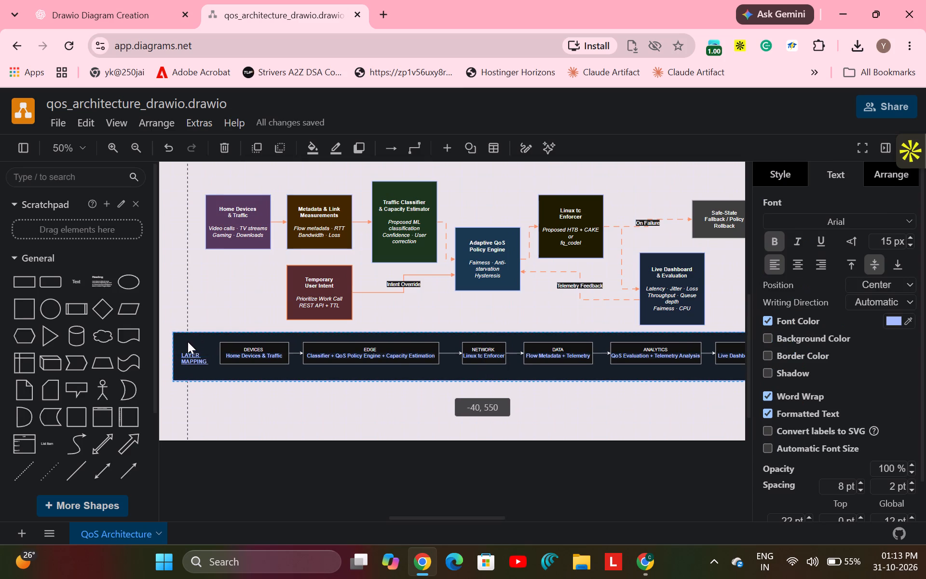
{"action": "left_click_drag", "start_coordinate": [188, 342], "coordinate": [191, 342]}
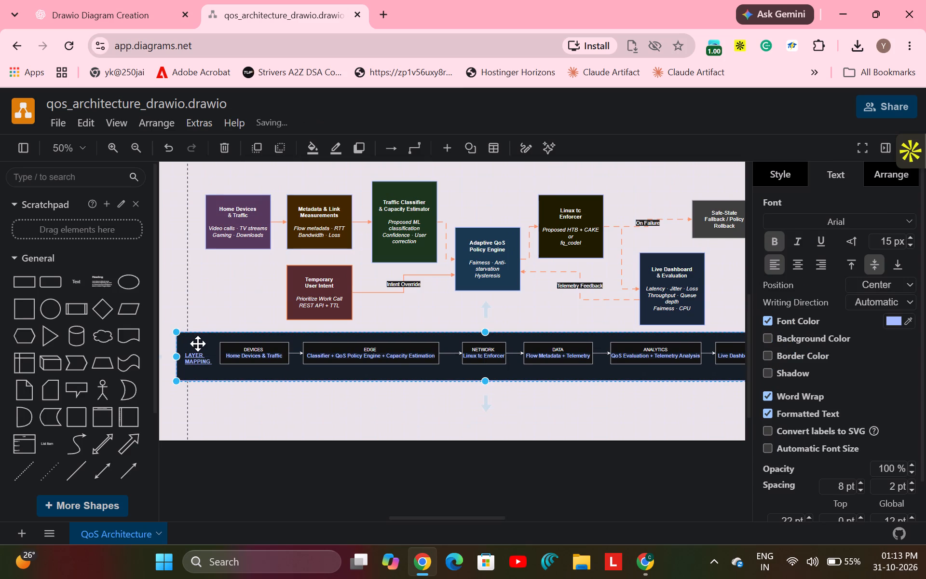
{"action": "left_click", "coordinate": [198, 345]}
{"action": "left_click", "coordinate": [197, 345]}
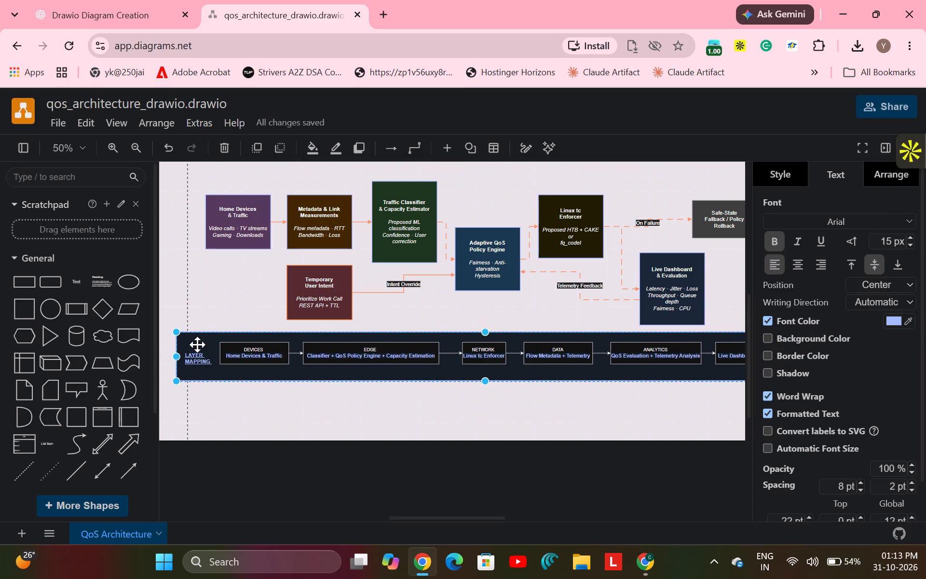
{"action": "left_click_drag", "start_coordinate": [199, 343], "coordinate": [199, 335]}
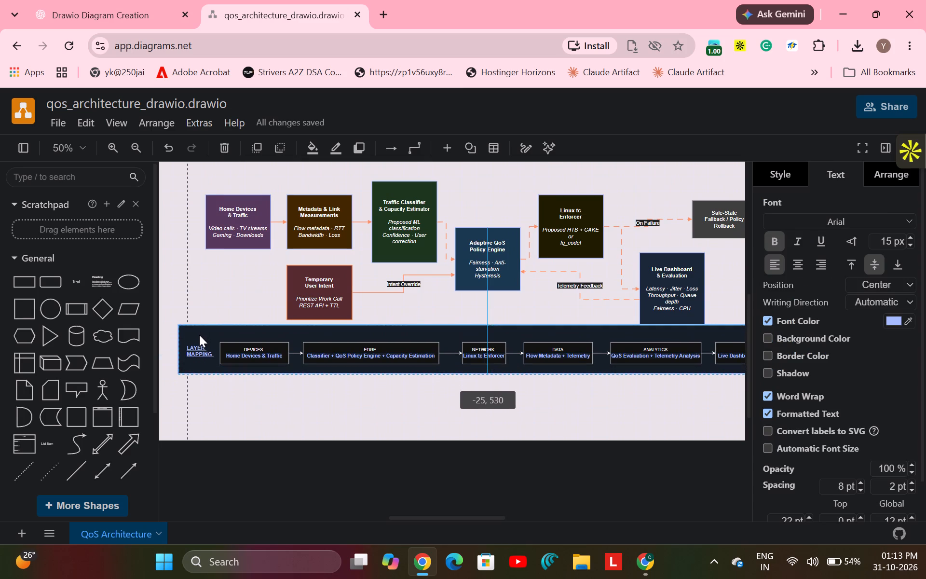
{"action": "left_click_drag", "start_coordinate": [199, 335], "coordinate": [198, 335]}
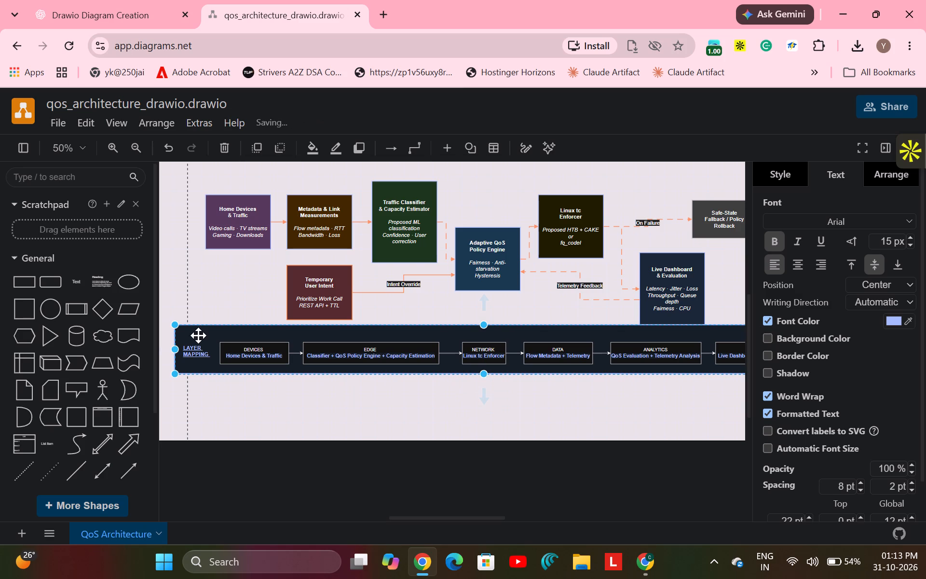
{"action": "left_click", "coordinate": [358, 400]}
Examine the Layer Mapping bar from end to end, checking the spacing around its title and the UI box.
{"action": "scroll", "coordinate": [358, 400], "scroll_direction": "left", "scroll_amount": 1}
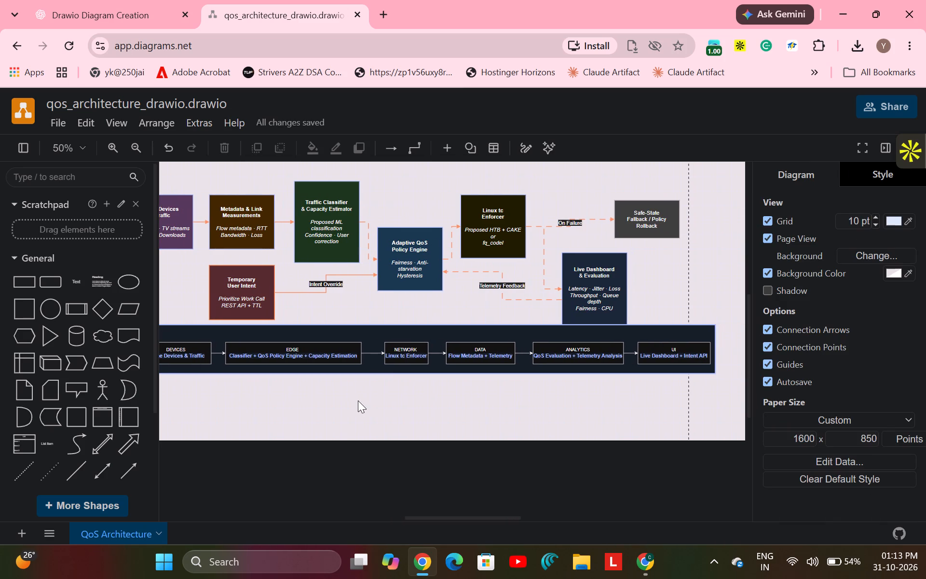
{"action": "scroll", "coordinate": [358, 400], "scroll_direction": "right", "scroll_amount": 1}
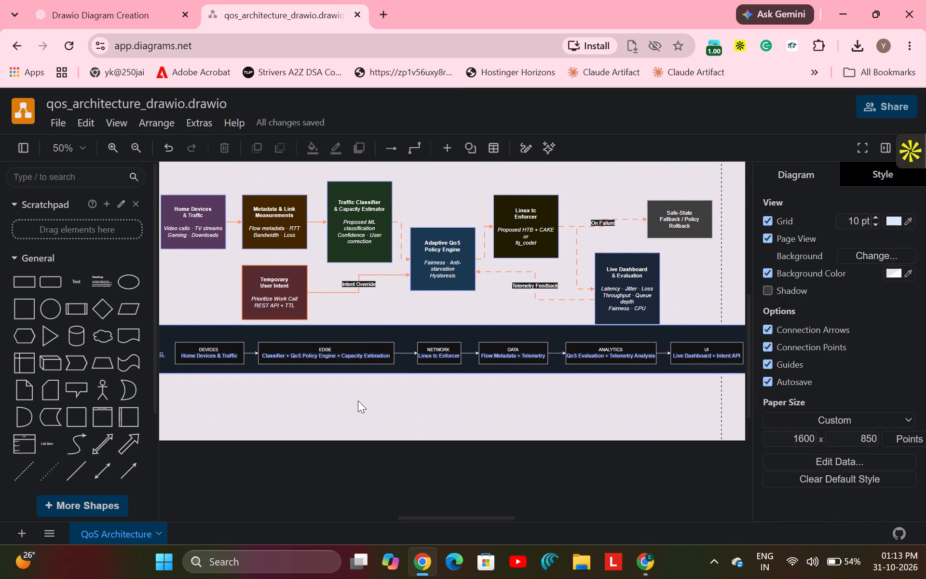
{"action": "scroll", "coordinate": [358, 400], "scroll_direction": "right", "scroll_amount": 1}
{"action": "scroll", "coordinate": [358, 400], "scroll_direction": "left", "scroll_amount": 1}
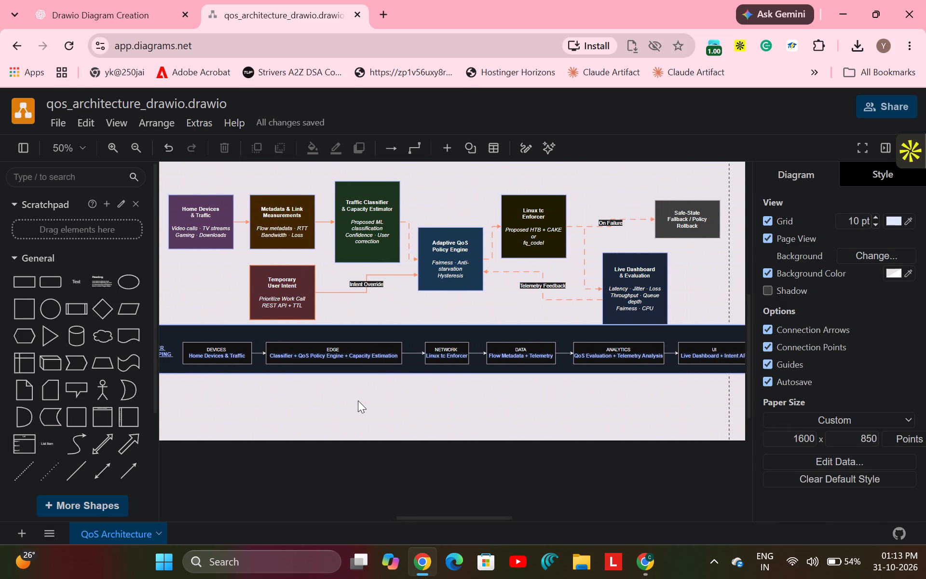
{"action": "scroll", "coordinate": [358, 400], "scroll_direction": "left", "scroll_amount": 1}
{"action": "scroll", "coordinate": [358, 400], "scroll_direction": "right", "scroll_amount": 2}
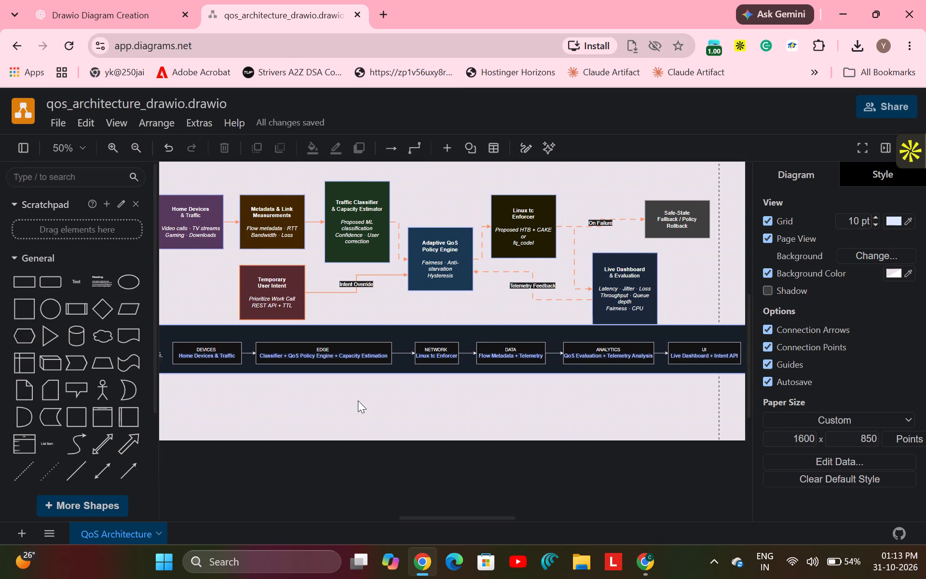
{"action": "scroll", "coordinate": [358, 400], "scroll_direction": "right", "scroll_amount": 2}
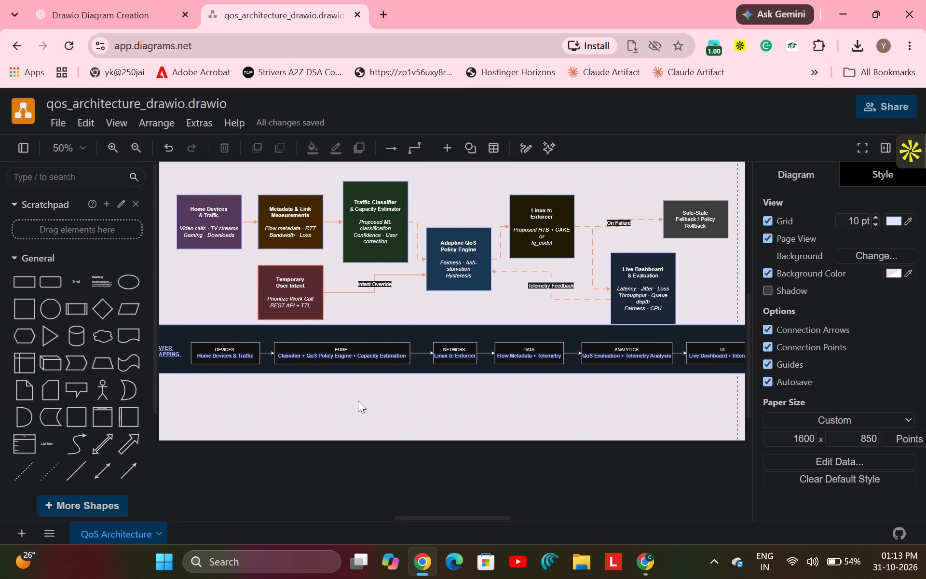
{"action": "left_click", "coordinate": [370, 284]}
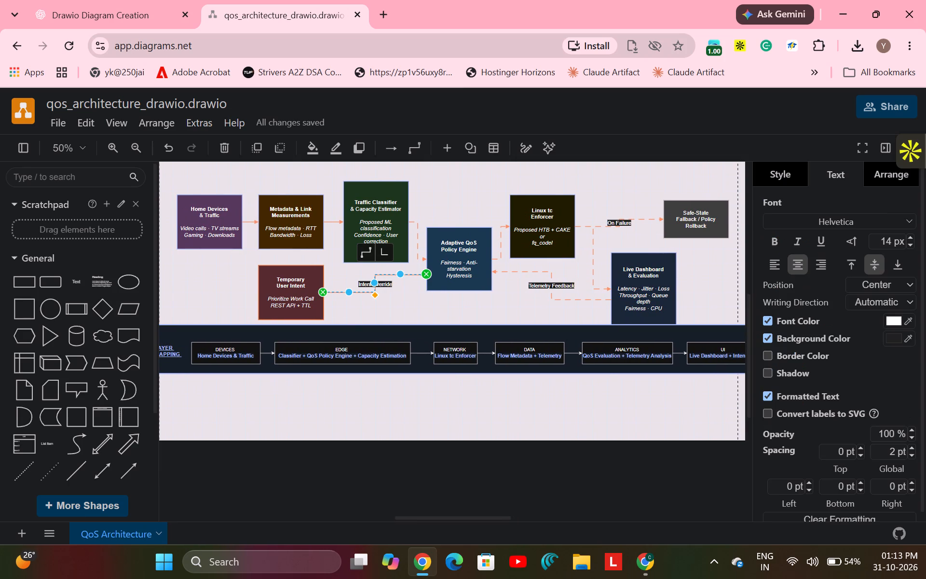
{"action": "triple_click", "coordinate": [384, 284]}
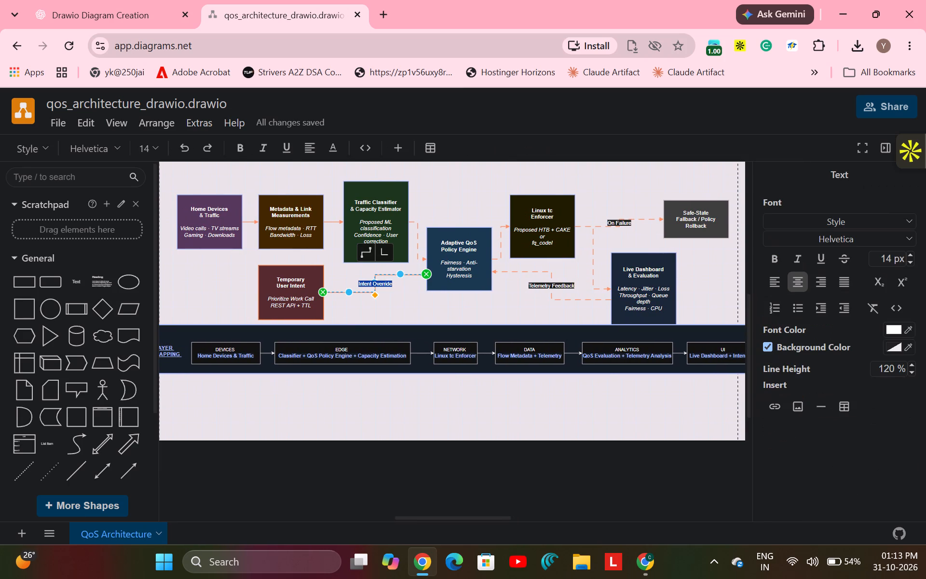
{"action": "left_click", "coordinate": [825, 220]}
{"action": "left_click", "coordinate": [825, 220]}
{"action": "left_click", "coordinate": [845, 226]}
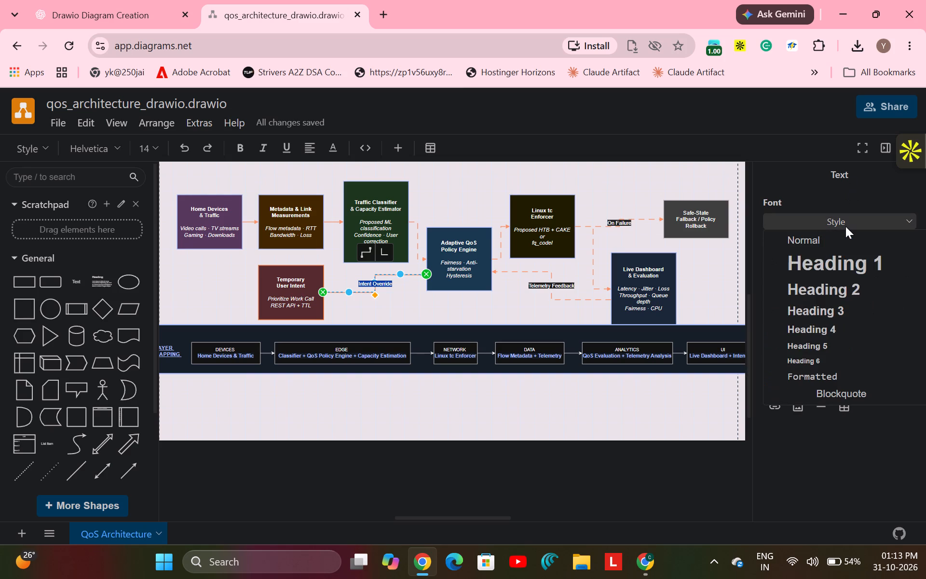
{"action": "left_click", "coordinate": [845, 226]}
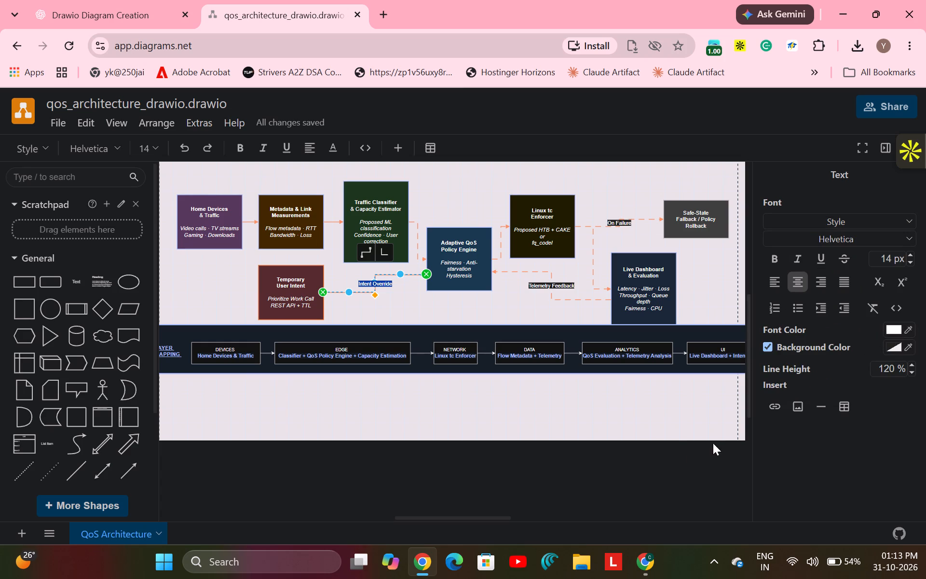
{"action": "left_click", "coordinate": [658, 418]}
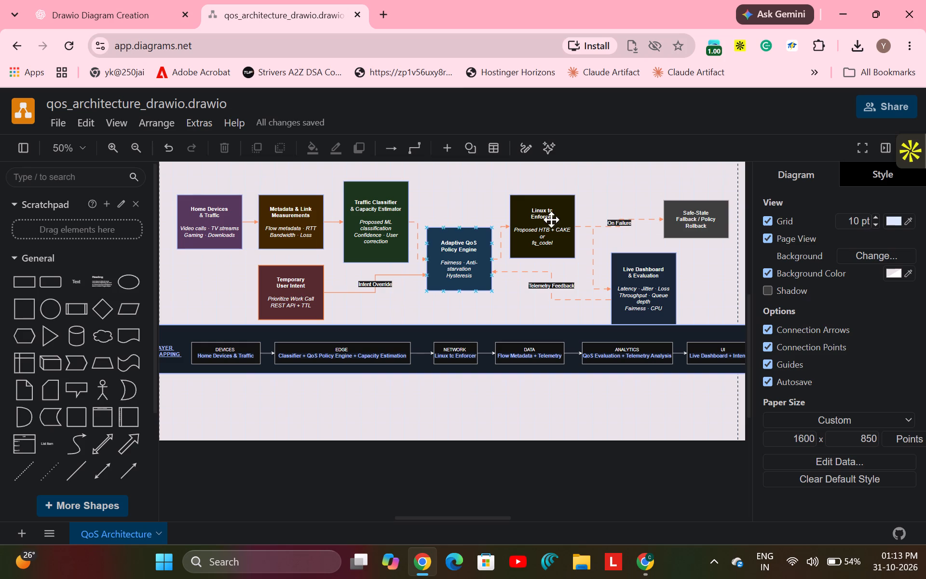
Move the Layer Mapping background bar down to y 540, leaving a gap below the Live Dashboard box and its layer boxes vertically centred.
{"action": "left_click", "coordinate": [865, 146]}
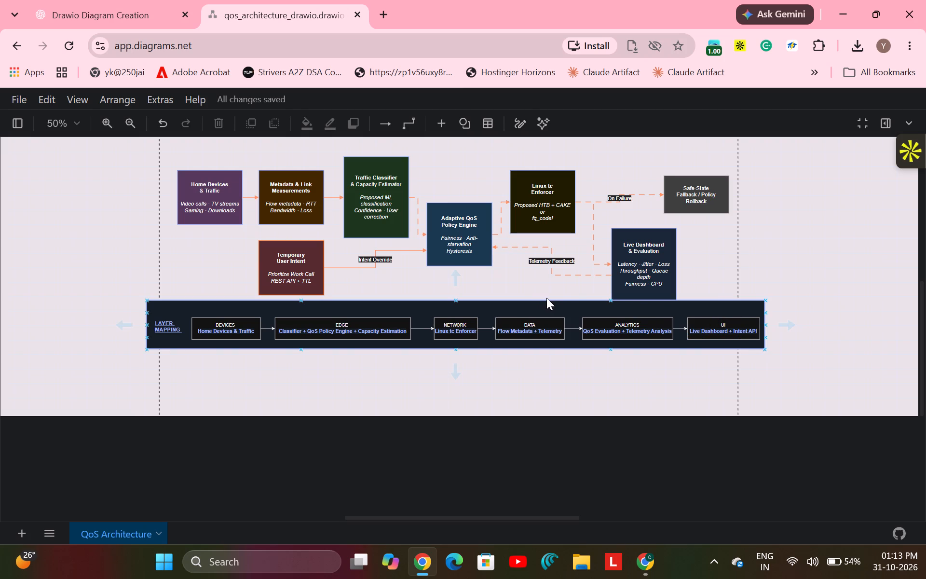
{"action": "left_click_drag", "start_coordinate": [554, 301], "coordinate": [552, 311]}
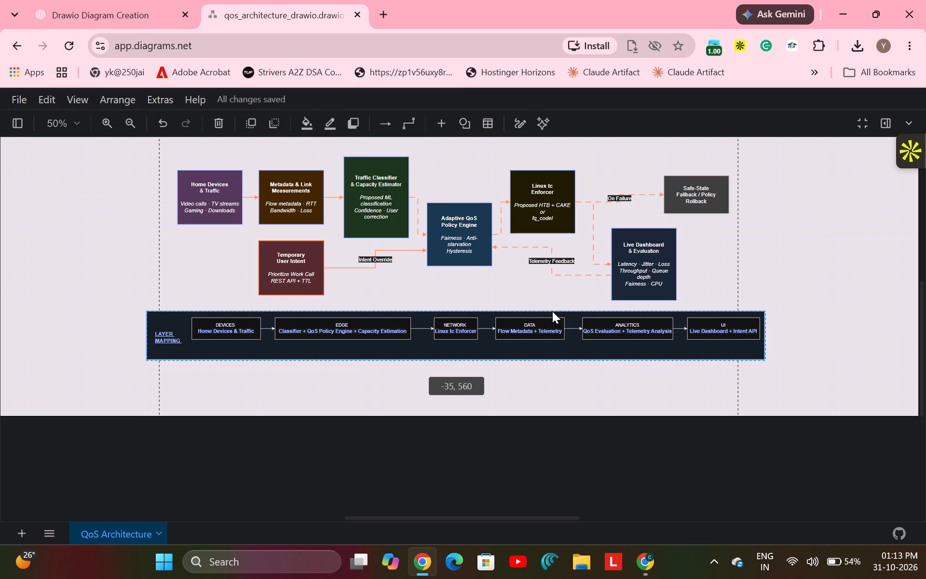
{"action": "left_click_drag", "start_coordinate": [552, 311], "coordinate": [552, 311]}
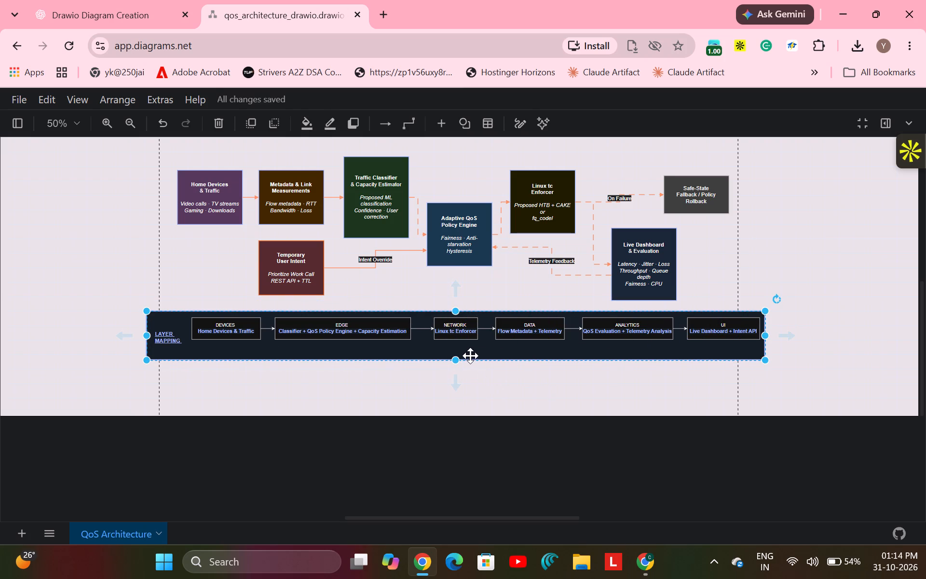
{"action": "left_click_drag", "start_coordinate": [470, 359], "coordinate": [469, 351]}
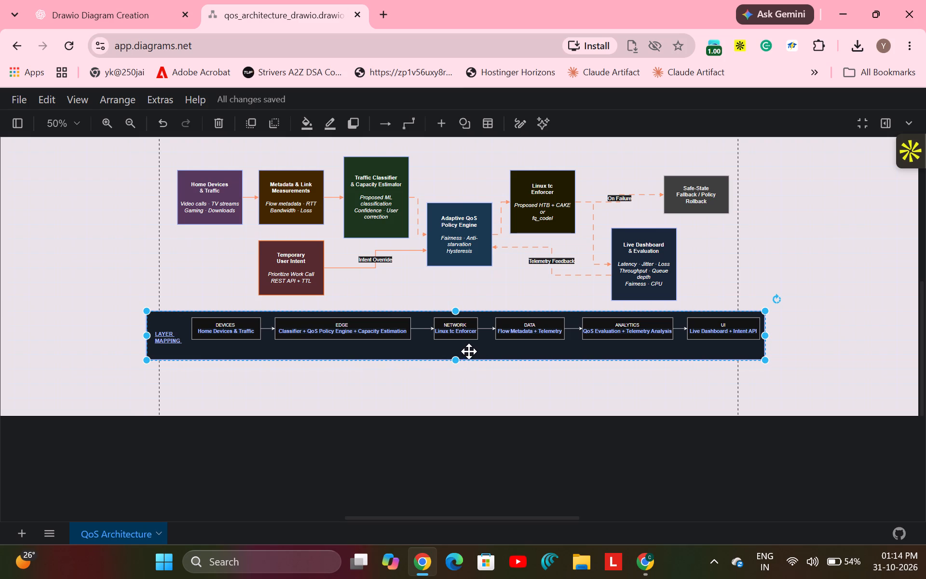
{"action": "left_click_drag", "start_coordinate": [469, 351], "coordinate": [468, 353]}
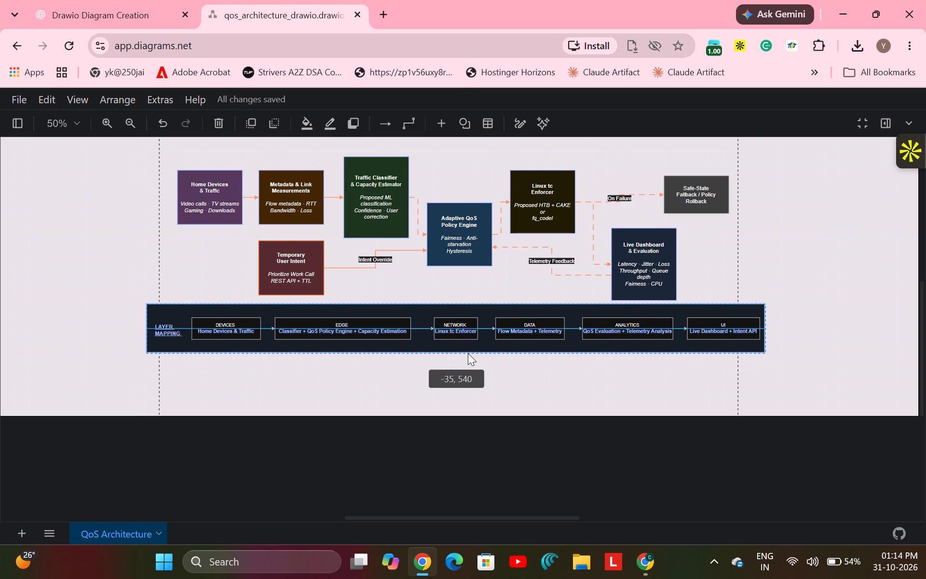
{"action": "left_click_drag", "start_coordinate": [468, 353], "coordinate": [468, 354]}
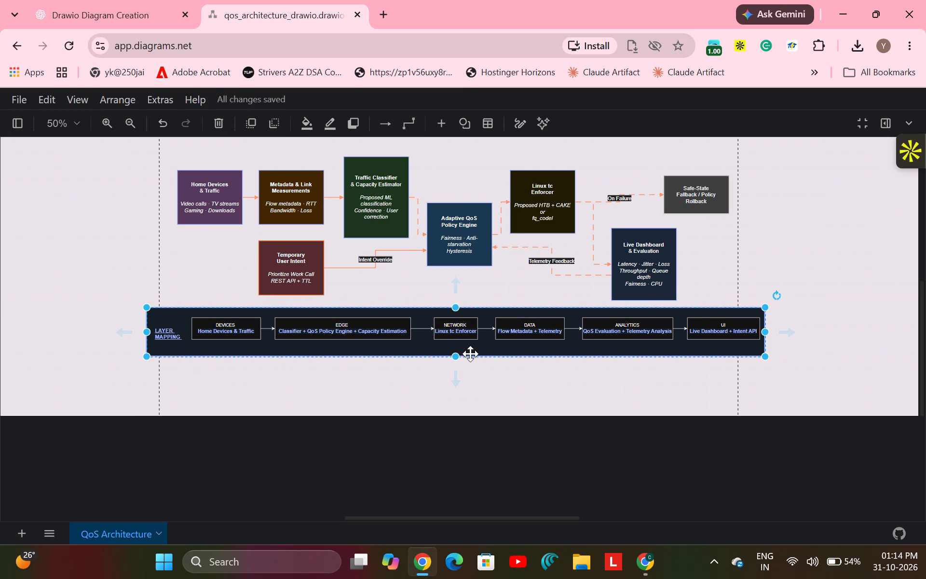
{"action": "left_click_drag", "start_coordinate": [470, 354], "coordinate": [469, 347]}
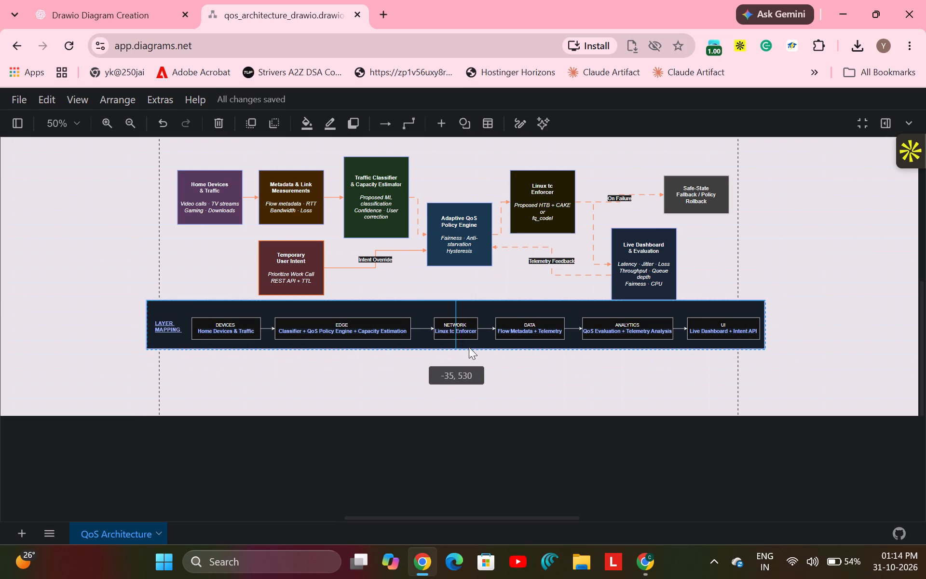
{"action": "left_click_drag", "start_coordinate": [469, 347], "coordinate": [469, 349]}
{"action": "left_click", "coordinate": [838, 363]}
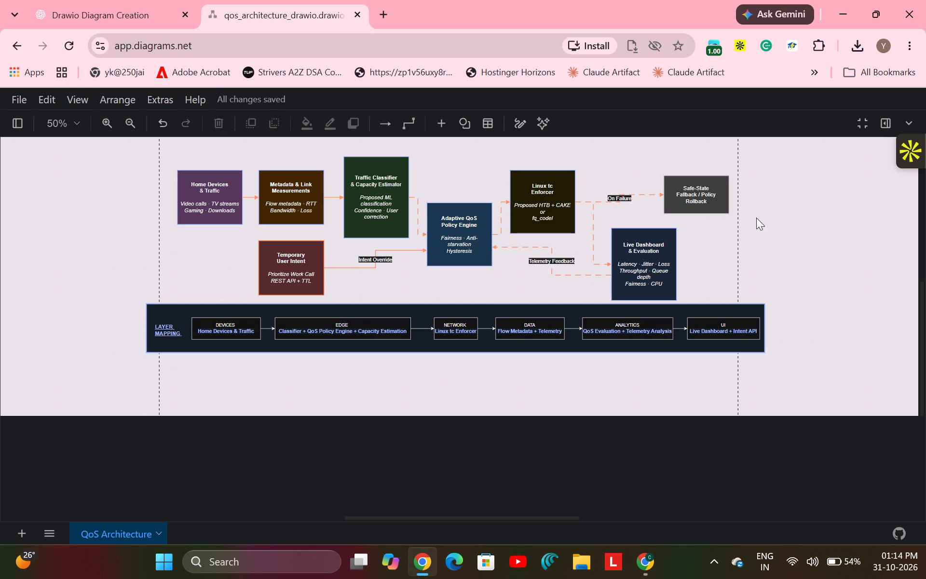
{"action": "scroll", "coordinate": [735, 227], "scroll_direction": "up", "scroll_amount": 1}
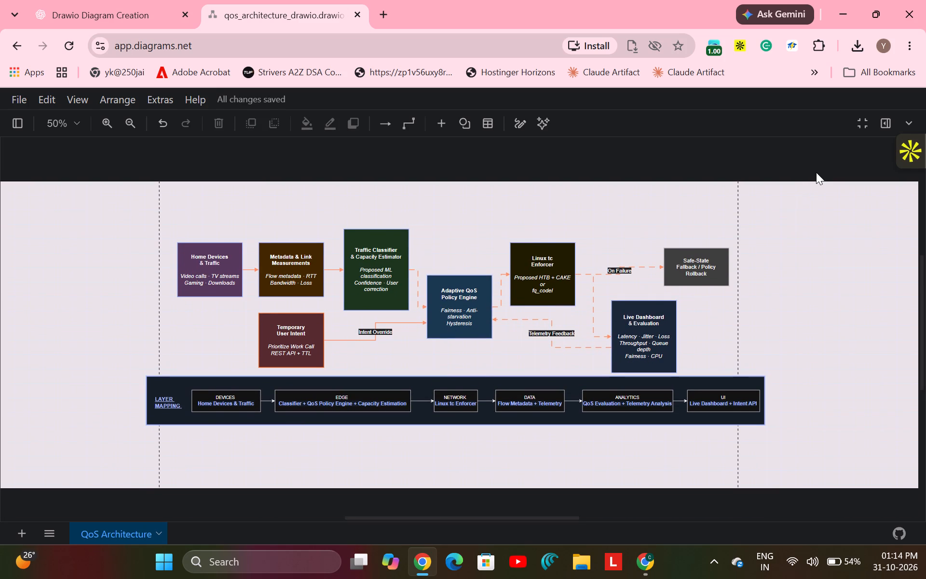
{"action": "left_click", "coordinate": [858, 123]}
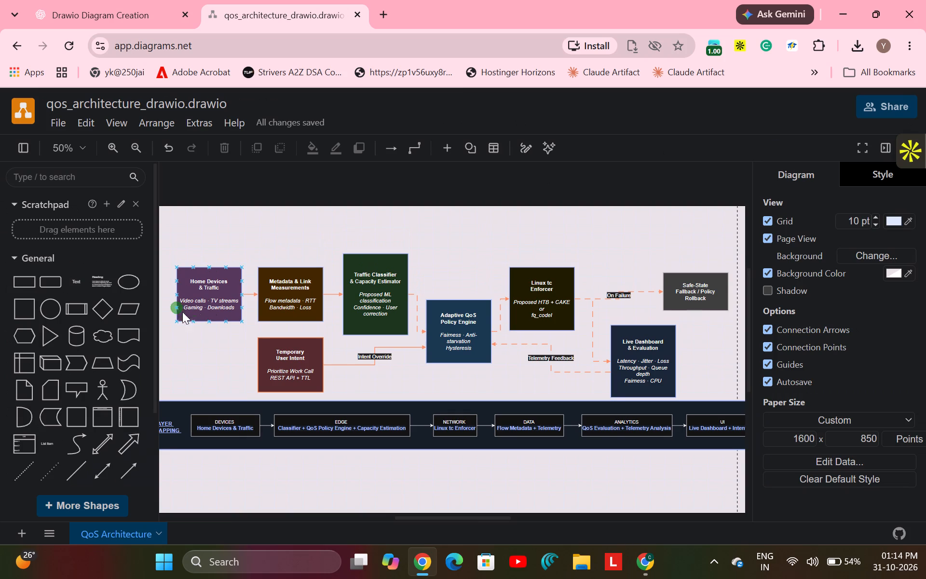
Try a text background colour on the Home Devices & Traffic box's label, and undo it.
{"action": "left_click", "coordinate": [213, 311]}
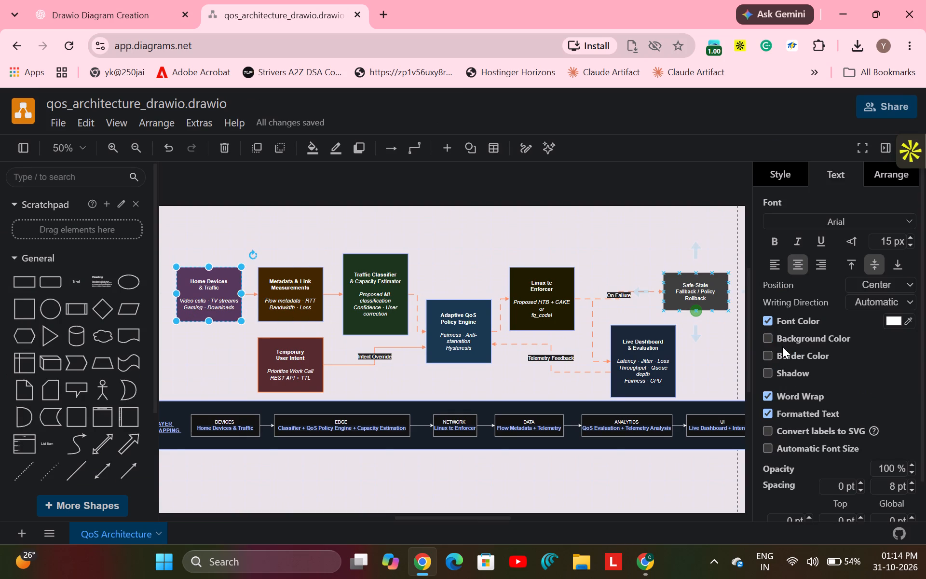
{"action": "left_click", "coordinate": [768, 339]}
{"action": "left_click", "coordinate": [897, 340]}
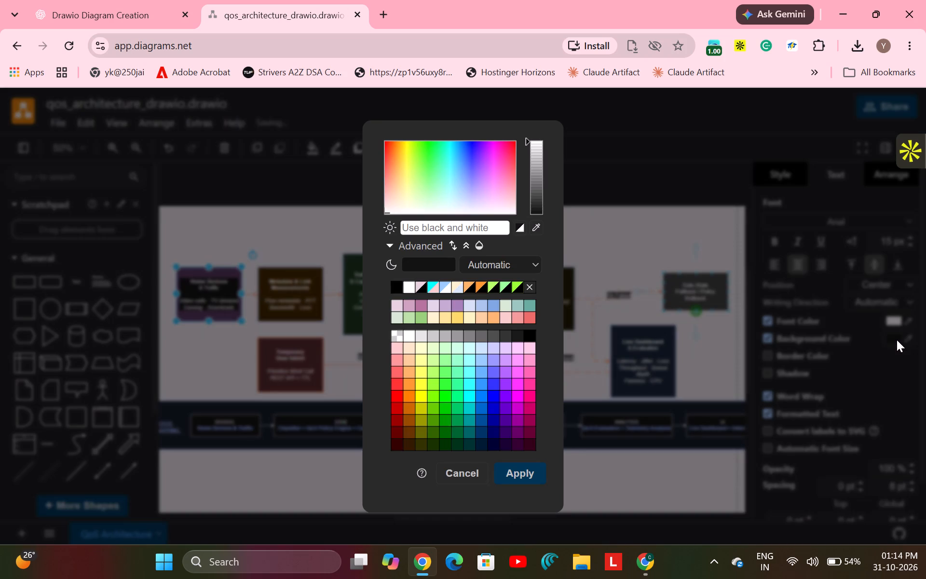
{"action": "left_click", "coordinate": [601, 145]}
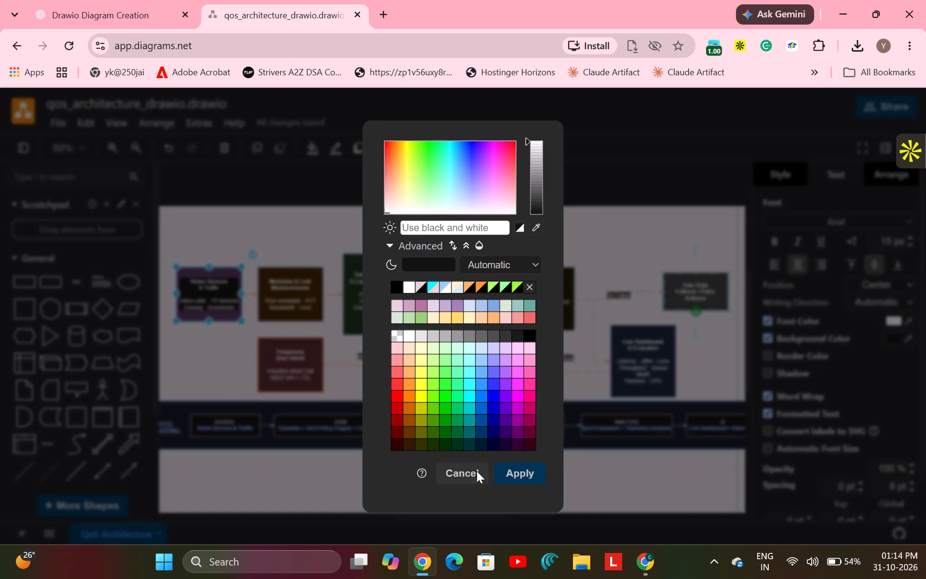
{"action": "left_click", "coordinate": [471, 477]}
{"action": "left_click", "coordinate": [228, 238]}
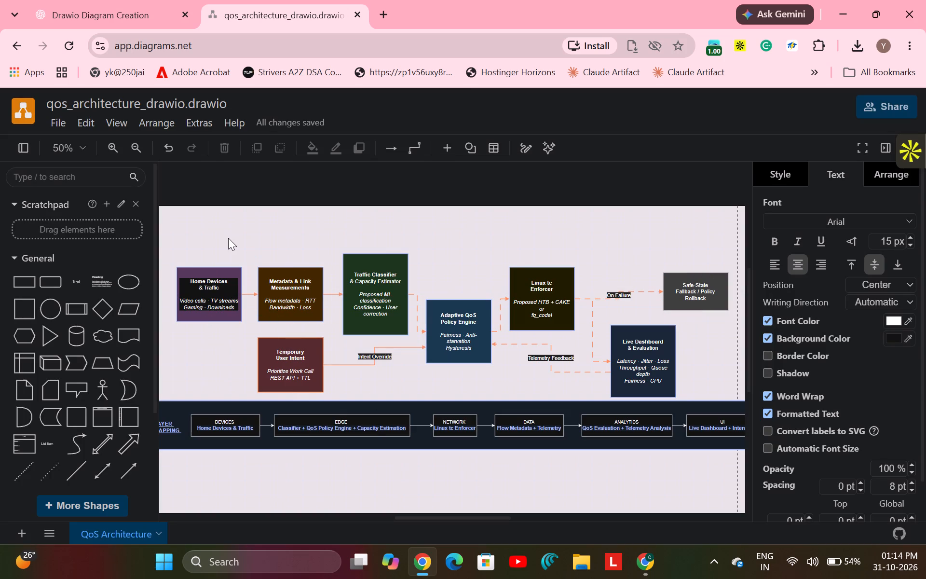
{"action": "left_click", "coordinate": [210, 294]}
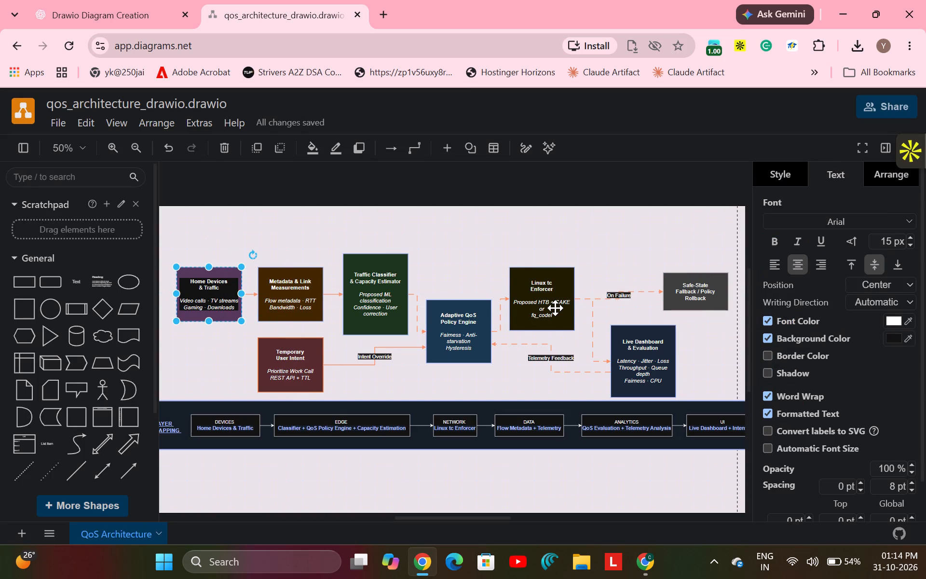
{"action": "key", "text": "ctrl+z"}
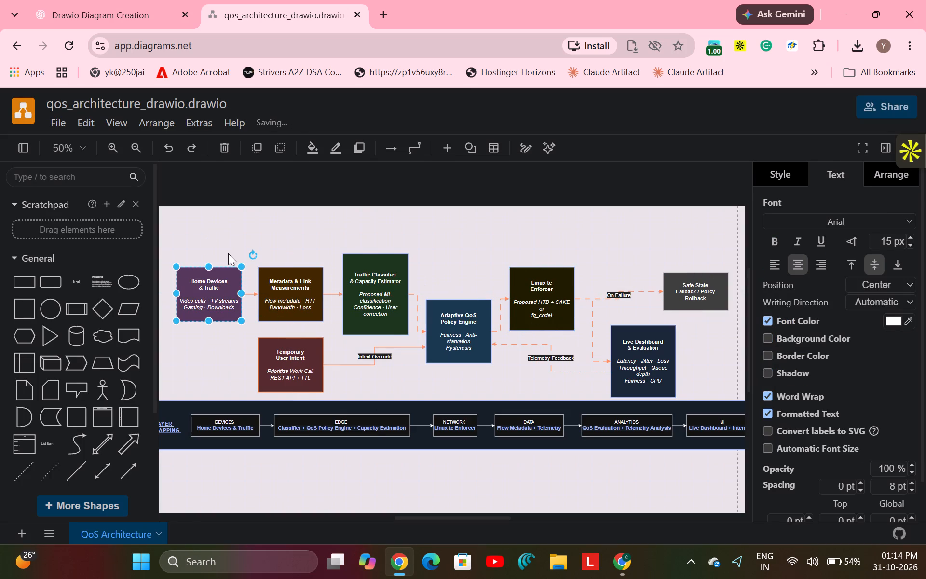
Change the Home Devices & Traffic box's dark-mode fill to yellow CCCC00.
{"action": "left_click", "coordinate": [318, 146]}
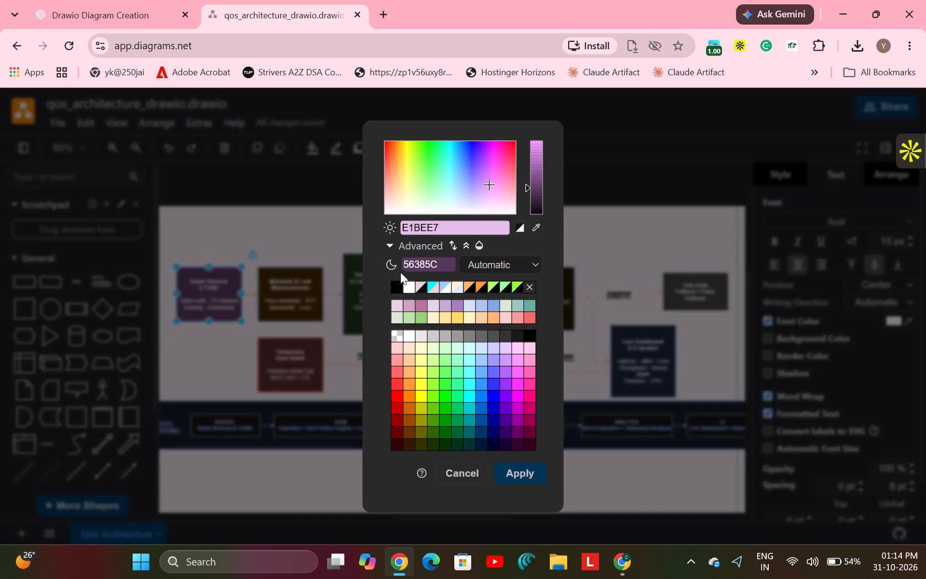
{"action": "left_click", "coordinate": [420, 410]}
{"action": "left_click", "coordinate": [526, 477]}
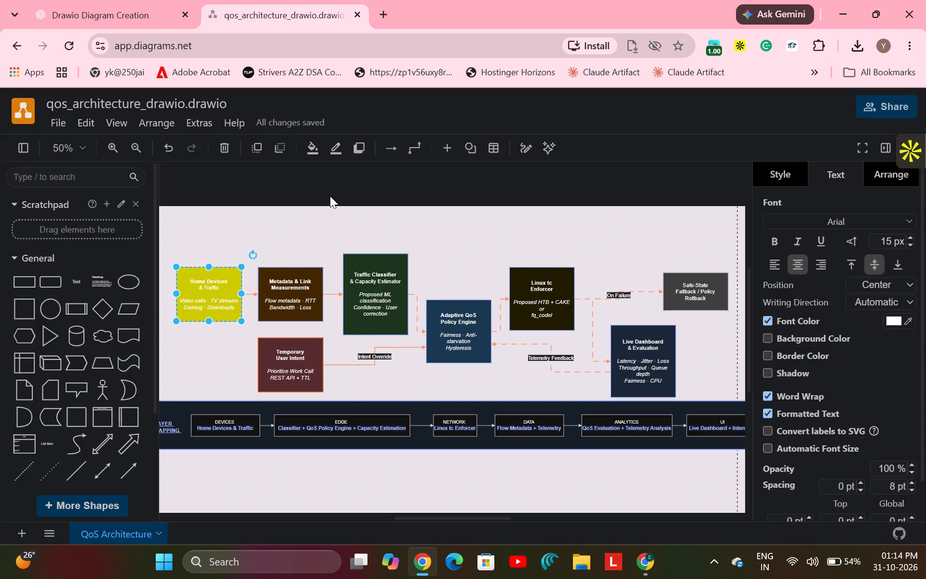
{"action": "left_click", "coordinate": [401, 229]}
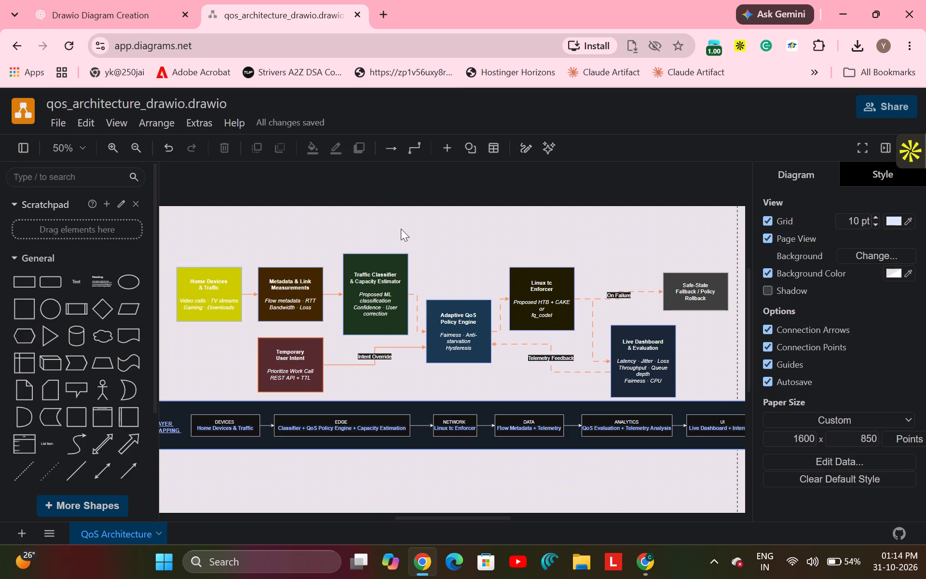
Turn off the grid and the page view for the diagram.
{"action": "left_click", "coordinate": [765, 223]}
{"action": "left_click", "coordinate": [700, 223]}
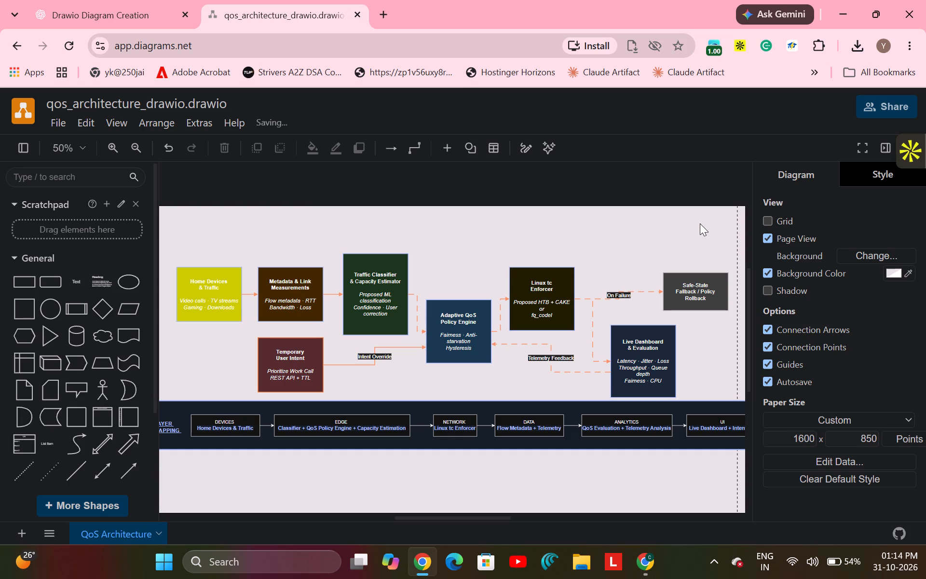
{"action": "left_click", "coordinate": [761, 240]}
{"action": "left_click", "coordinate": [767, 239]}
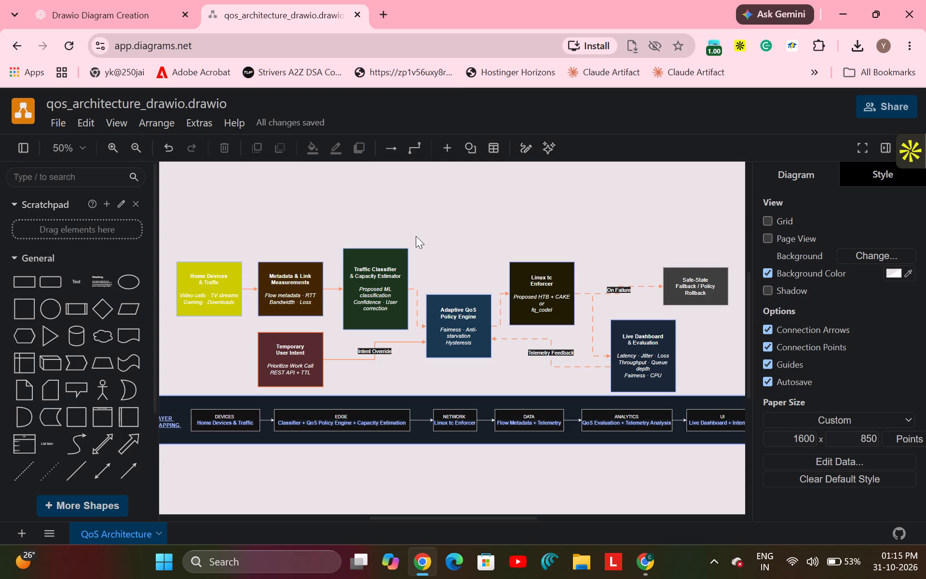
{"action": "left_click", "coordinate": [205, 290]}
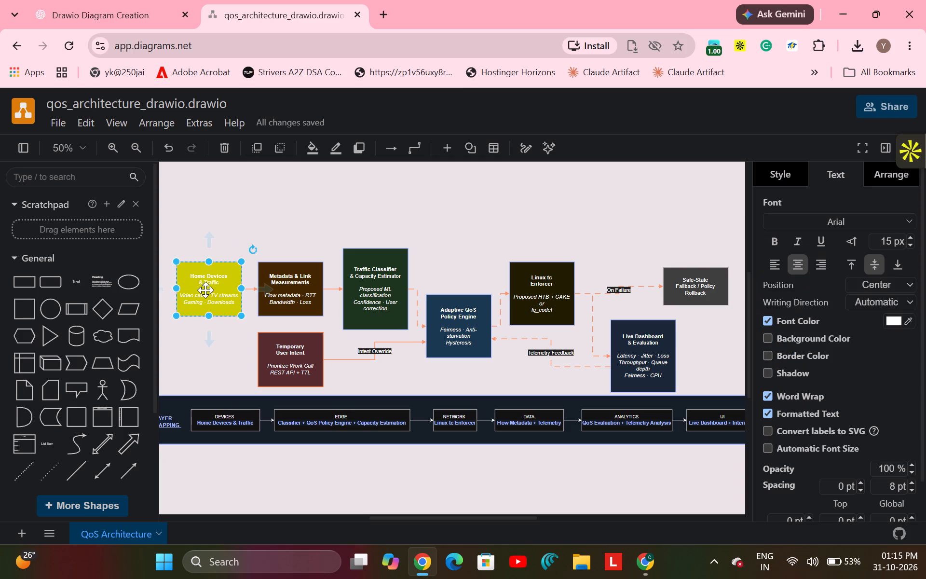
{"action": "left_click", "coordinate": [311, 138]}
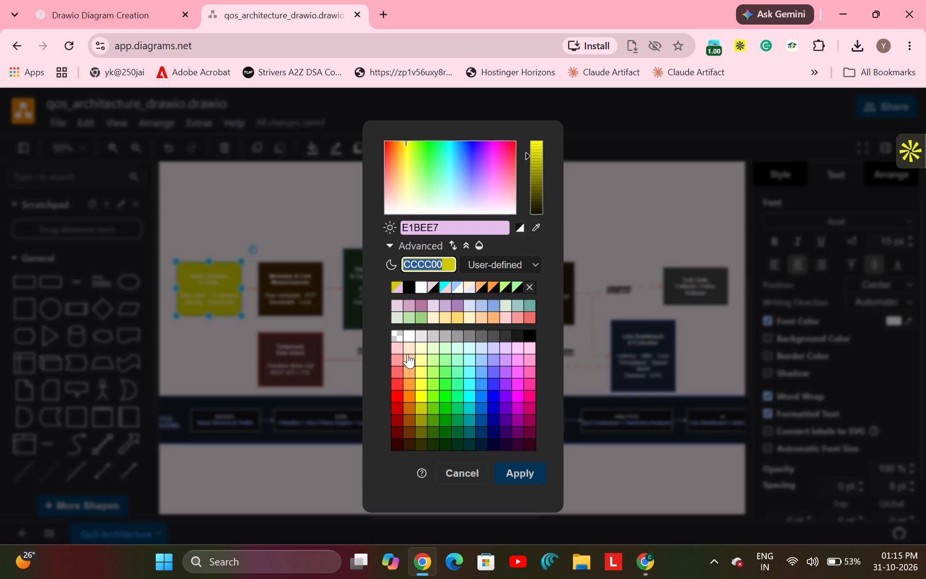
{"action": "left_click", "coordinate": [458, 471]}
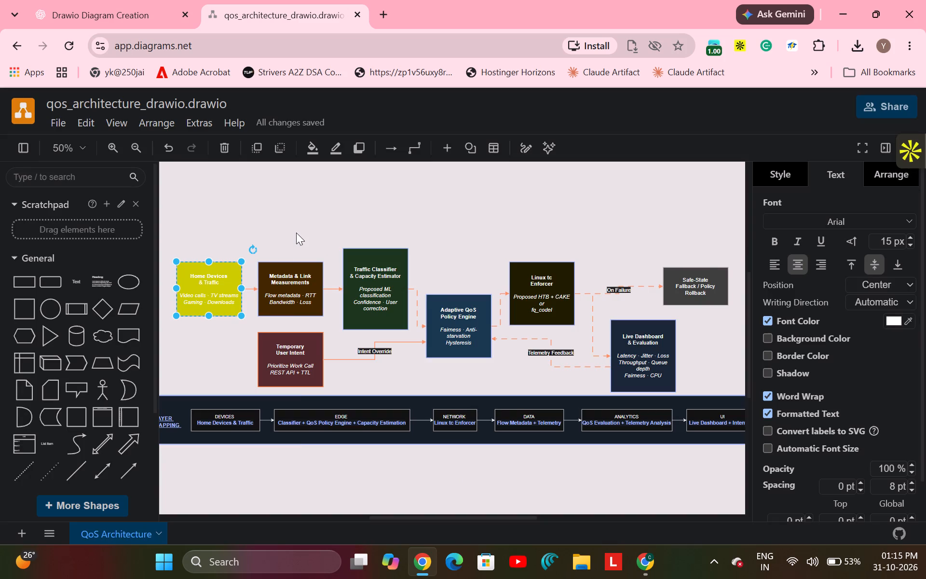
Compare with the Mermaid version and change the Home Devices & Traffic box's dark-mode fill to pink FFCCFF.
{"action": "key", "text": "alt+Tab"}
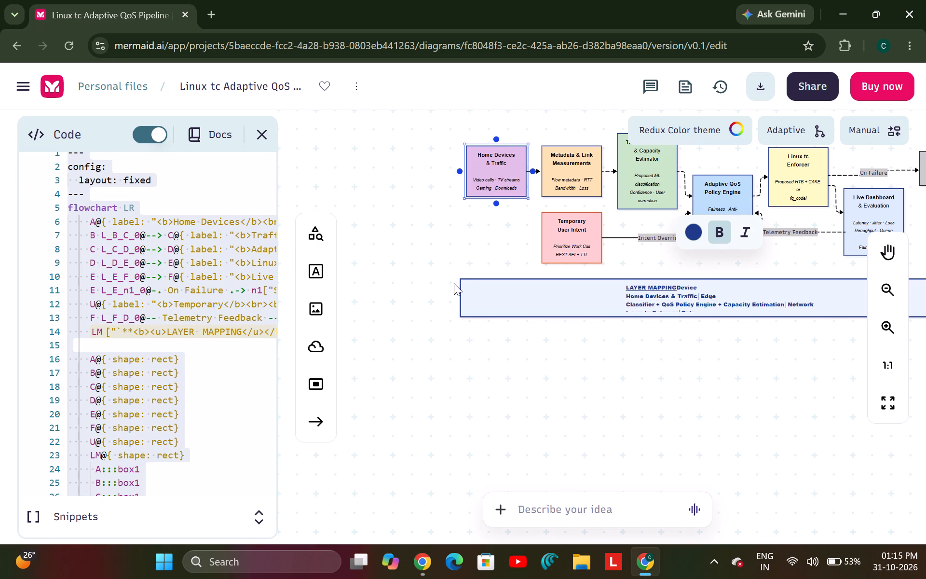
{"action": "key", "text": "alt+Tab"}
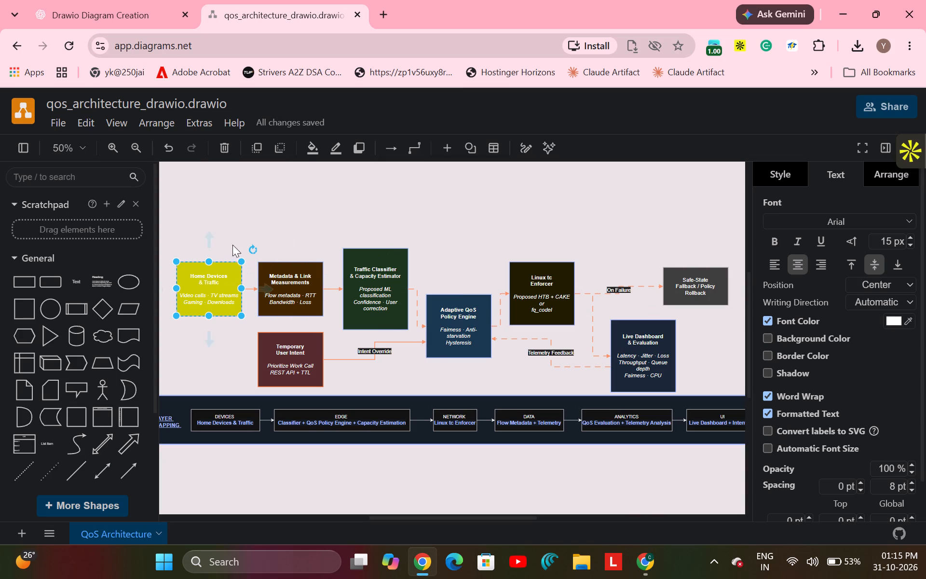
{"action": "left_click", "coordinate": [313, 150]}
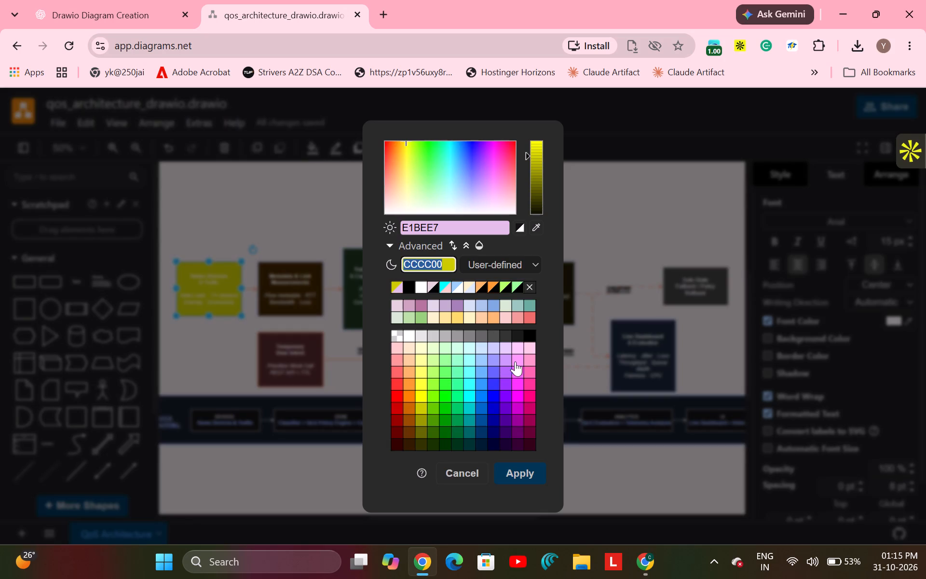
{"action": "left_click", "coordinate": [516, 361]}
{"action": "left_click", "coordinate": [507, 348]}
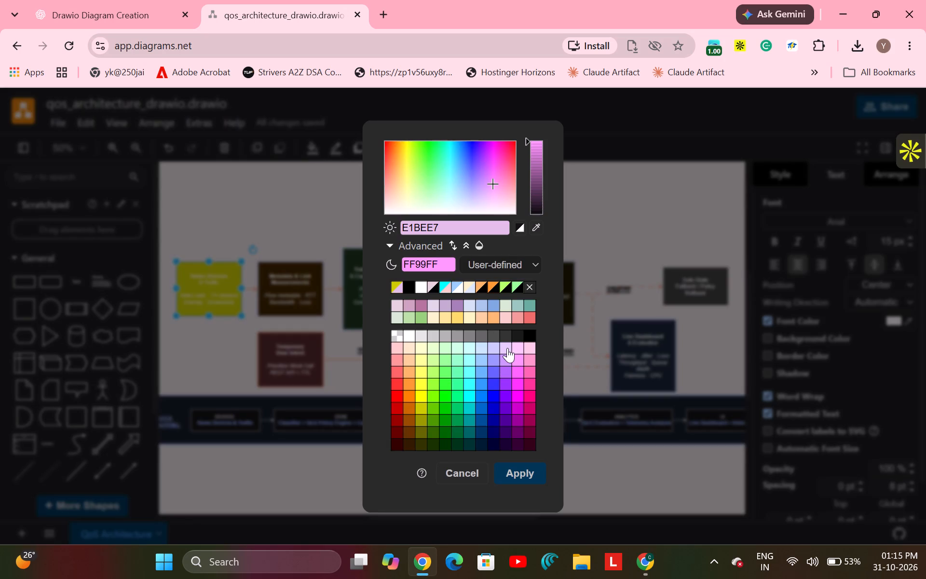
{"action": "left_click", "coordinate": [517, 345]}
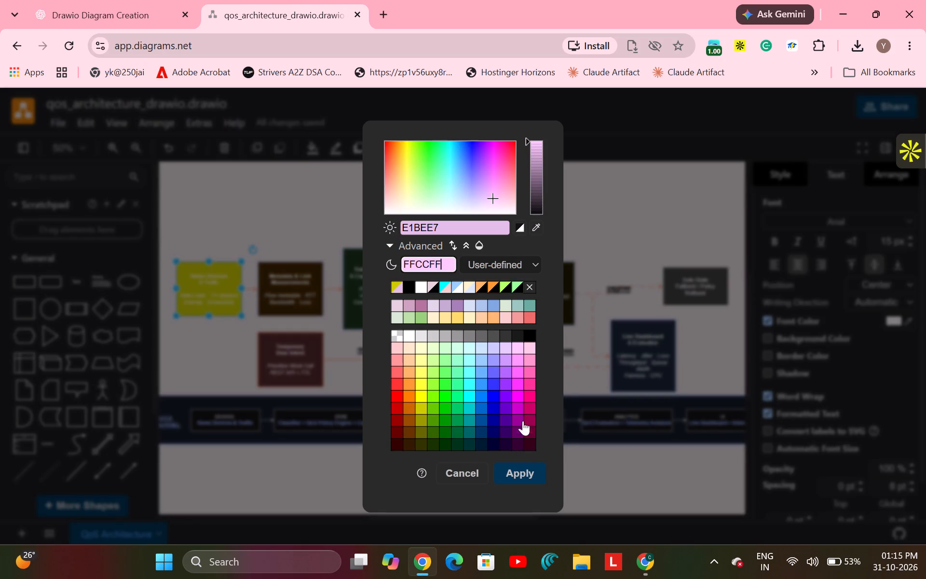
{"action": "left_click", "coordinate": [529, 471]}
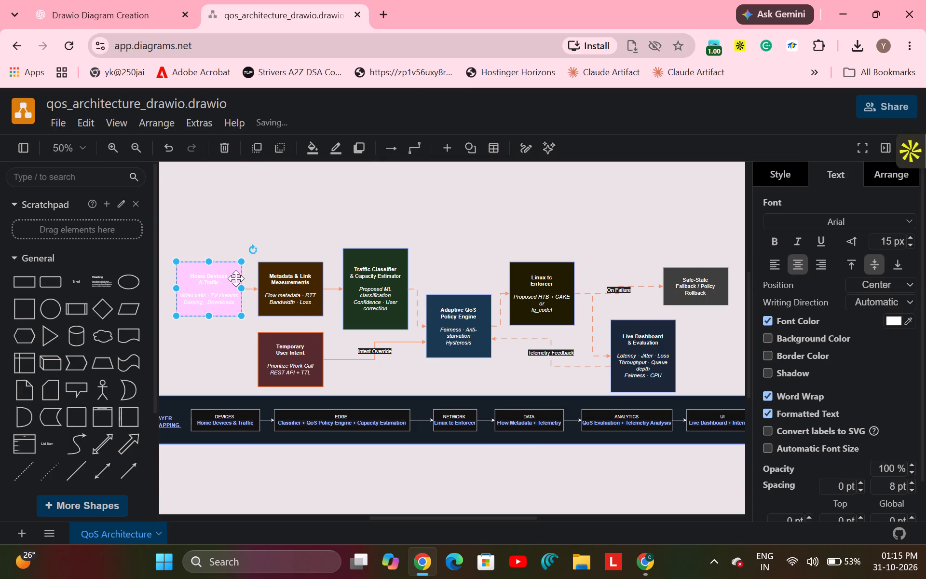
Check the Home Devices box's background colour in Mermaid, and set the draw.io box's dark-mode fill to FFCCE6.
{"action": "key", "text": "alt+Tab"}
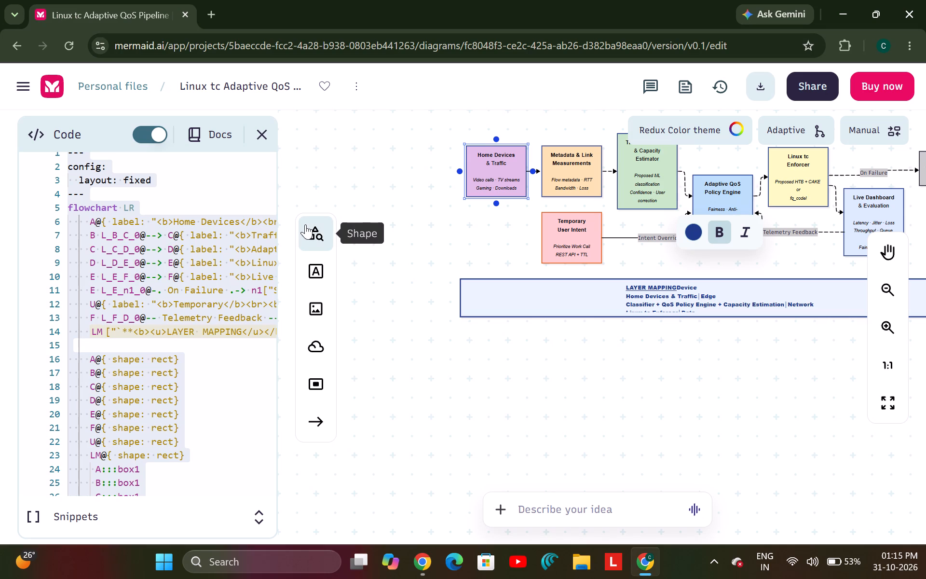
{"action": "left_click", "coordinate": [496, 174]}
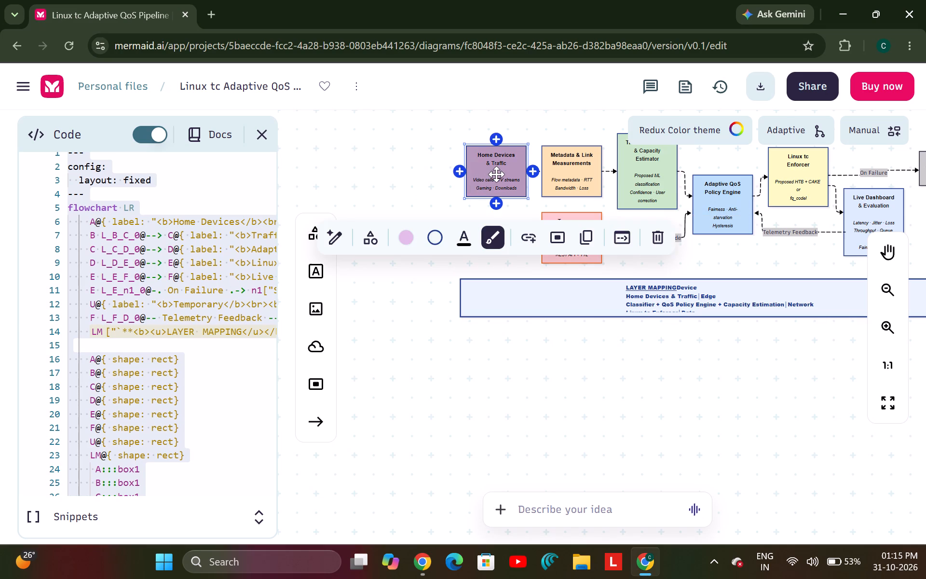
{"action": "left_click", "coordinate": [413, 239]}
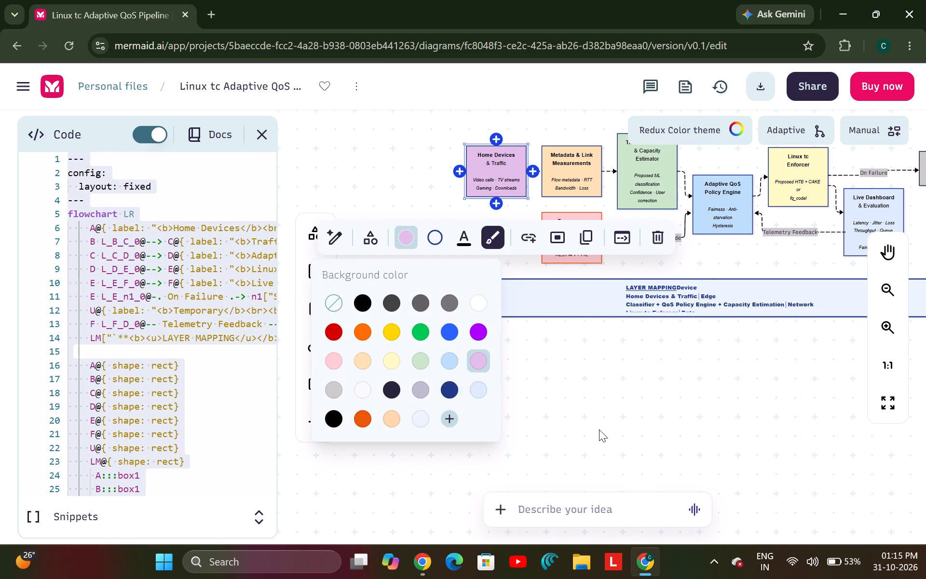
{"action": "key", "text": "alt+Tab"}
{"action": "left_click", "coordinate": [308, 147]}
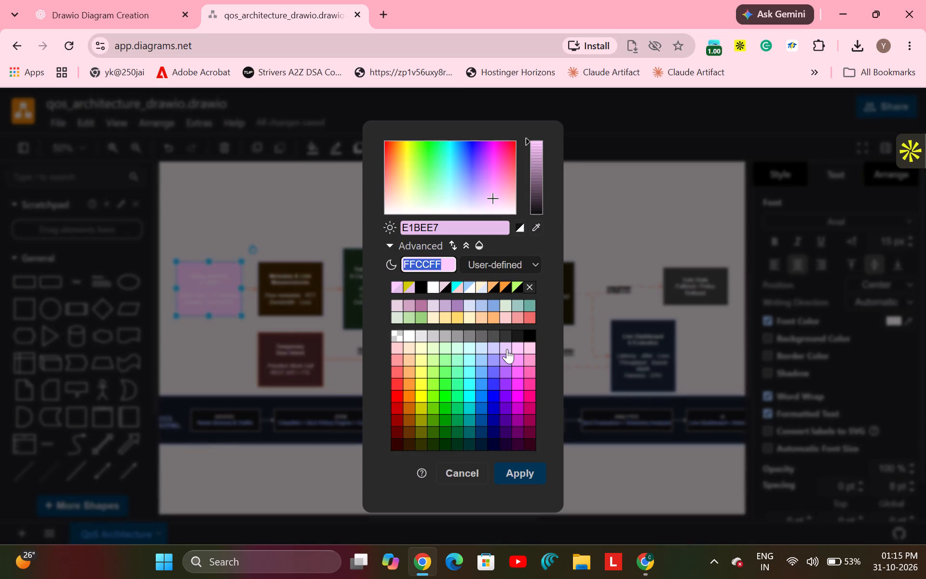
{"action": "left_click", "coordinate": [532, 347]}
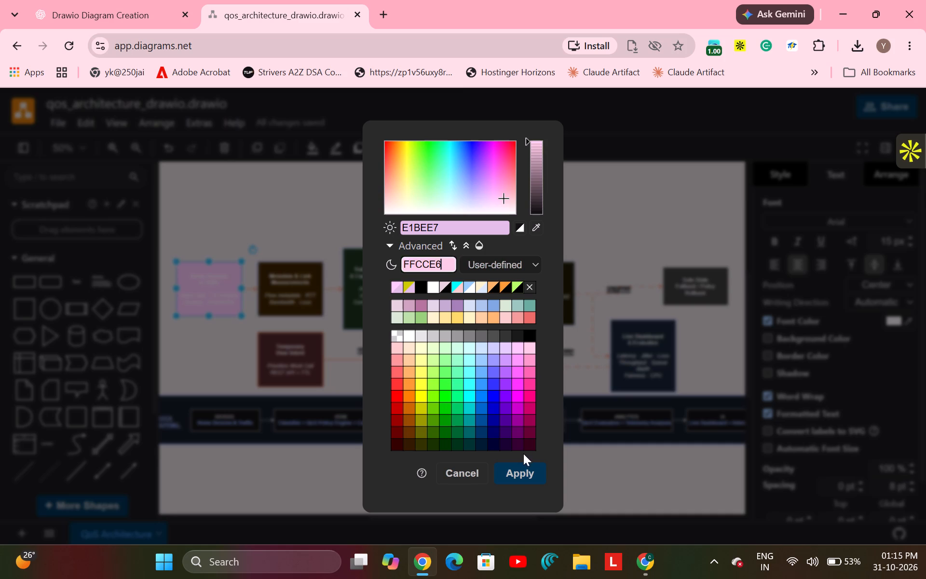
{"action": "left_click", "coordinate": [521, 475]}
Compare with the Mermaid version again and set the Home Devices & Traffic box's outline colour to black.
{"action": "left_click", "coordinate": [383, 196]}
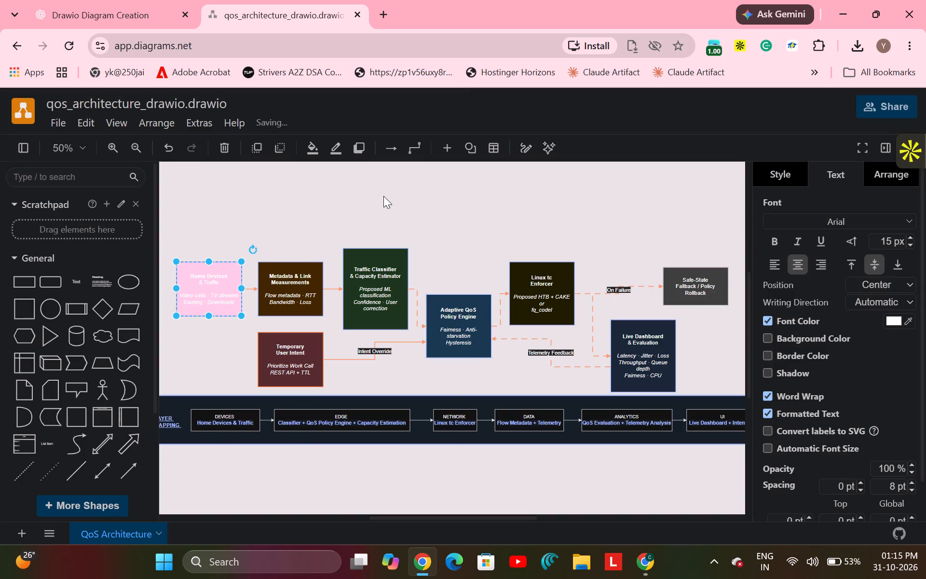
{"action": "left_click", "coordinate": [211, 284]}
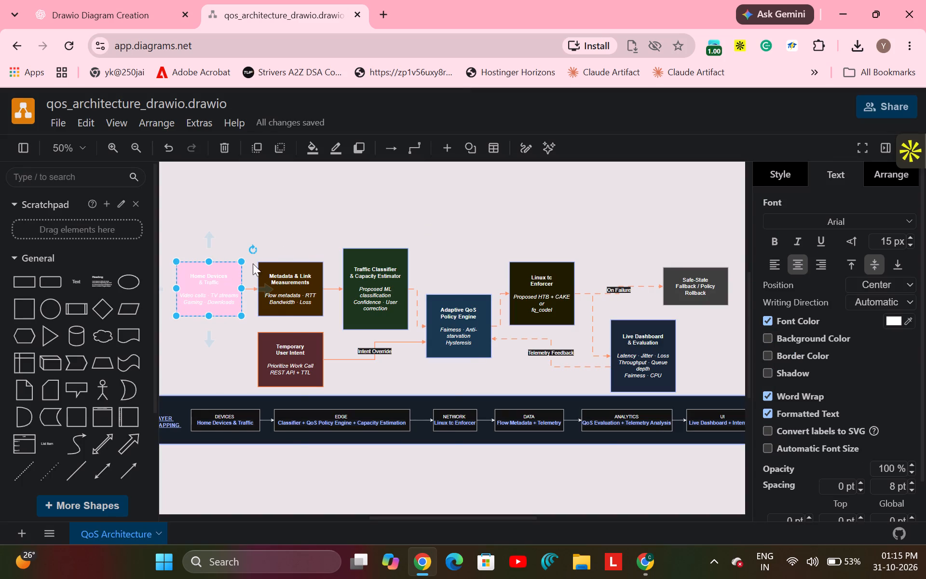
{"action": "key", "text": "alt+Tab"}
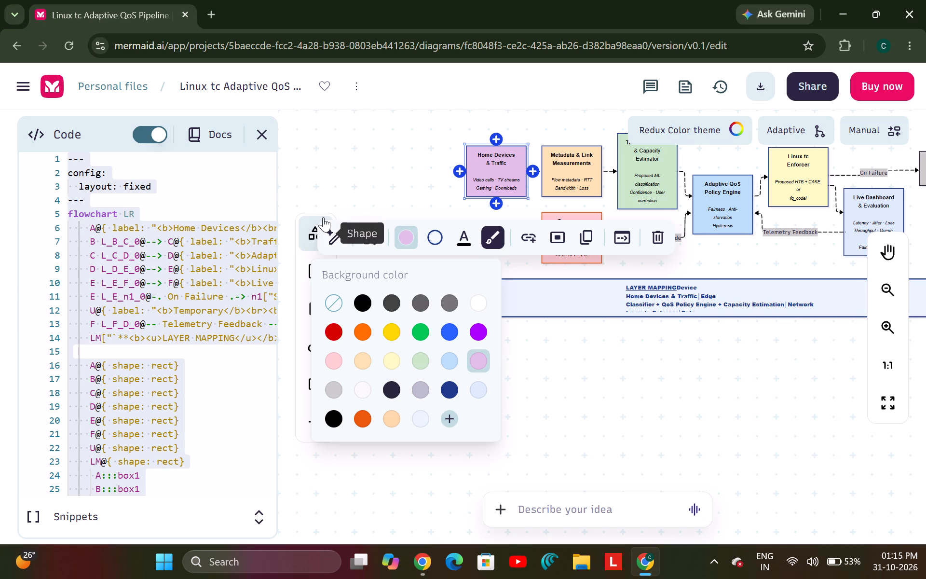
{"action": "key", "text": "alt+Tab"}
{"action": "left_click", "coordinate": [193, 276]}
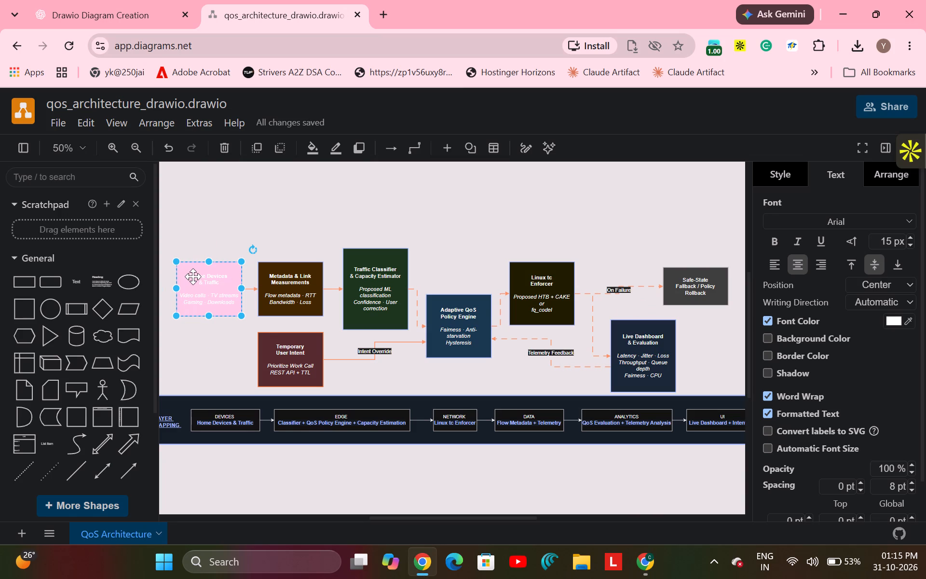
{"action": "left_click", "coordinate": [337, 147]}
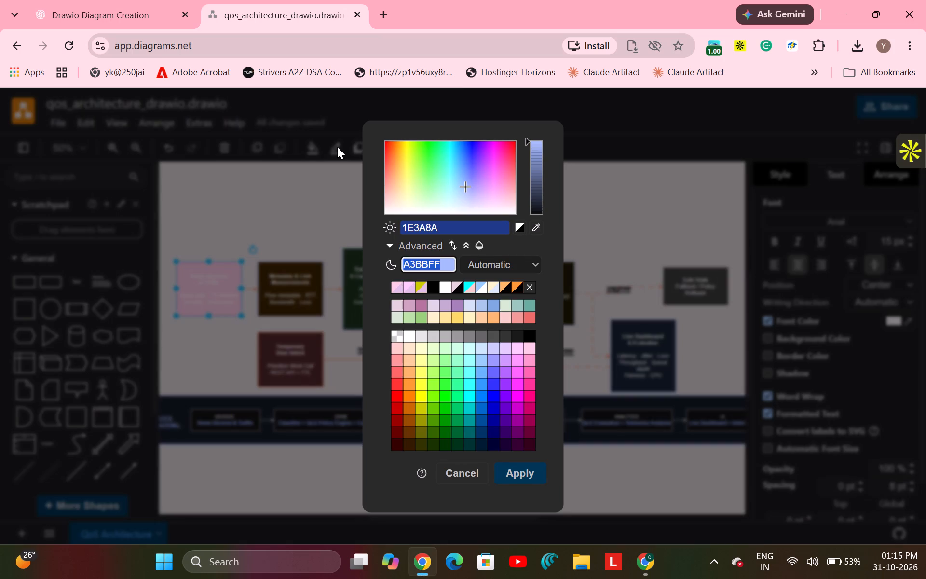
{"action": "left_click", "coordinate": [594, 218]}
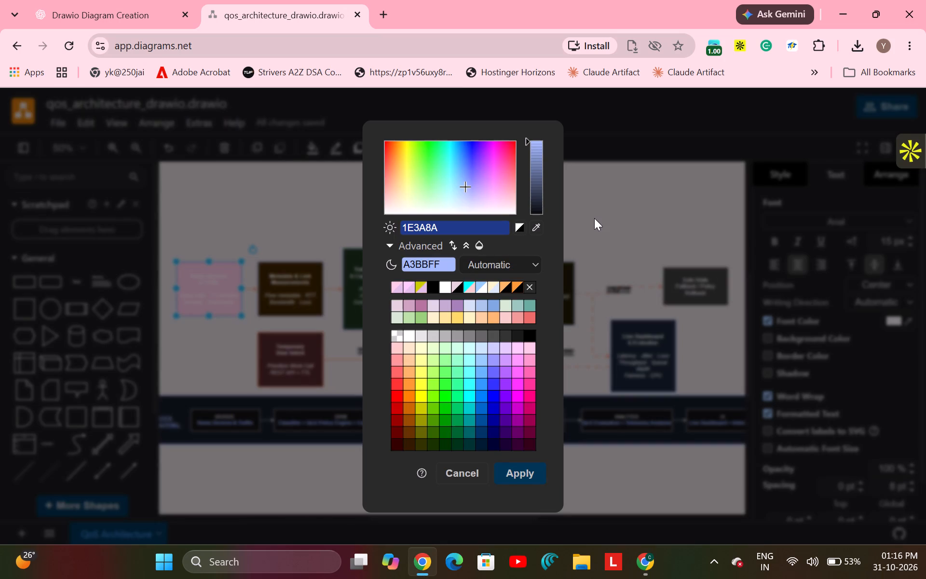
{"action": "left_click", "coordinate": [436, 291]}
{"action": "left_click", "coordinate": [518, 471]}
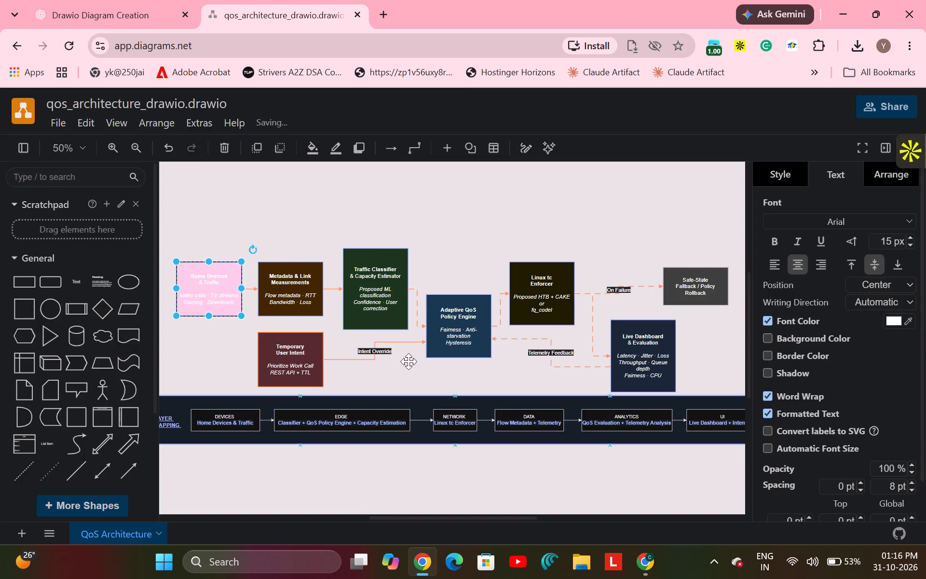
{"action": "left_click", "coordinate": [253, 228]}
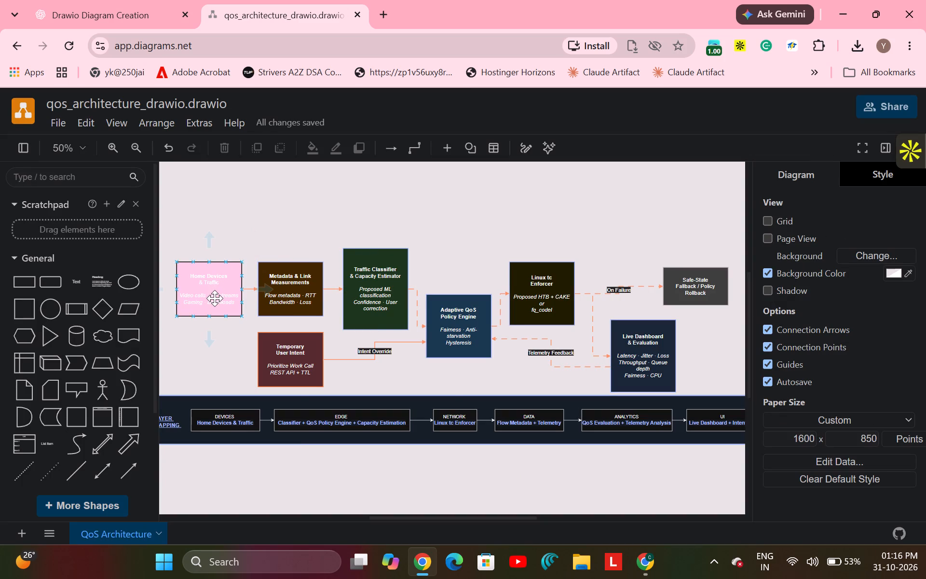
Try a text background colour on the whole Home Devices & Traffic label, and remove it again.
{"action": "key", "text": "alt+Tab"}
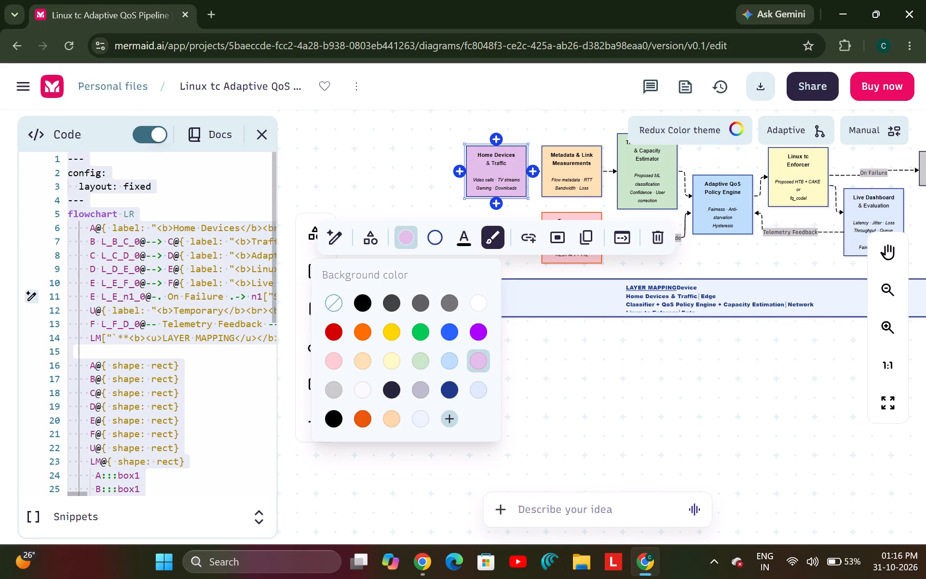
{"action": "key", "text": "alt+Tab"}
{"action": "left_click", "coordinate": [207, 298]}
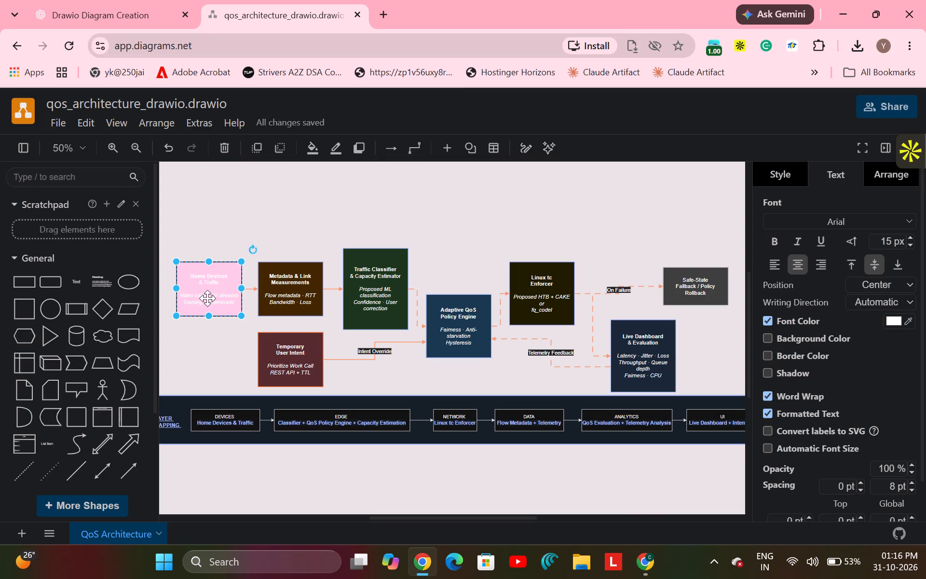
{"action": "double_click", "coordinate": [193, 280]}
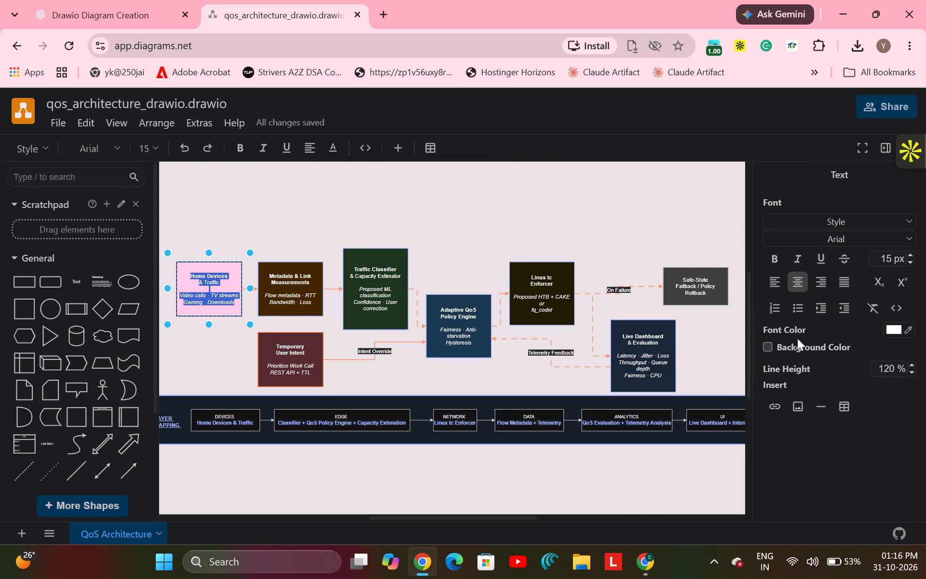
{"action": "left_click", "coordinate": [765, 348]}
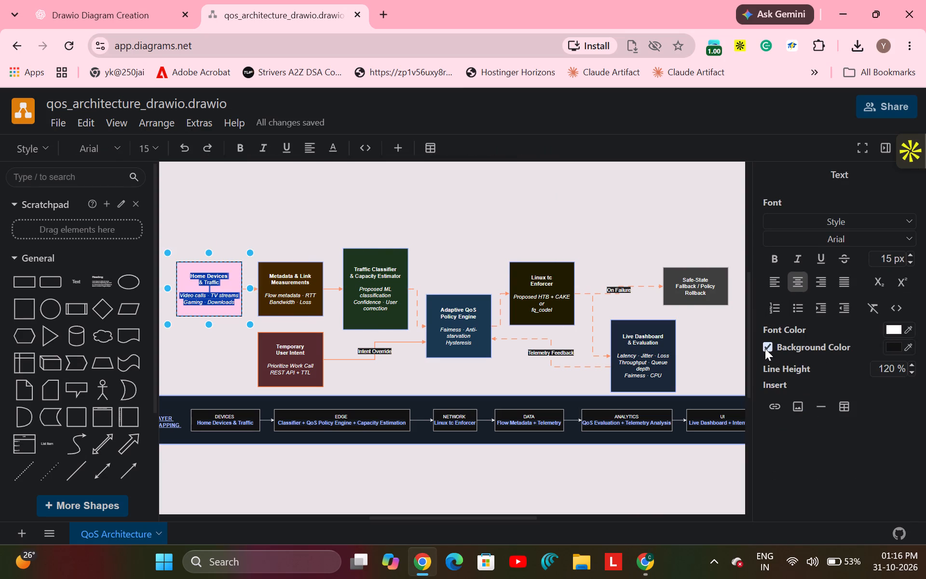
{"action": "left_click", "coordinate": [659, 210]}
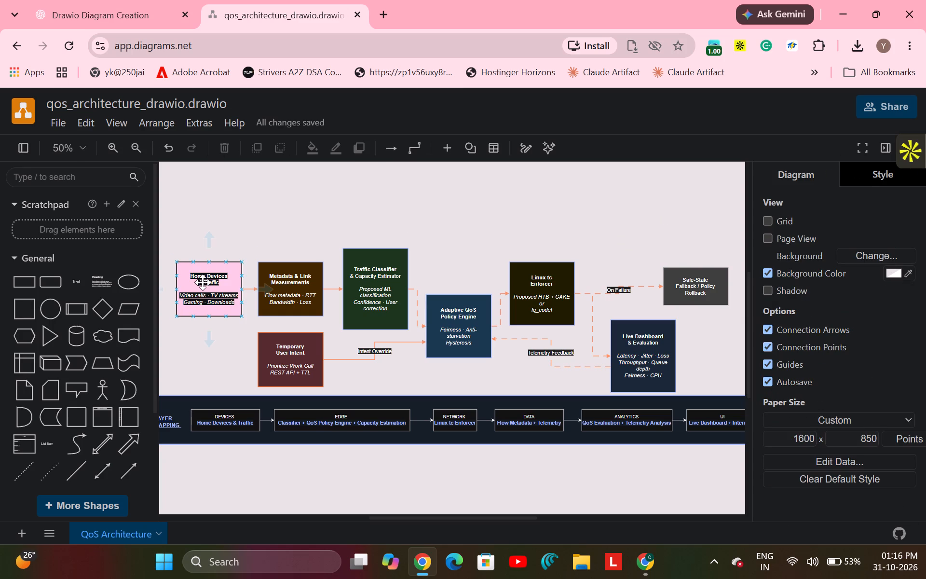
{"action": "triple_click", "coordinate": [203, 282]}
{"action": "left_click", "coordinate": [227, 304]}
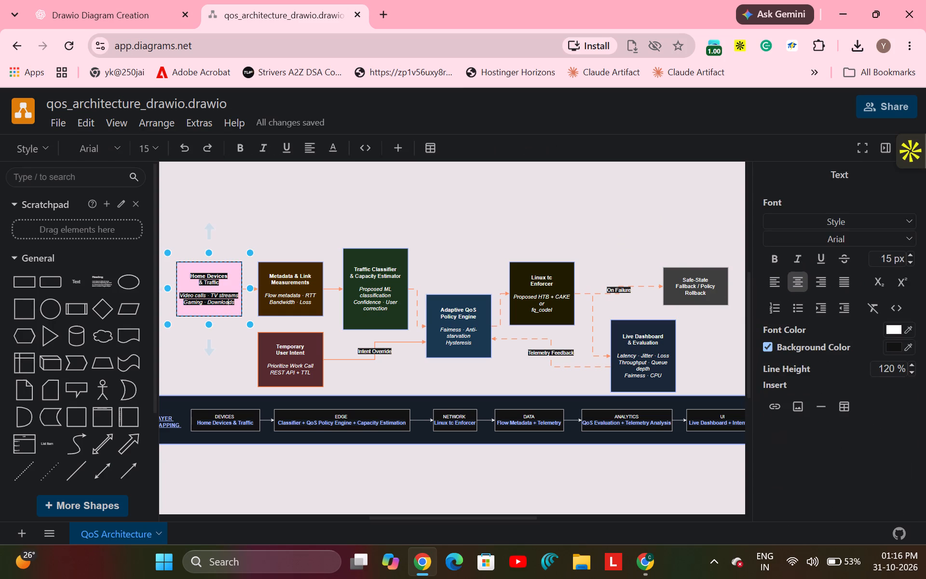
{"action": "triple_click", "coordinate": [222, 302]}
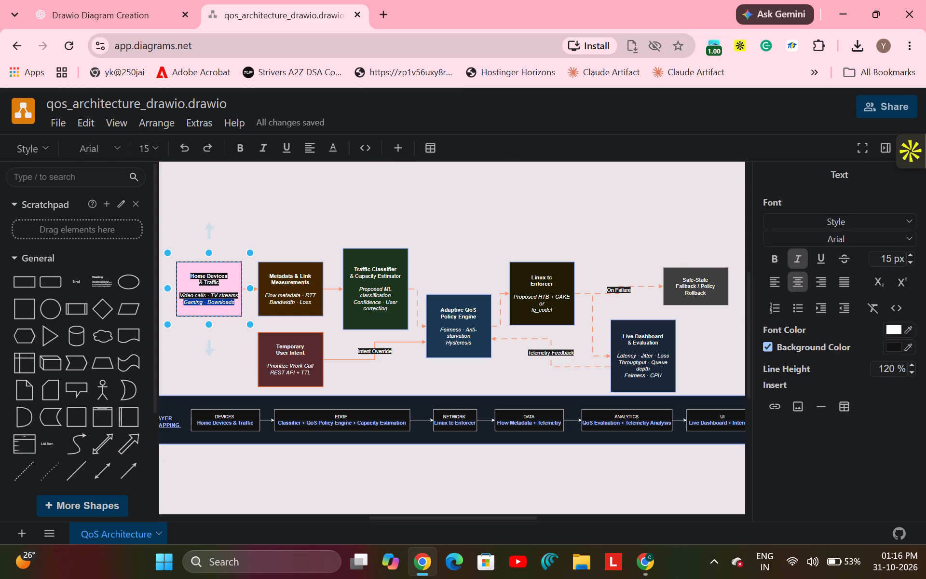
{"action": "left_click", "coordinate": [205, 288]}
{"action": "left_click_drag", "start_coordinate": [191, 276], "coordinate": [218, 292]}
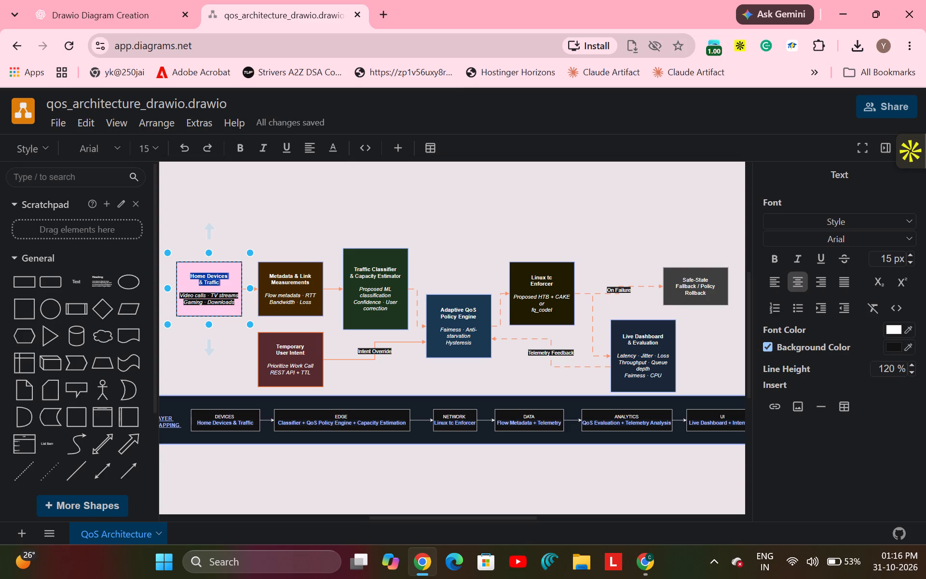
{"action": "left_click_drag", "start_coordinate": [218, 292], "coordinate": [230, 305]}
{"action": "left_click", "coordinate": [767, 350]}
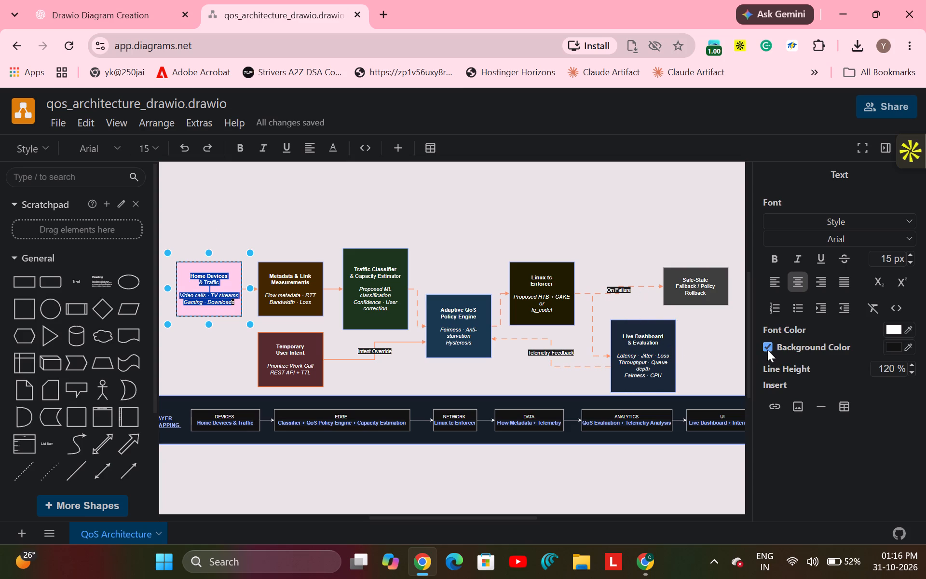
Set the font colour of the entire Home Devices & Traffic label to black.
{"action": "left_click", "coordinate": [913, 330]}
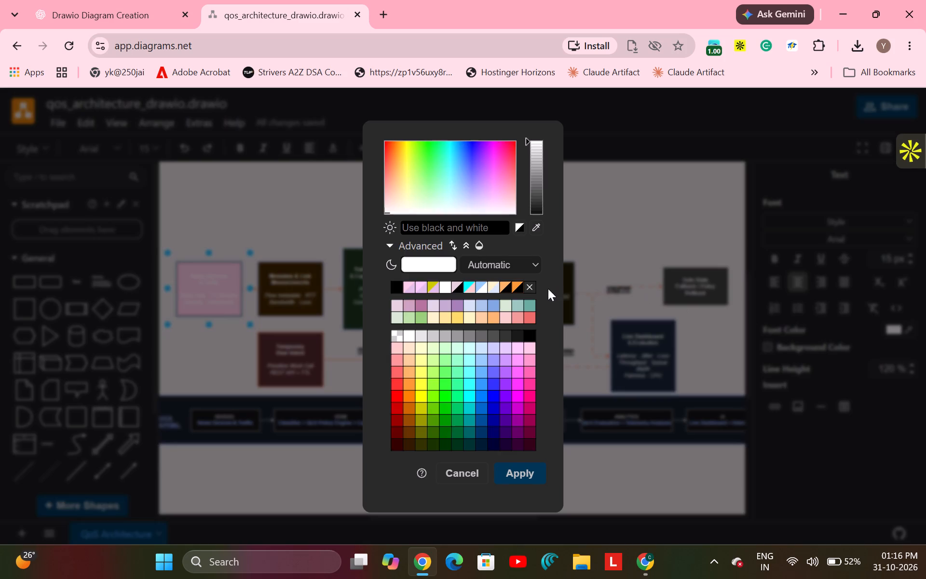
{"action": "left_click", "coordinate": [399, 295]}
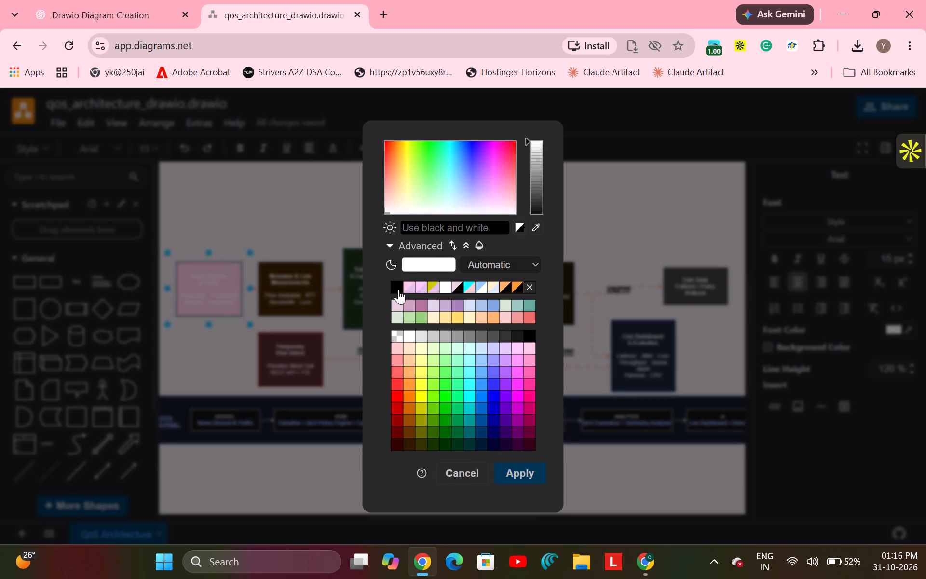
{"action": "left_click", "coordinate": [398, 289]}
{"action": "left_click", "coordinate": [517, 472]}
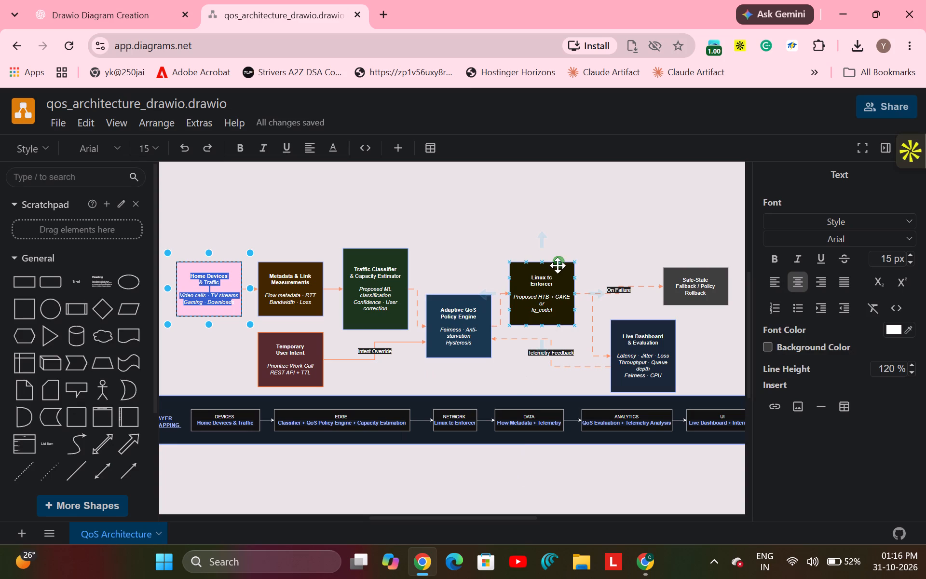
{"action": "left_click", "coordinate": [603, 223]}
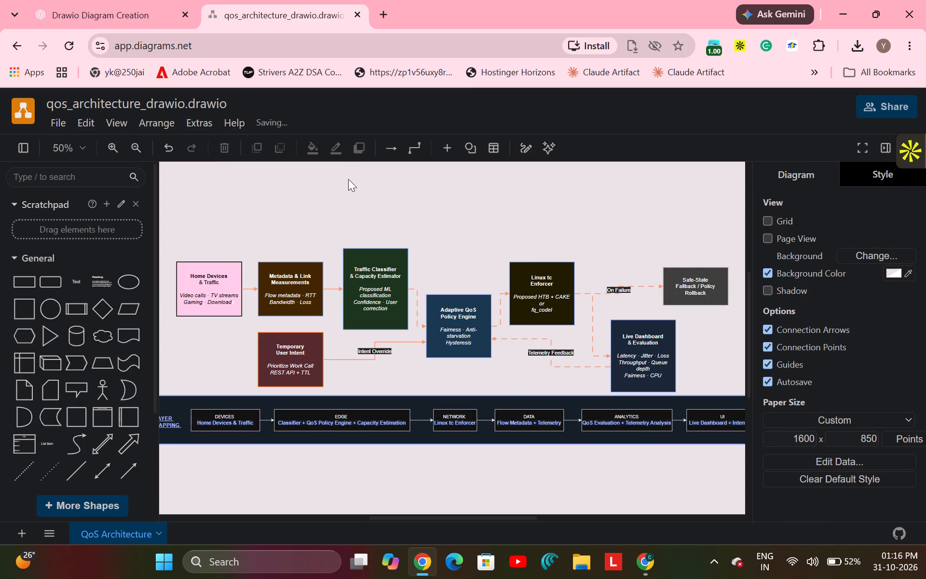
Correct the last word of the Home Devices & Traffic label to read Downloads.
{"action": "left_click", "coordinate": [230, 302]}
{"action": "double_click", "coordinate": [231, 303]}
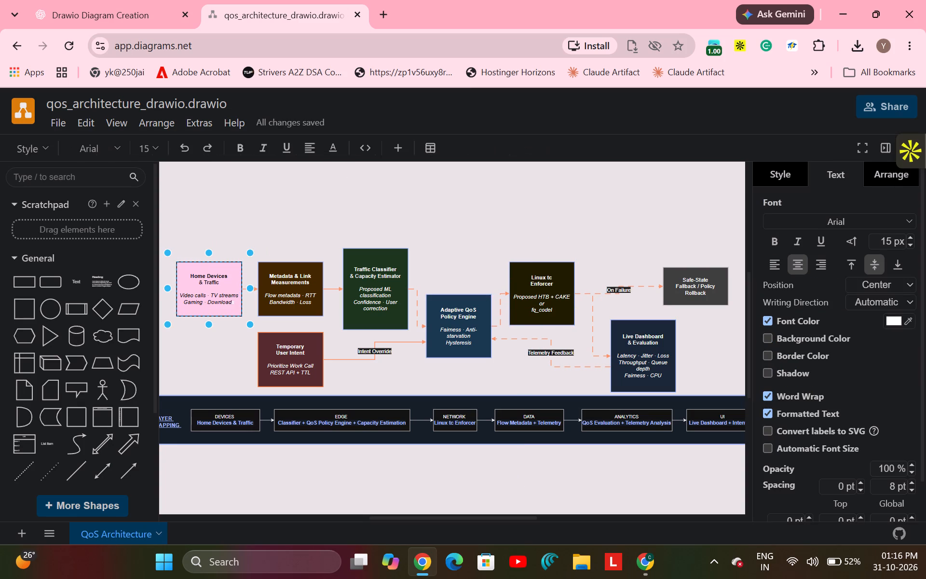
{"action": "left_click", "coordinate": [234, 303]}
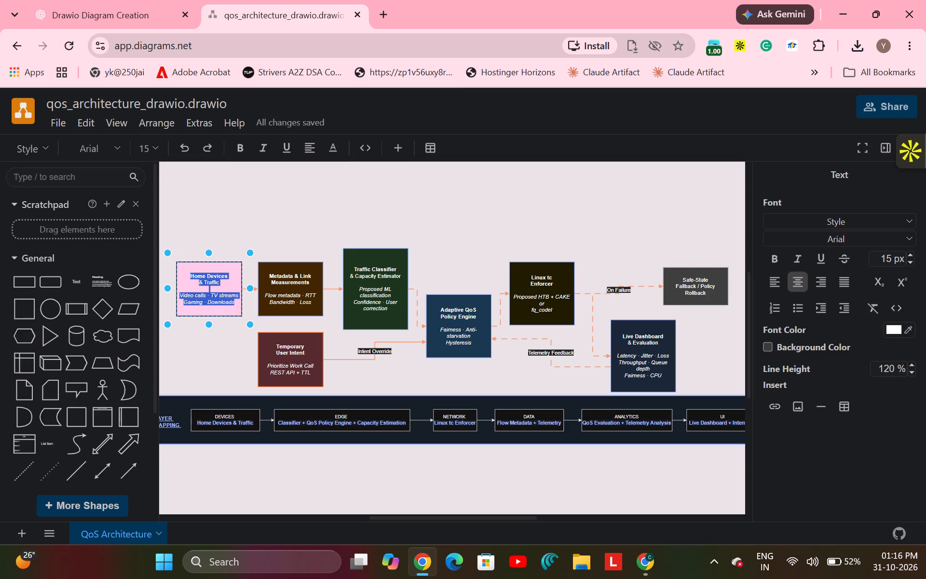
{"action": "key", "text": "BackSpace"}
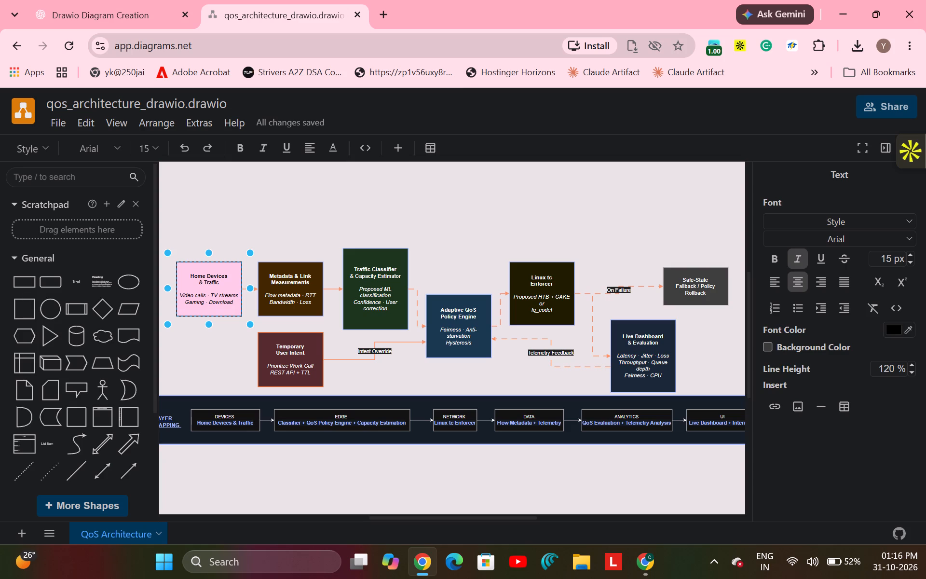
{"action": "key", "text": "s"}
{"action": "key", "text": "BackSpace"}
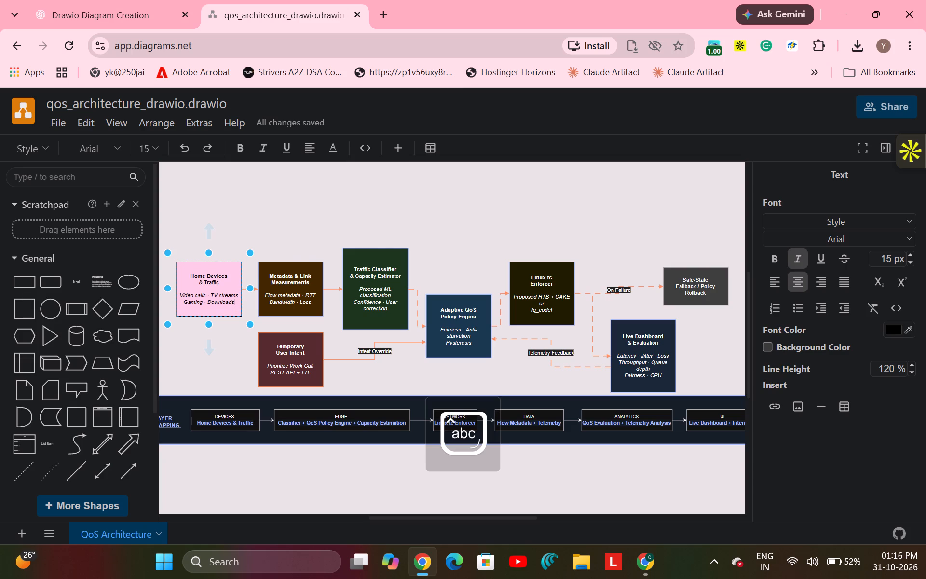
{"action": "left_click", "coordinate": [426, 214]}
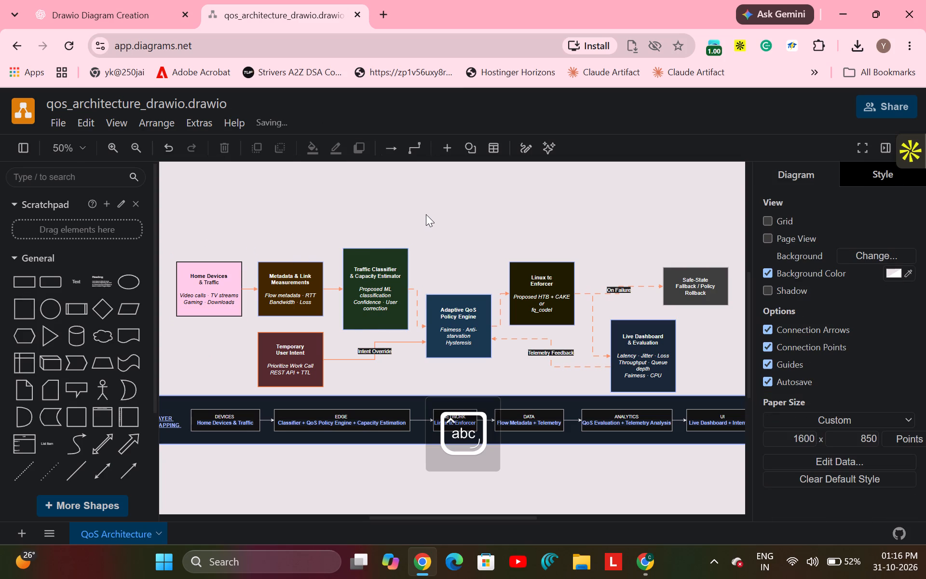
{"action": "double_click", "coordinate": [208, 285]}
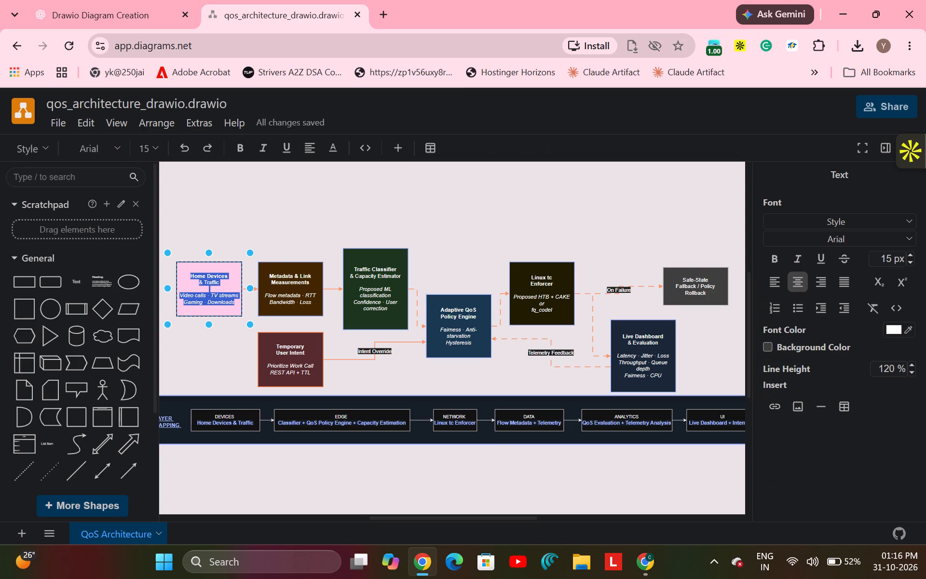
{"action": "left_click", "coordinate": [327, 233]}
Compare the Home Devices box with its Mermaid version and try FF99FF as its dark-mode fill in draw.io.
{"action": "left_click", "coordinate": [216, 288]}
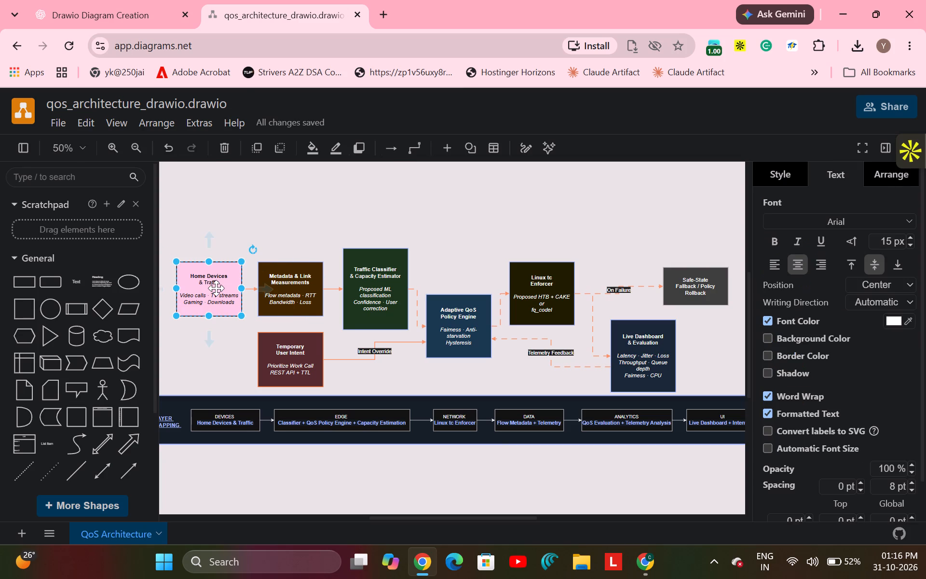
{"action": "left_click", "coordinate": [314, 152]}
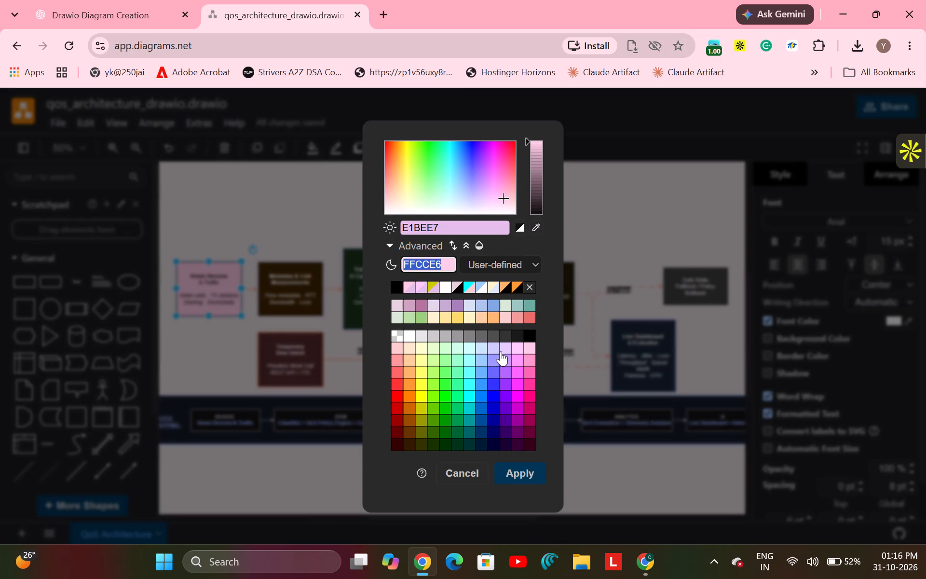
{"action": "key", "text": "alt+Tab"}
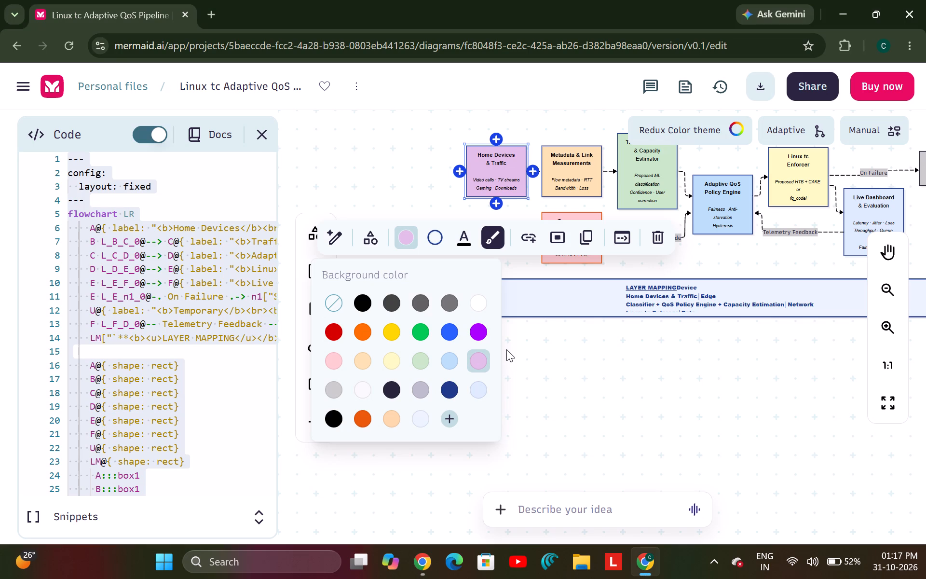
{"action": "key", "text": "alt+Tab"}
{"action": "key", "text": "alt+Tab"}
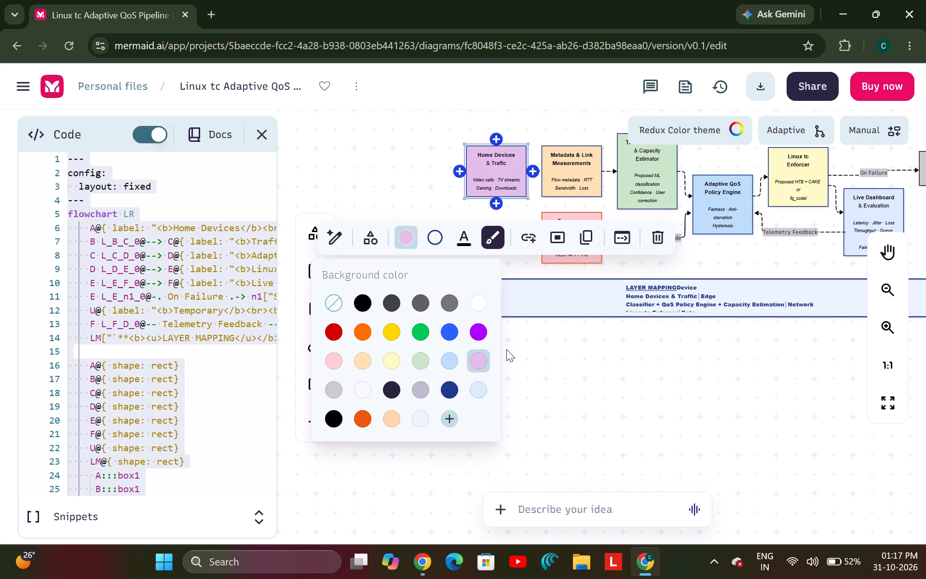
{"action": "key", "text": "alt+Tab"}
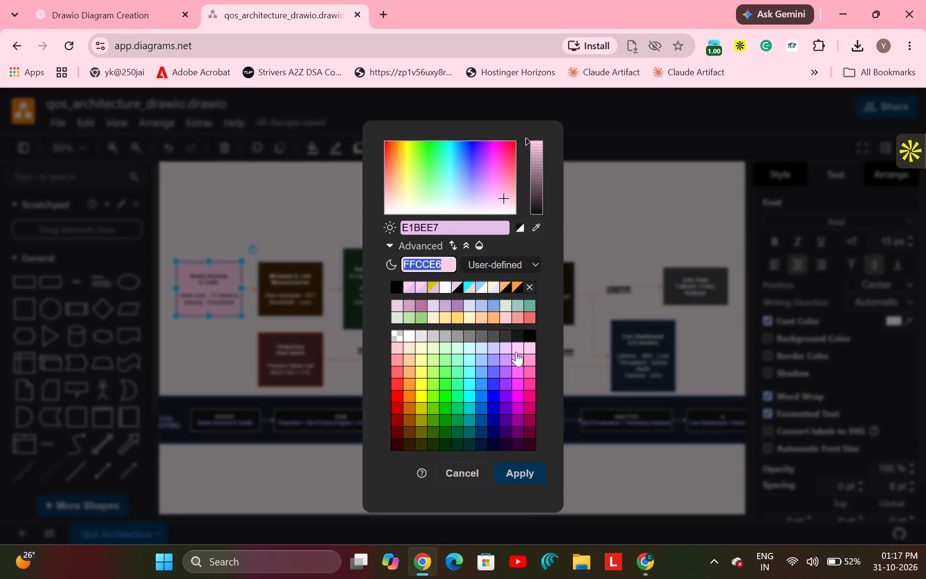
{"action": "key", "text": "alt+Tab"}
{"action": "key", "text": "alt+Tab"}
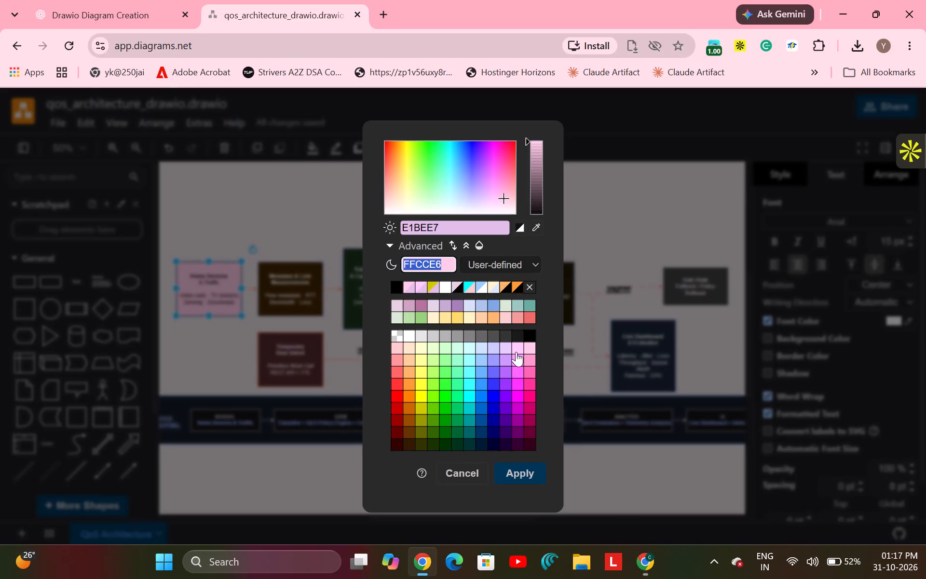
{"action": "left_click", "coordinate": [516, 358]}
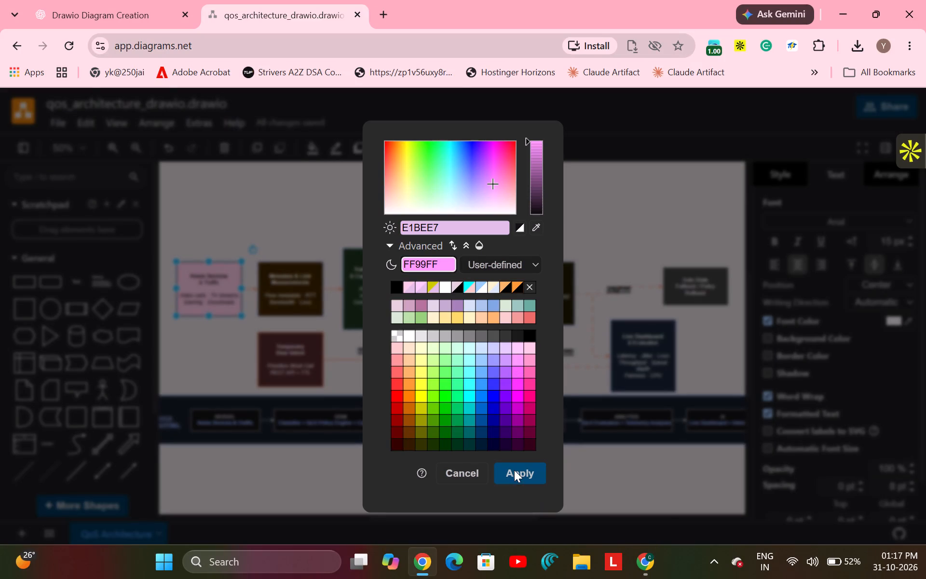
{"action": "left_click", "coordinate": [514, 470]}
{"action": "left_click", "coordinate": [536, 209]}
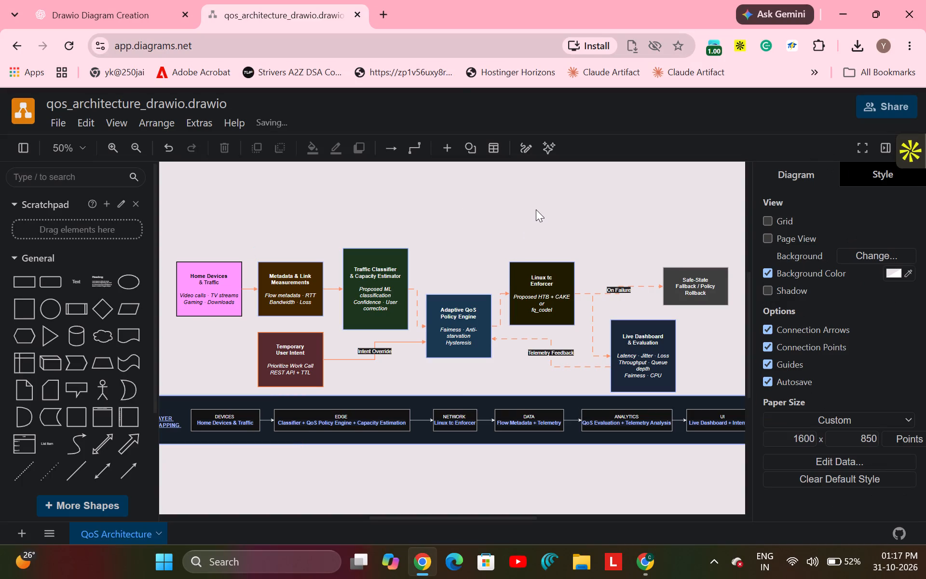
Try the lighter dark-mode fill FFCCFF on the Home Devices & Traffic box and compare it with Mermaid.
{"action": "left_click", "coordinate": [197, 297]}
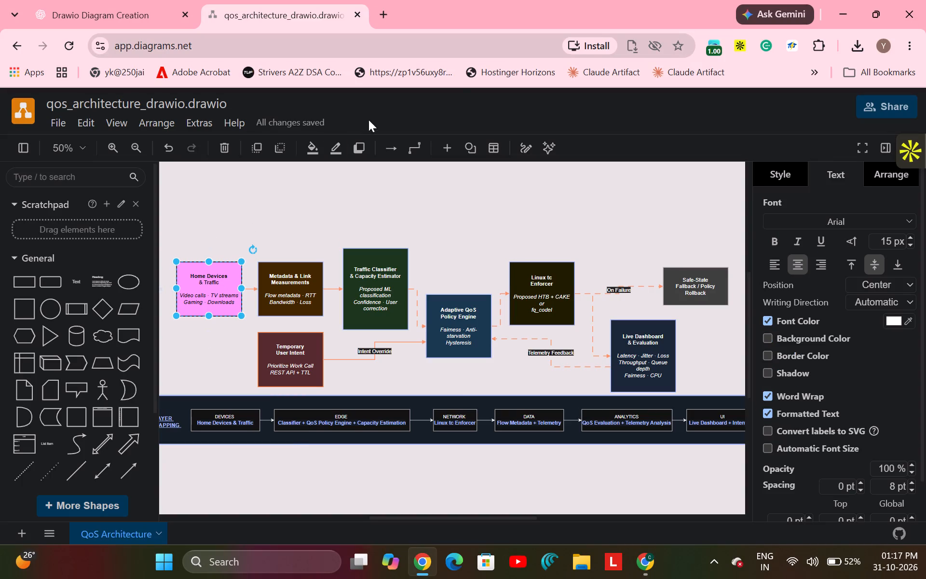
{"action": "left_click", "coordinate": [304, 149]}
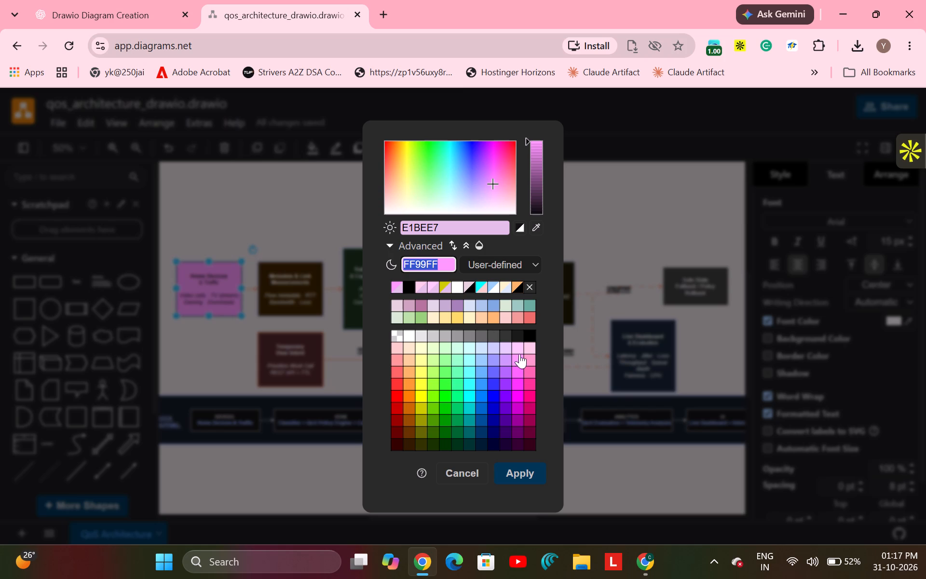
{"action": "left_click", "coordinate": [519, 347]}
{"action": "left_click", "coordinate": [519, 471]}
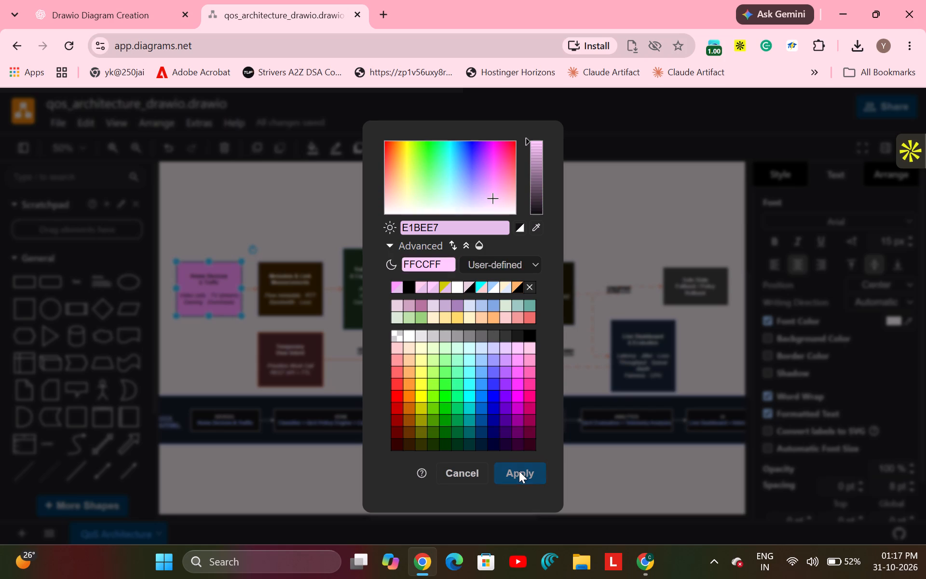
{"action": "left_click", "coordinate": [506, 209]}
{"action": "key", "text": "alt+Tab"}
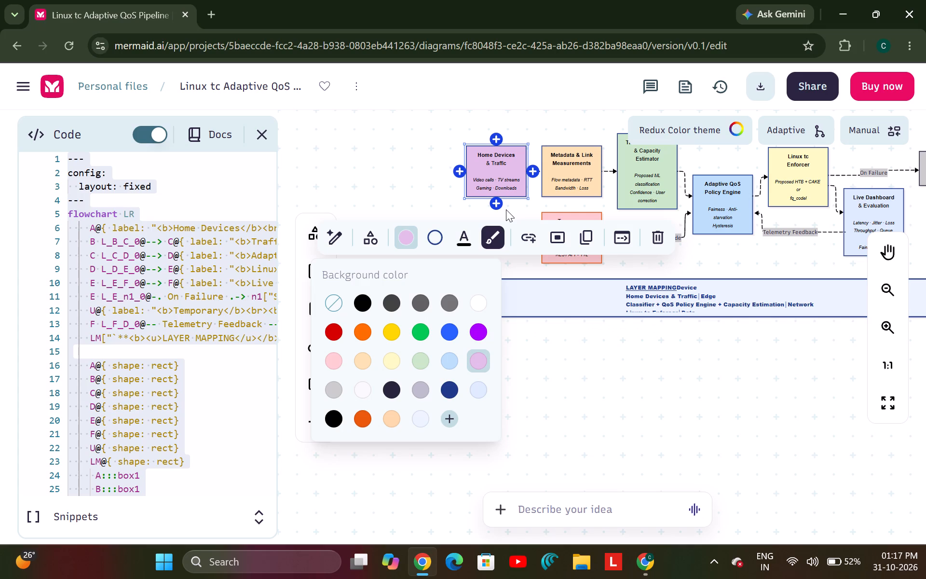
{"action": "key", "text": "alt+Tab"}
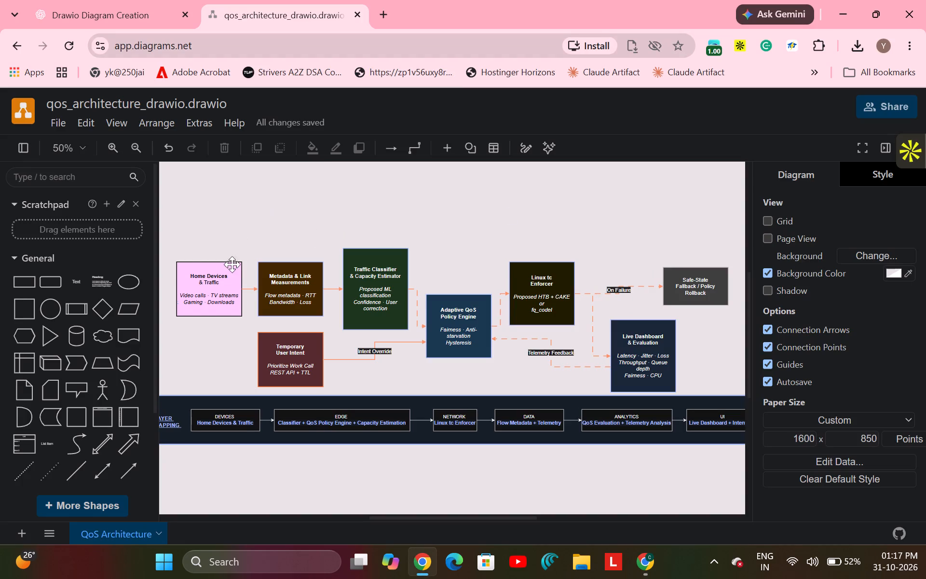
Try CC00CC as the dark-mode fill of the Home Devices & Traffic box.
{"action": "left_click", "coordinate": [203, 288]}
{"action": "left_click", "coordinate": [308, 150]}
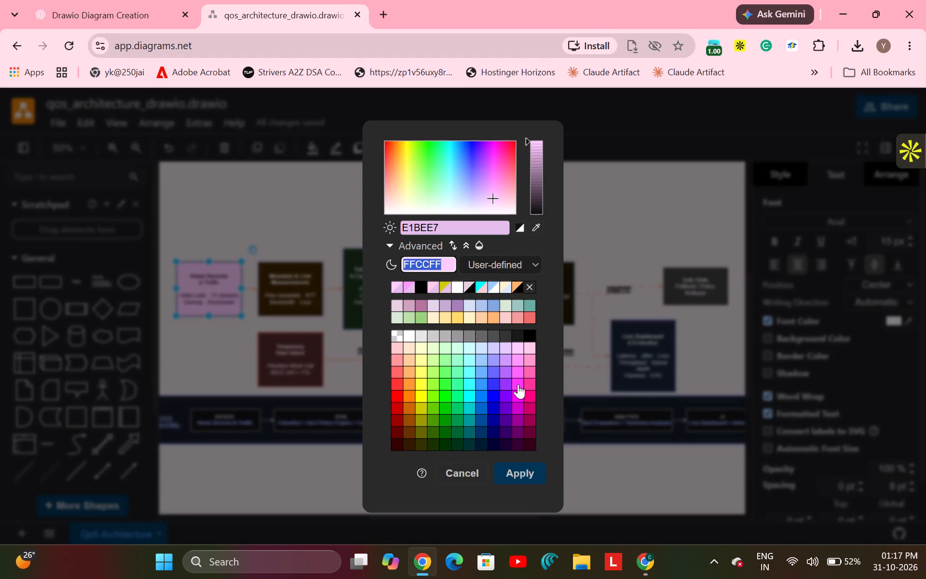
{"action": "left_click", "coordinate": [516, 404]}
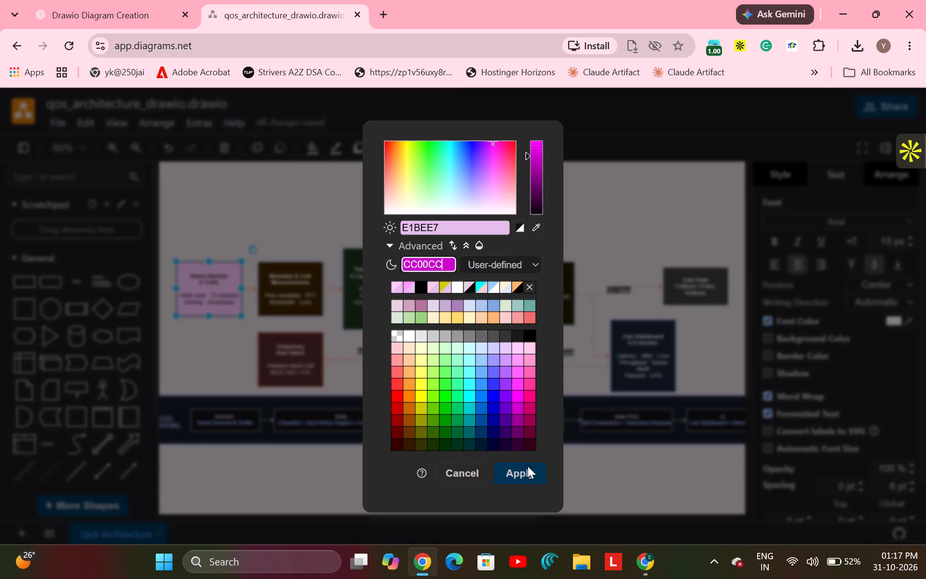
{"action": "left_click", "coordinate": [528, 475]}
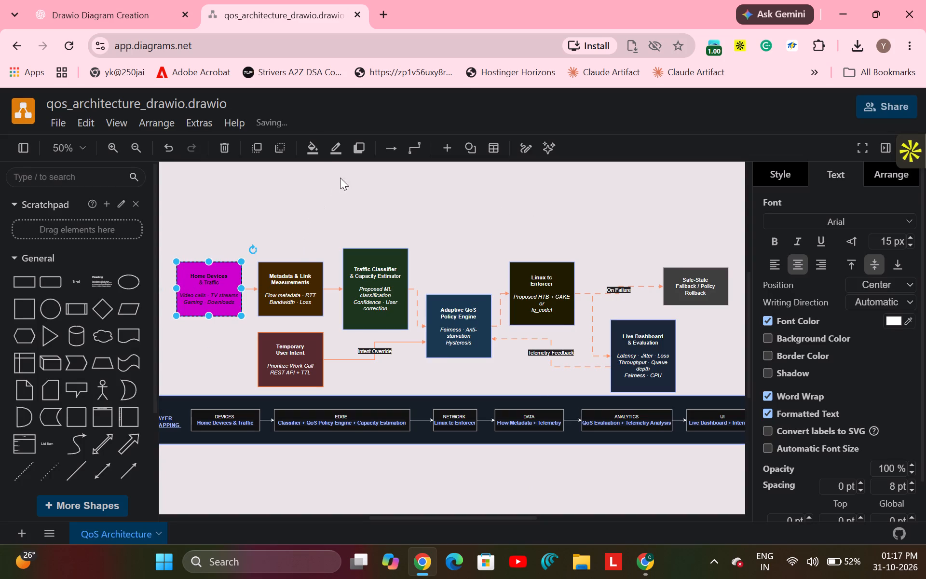
Set the Home Devices & Traffic box's dark-mode fill to CC99FF and compare it with the Mermaid version.
{"action": "left_click", "coordinate": [318, 150]}
{"action": "left_click", "coordinate": [519, 396]}
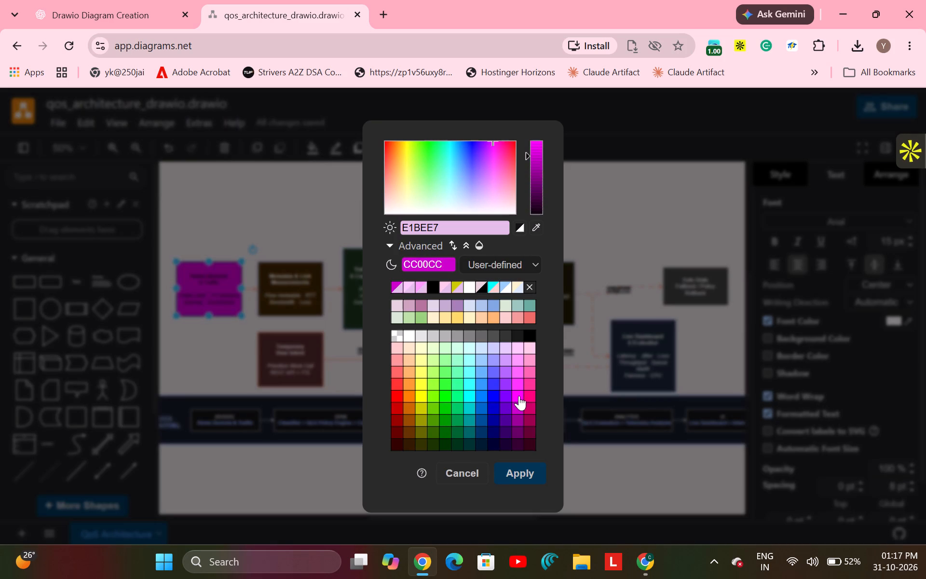
{"action": "left_click", "coordinate": [517, 386]}
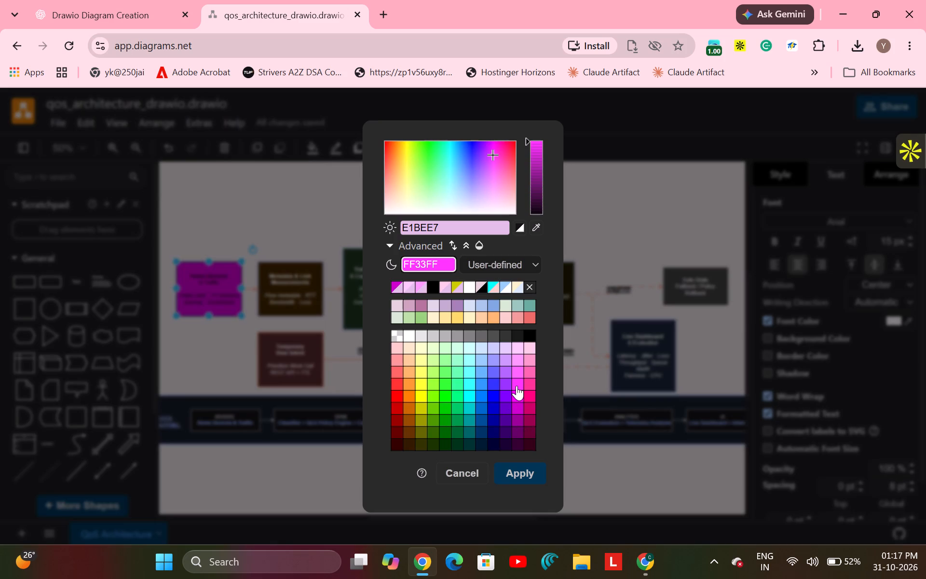
{"action": "left_click", "coordinate": [517, 370]}
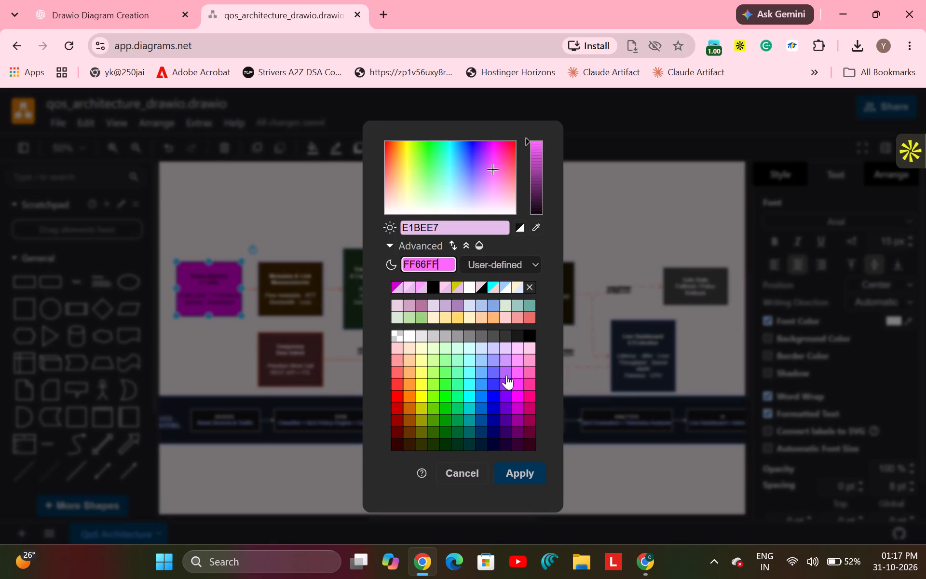
{"action": "left_click", "coordinate": [506, 375]}
{"action": "left_click", "coordinate": [506, 360]}
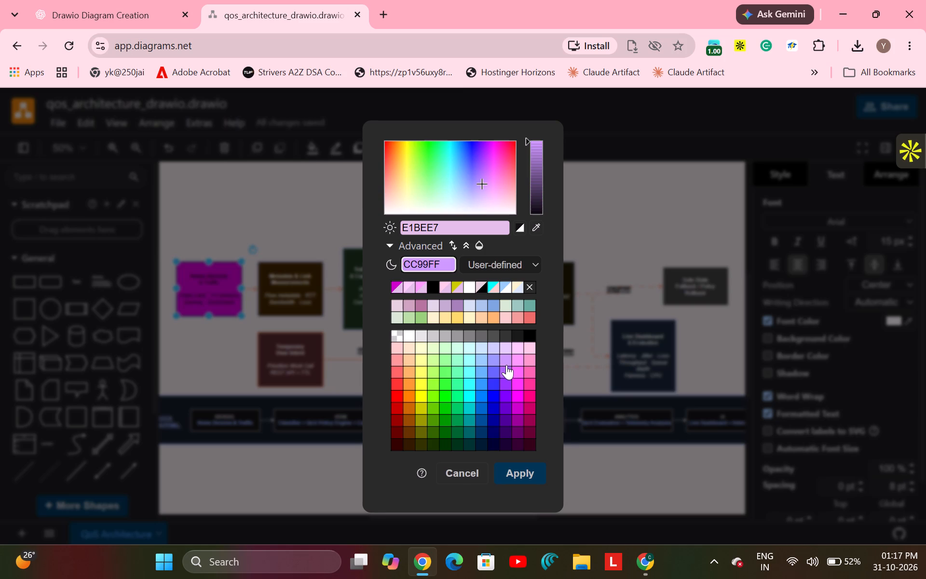
{"action": "left_click", "coordinate": [523, 476]}
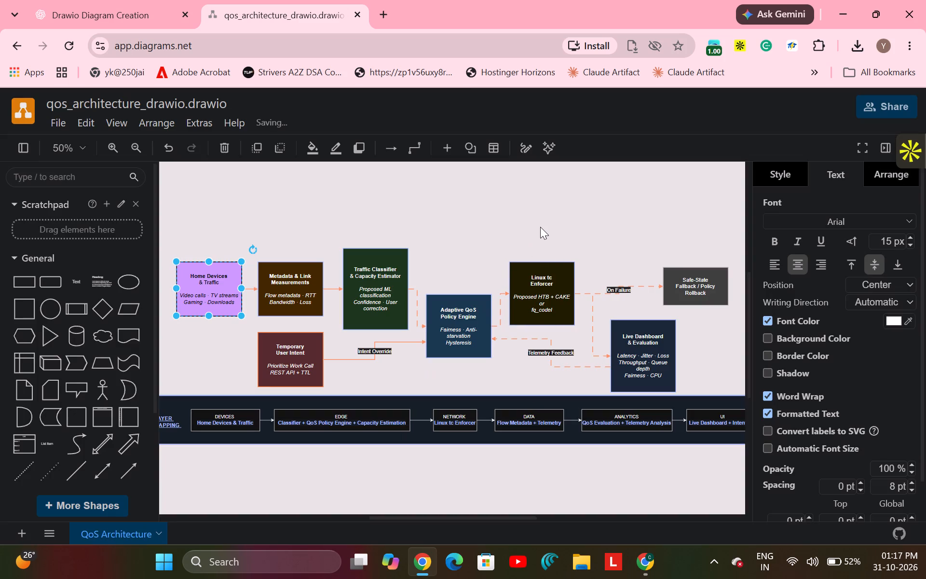
{"action": "left_click", "coordinate": [540, 227]}
{"action": "key", "text": "alt+Tab"}
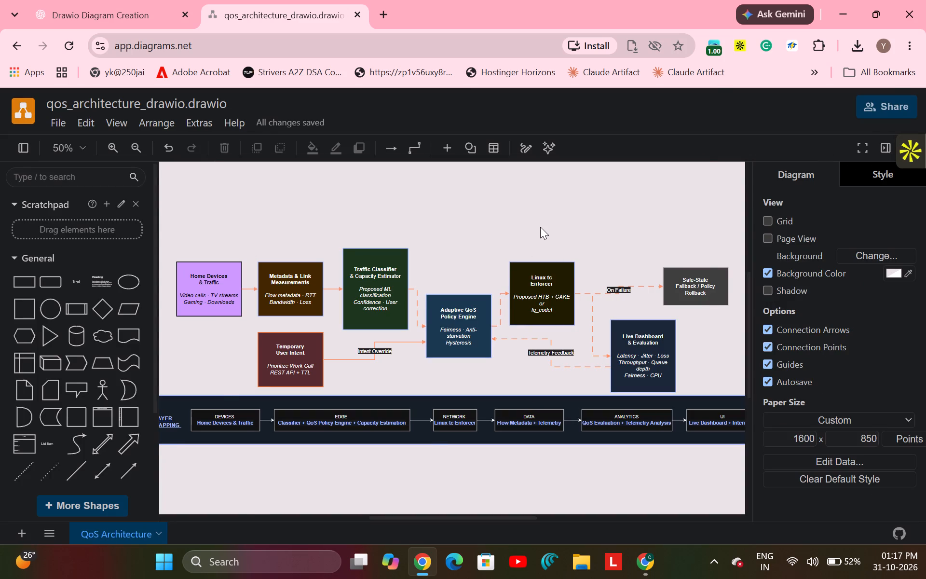
{"action": "key", "text": "alt+Tab"}
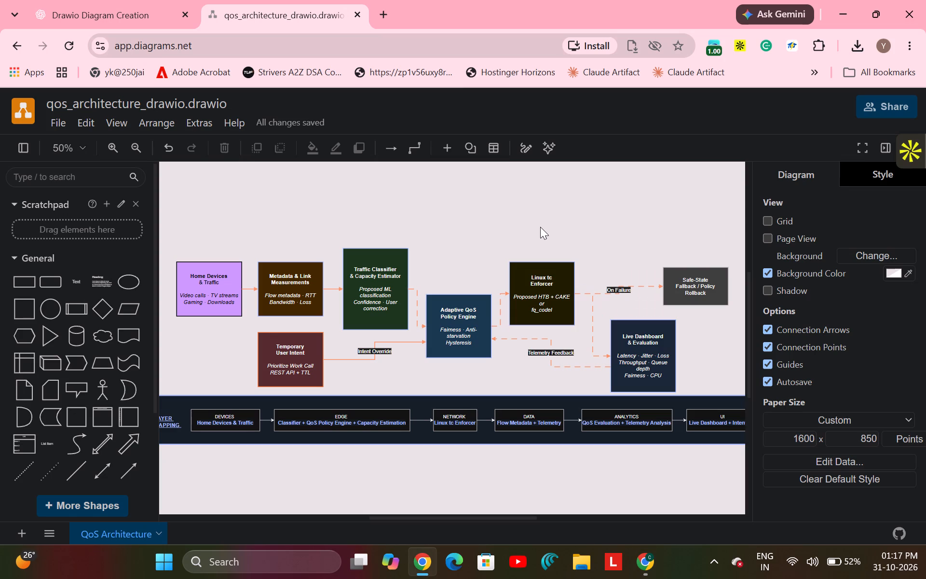
{"action": "key", "text": "alt+Tab"}
{"action": "key", "text": "alt+Tab"}
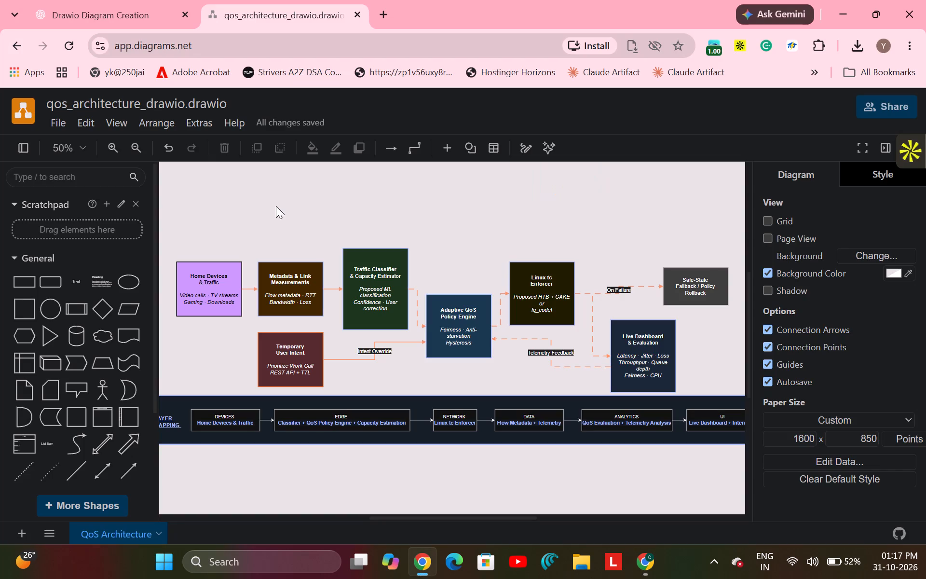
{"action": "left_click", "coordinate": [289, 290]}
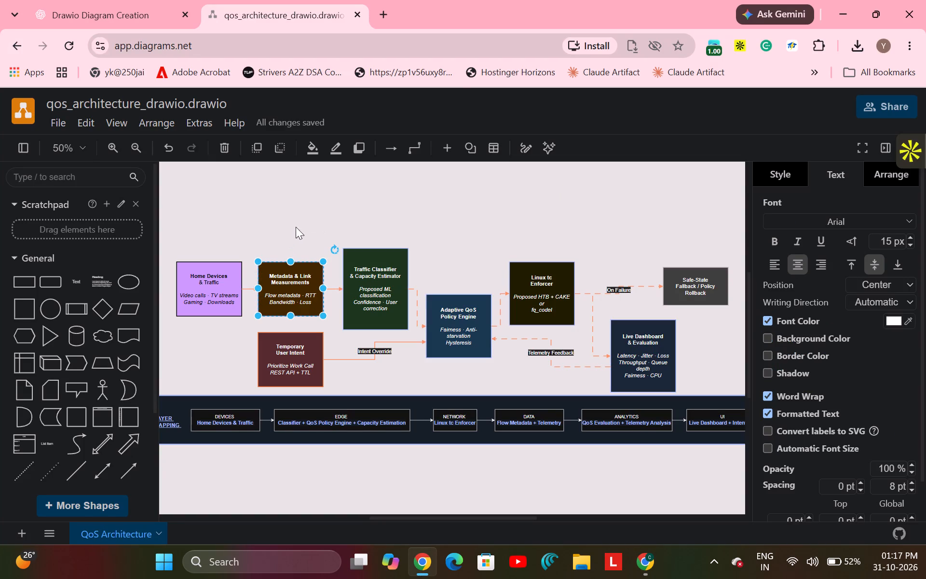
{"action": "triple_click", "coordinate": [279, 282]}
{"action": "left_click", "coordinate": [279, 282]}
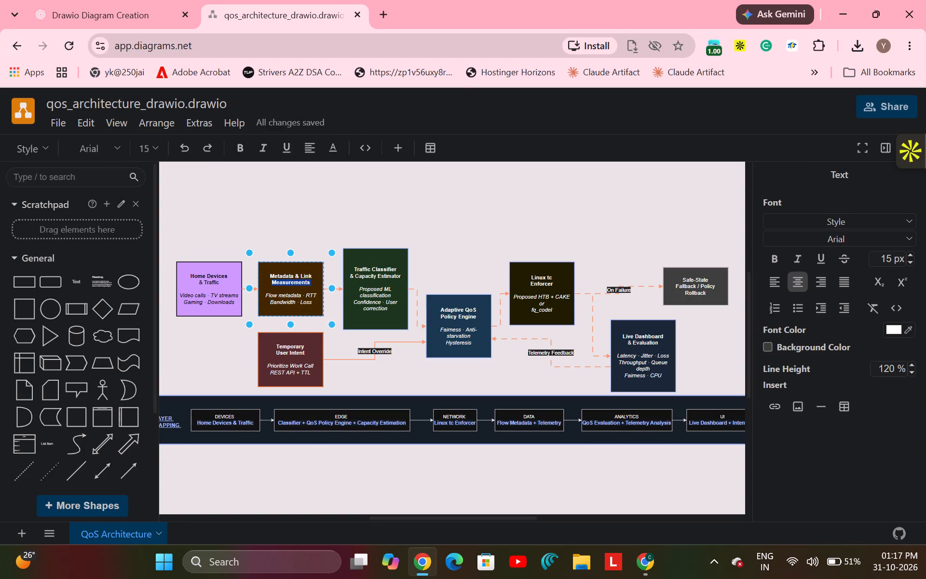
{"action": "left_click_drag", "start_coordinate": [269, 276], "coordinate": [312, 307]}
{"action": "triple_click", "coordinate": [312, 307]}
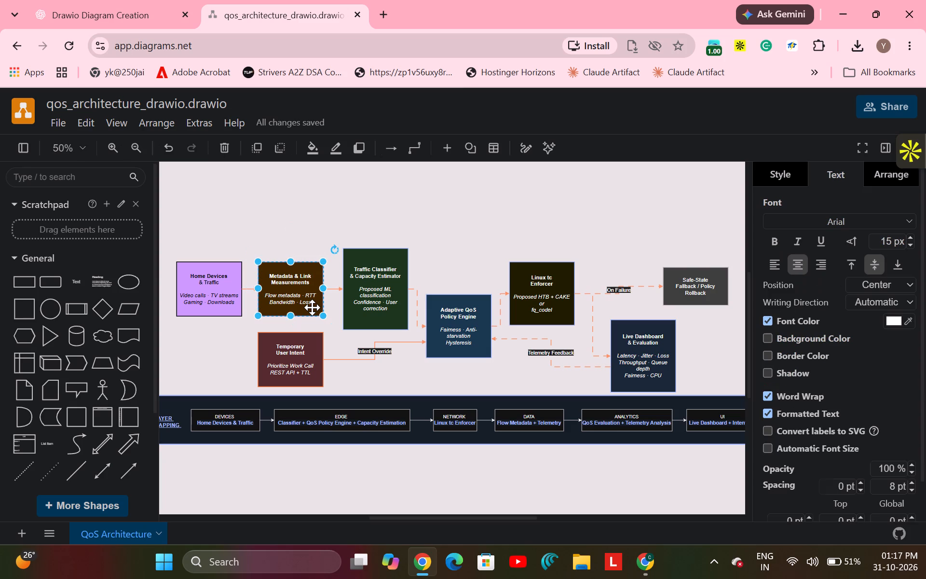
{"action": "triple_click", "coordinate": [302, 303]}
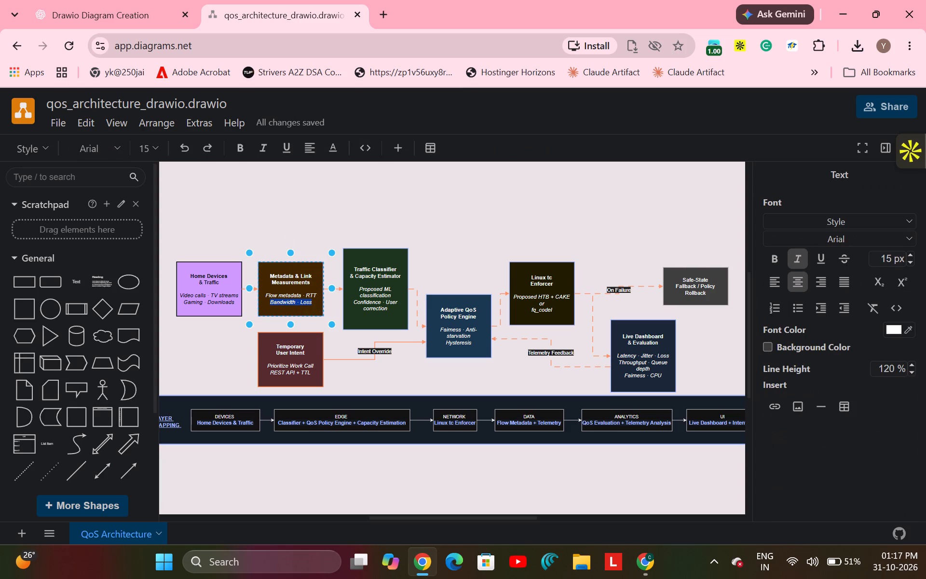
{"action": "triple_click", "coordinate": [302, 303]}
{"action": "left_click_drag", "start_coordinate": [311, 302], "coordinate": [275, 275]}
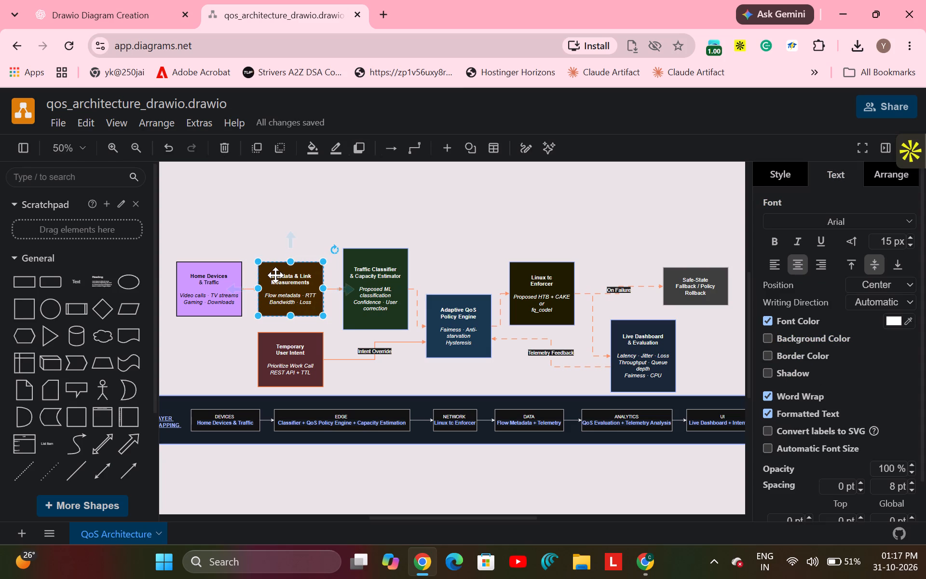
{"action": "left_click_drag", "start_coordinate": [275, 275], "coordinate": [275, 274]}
Set the font colour of the Metadata & Link Measurements box to black.
{"action": "left_click", "coordinate": [275, 274]}
{"action": "left_click", "coordinate": [911, 324]}
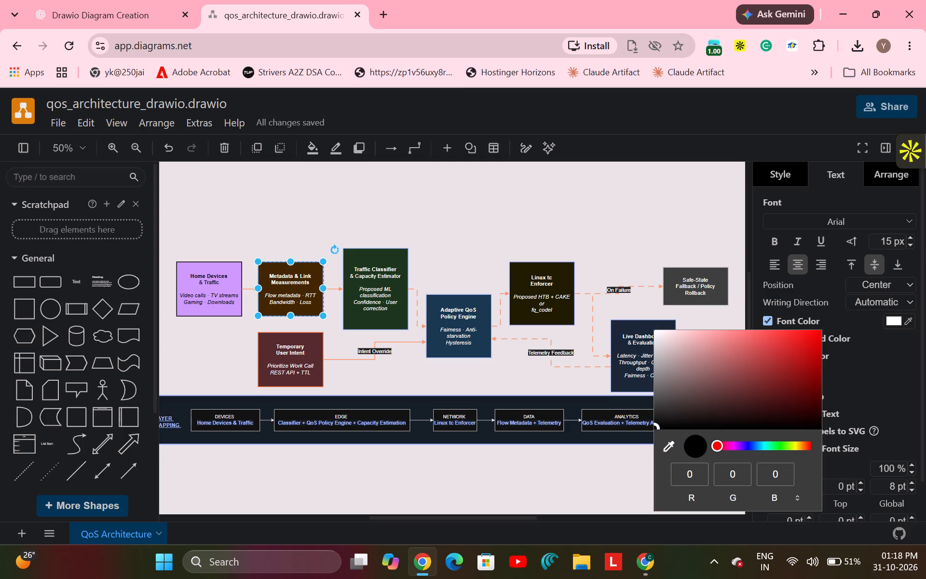
{"action": "left_click", "coordinate": [687, 455]}
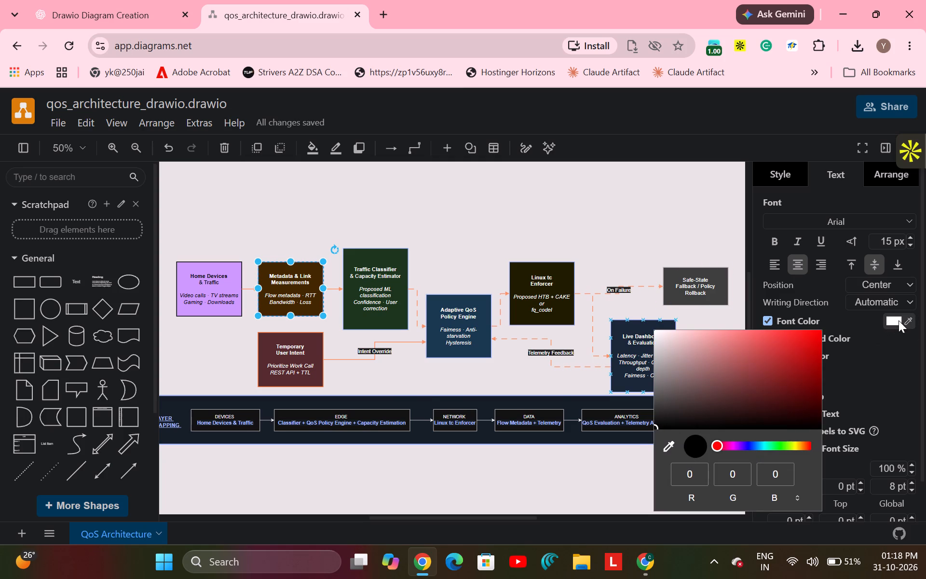
{"action": "left_click", "coordinate": [899, 320]}
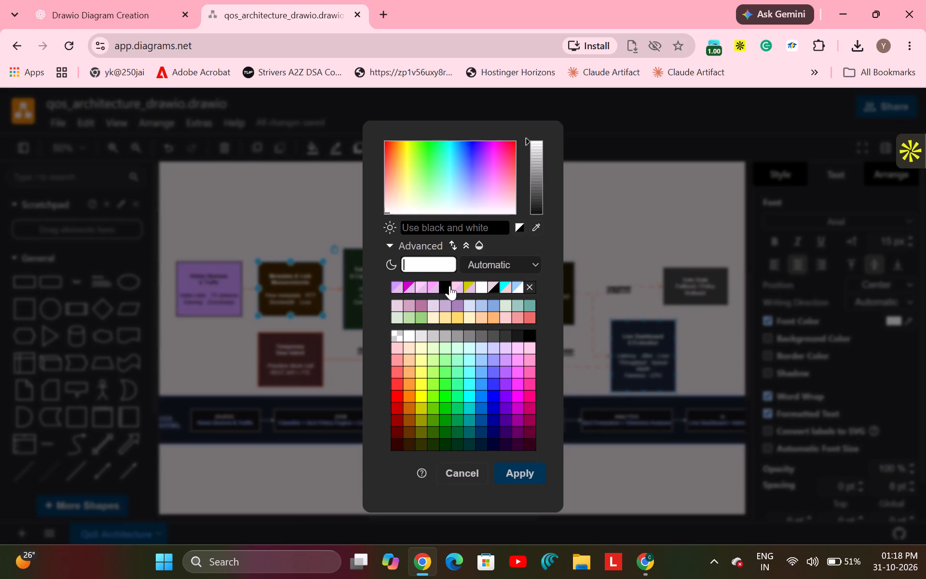
{"action": "left_click", "coordinate": [445, 285]}
{"action": "left_click", "coordinate": [534, 476]}
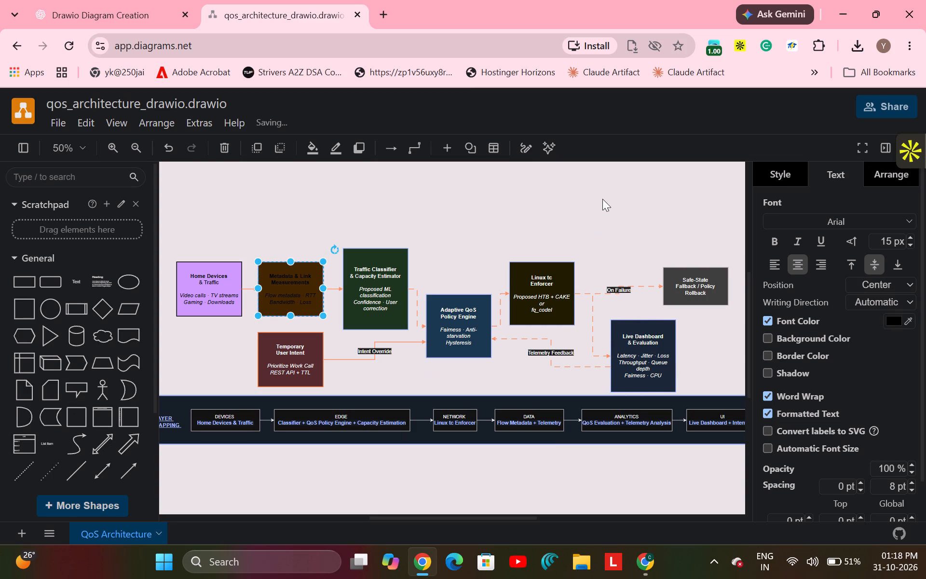
{"action": "left_click", "coordinate": [602, 197]}
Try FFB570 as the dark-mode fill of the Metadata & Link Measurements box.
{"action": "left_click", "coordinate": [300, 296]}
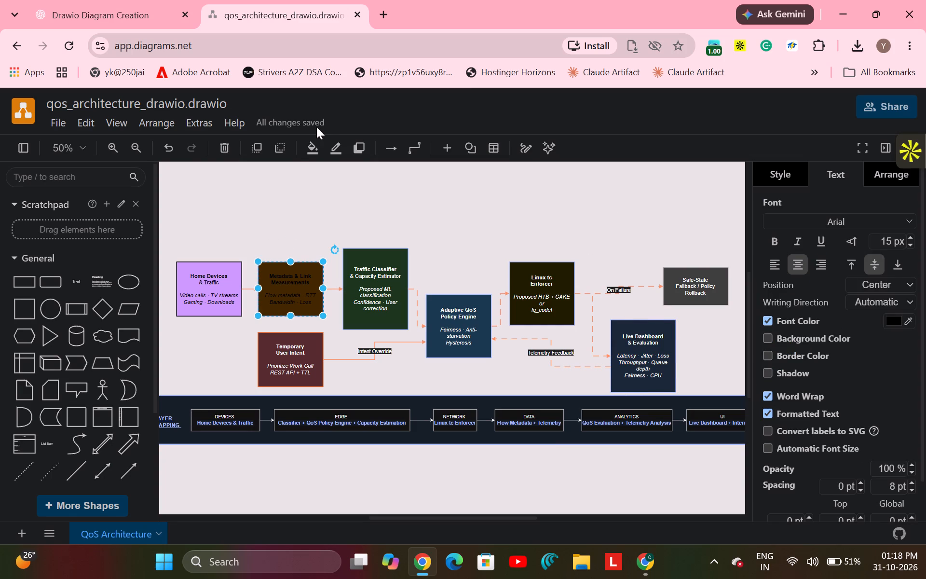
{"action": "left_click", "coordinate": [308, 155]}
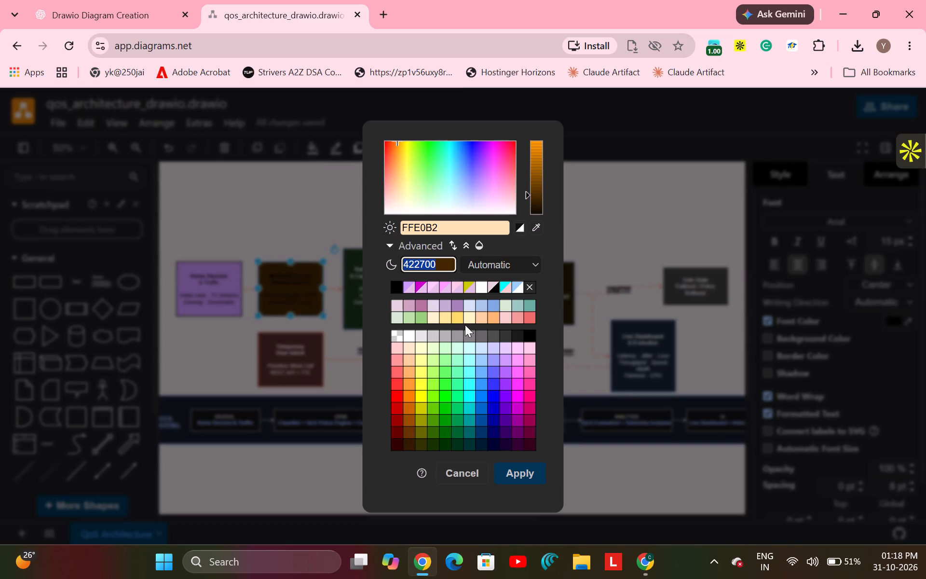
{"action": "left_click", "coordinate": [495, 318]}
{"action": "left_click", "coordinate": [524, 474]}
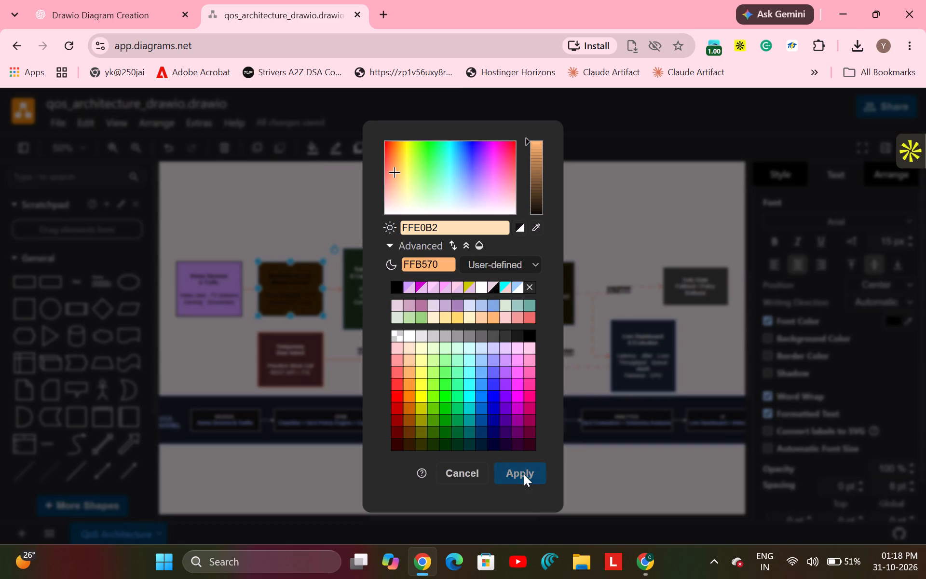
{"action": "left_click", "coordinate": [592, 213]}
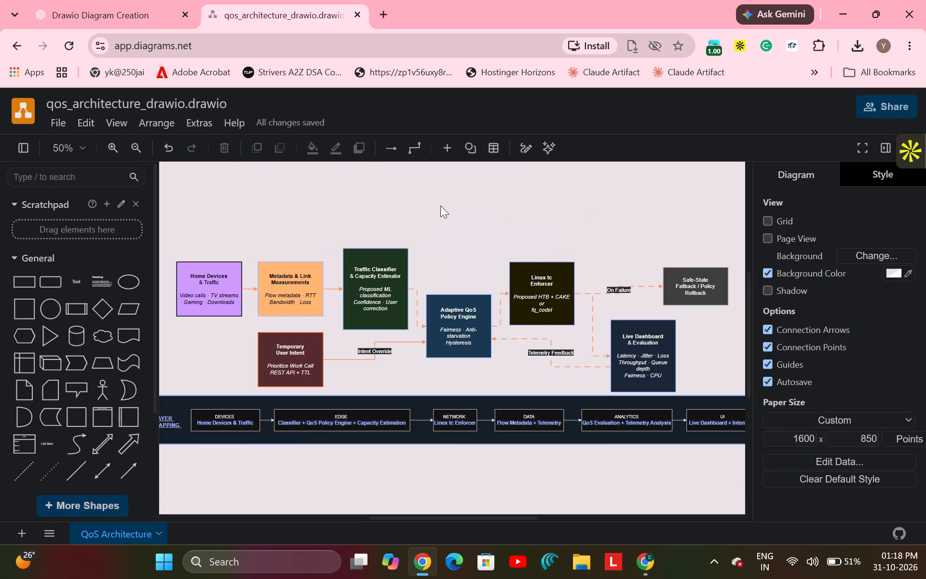
Set the font colour of the Traffic Classifier & Capacity Estimator box to black, 000000.
{"action": "left_click", "coordinate": [390, 308]}
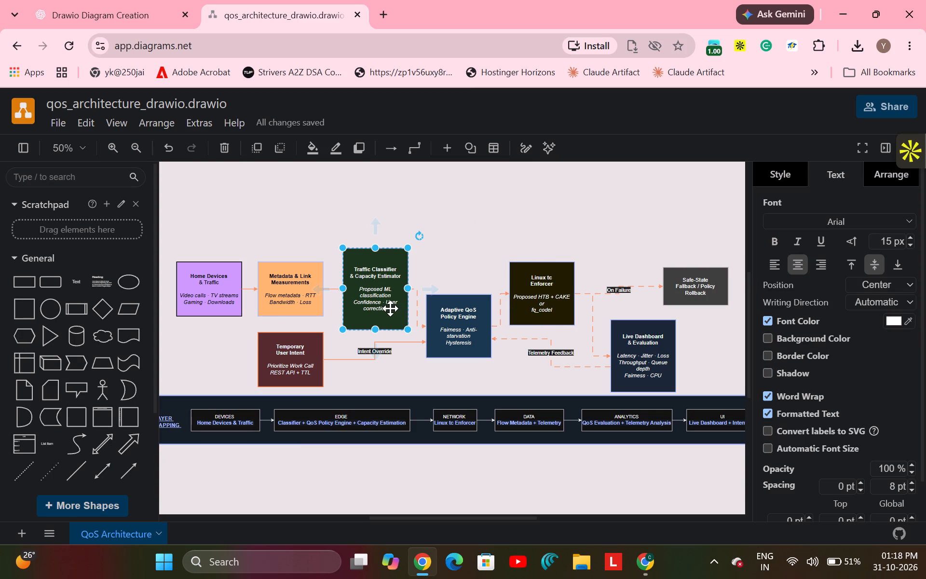
{"action": "left_click", "coordinate": [895, 324]}
{"action": "left_click", "coordinate": [414, 290]}
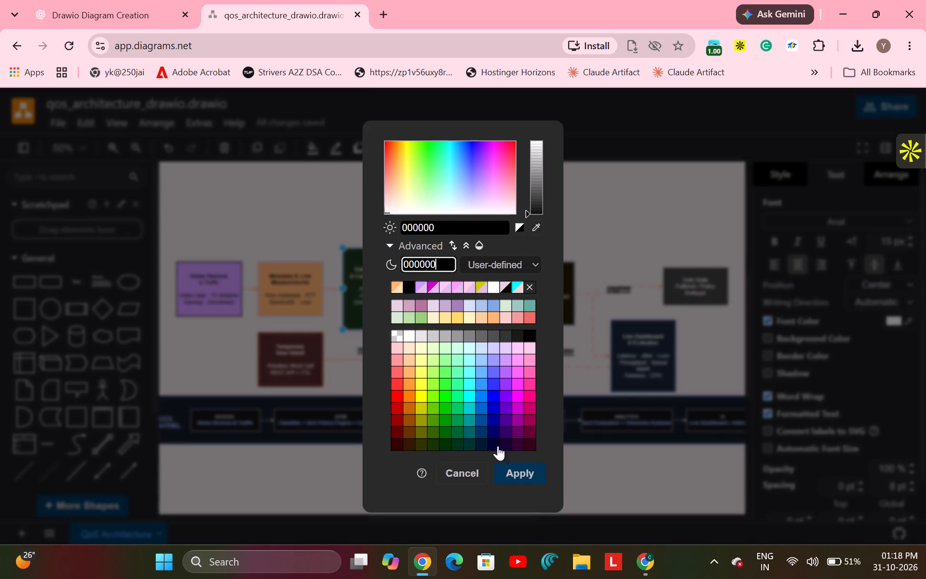
{"action": "left_click", "coordinate": [510, 475]}
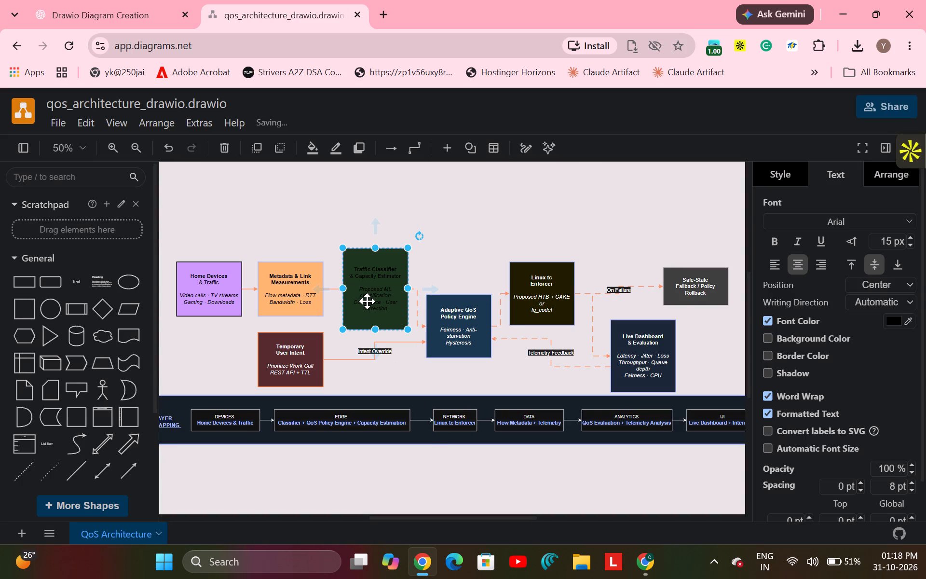
Check the Mermaid version and give the Traffic Classifier & Capacity Estimator box a light green dark-mode fill.
{"action": "key", "text": "alt+Tab"}
{"action": "key", "text": "alt+Tab"}
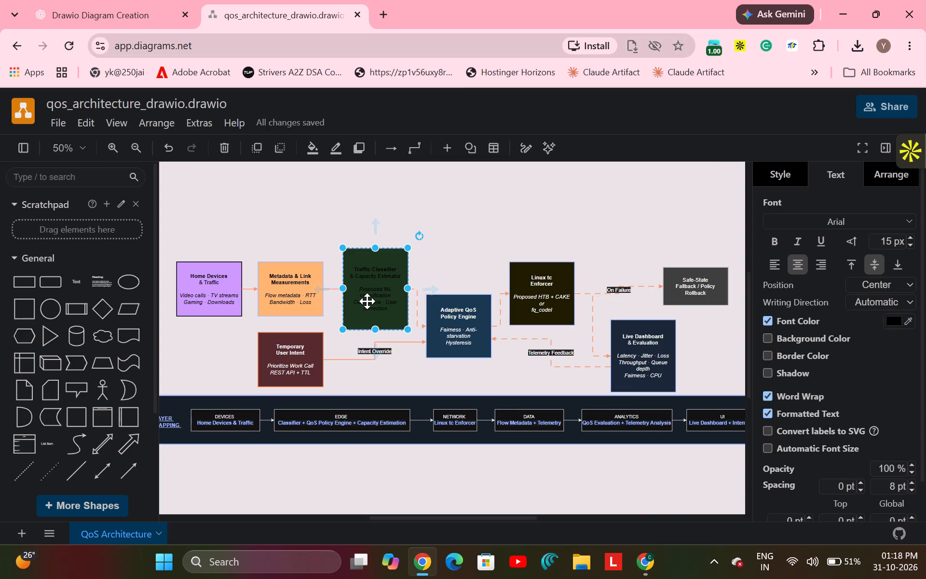
{"action": "left_click", "coordinate": [310, 142]}
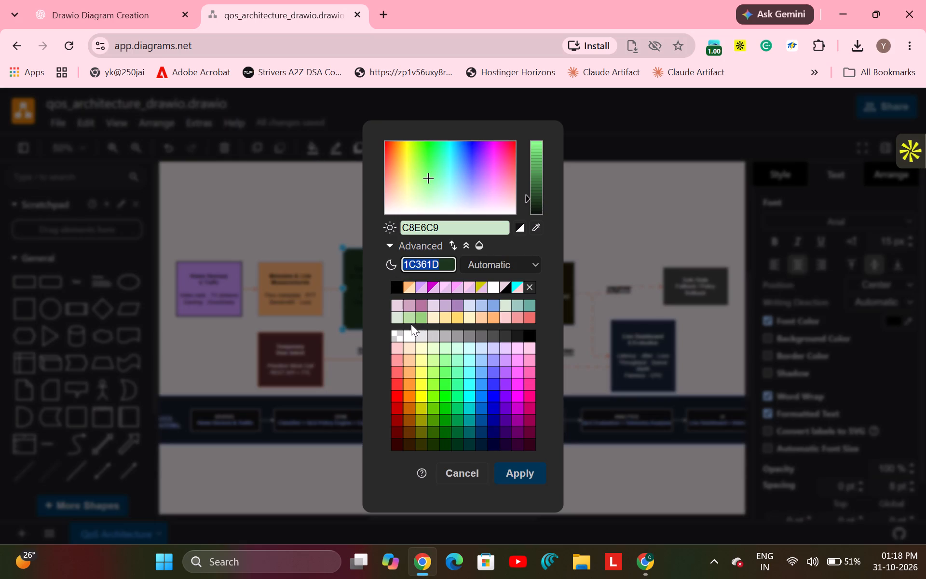
{"action": "left_click", "coordinate": [407, 314]}
{"action": "left_click", "coordinate": [515, 473]}
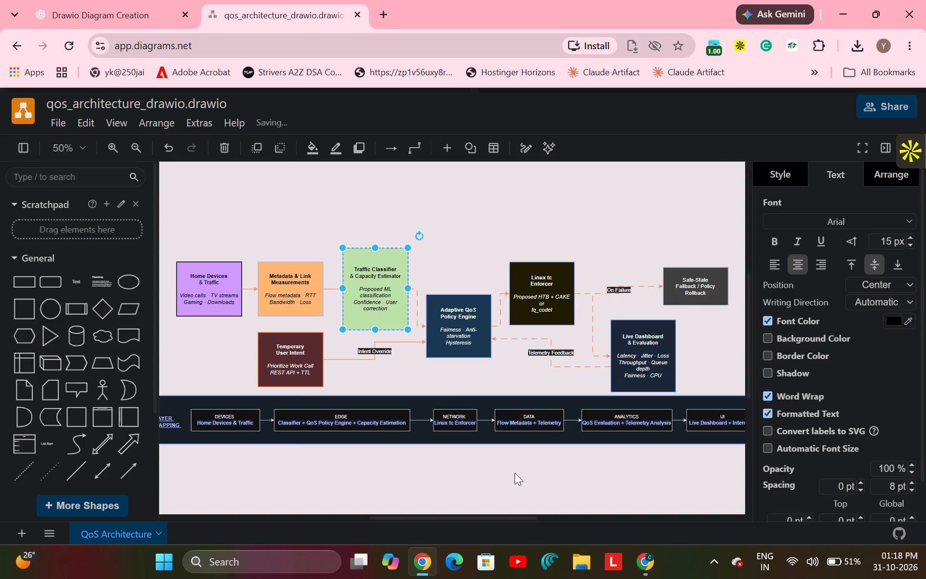
{"action": "left_click", "coordinate": [586, 205]}
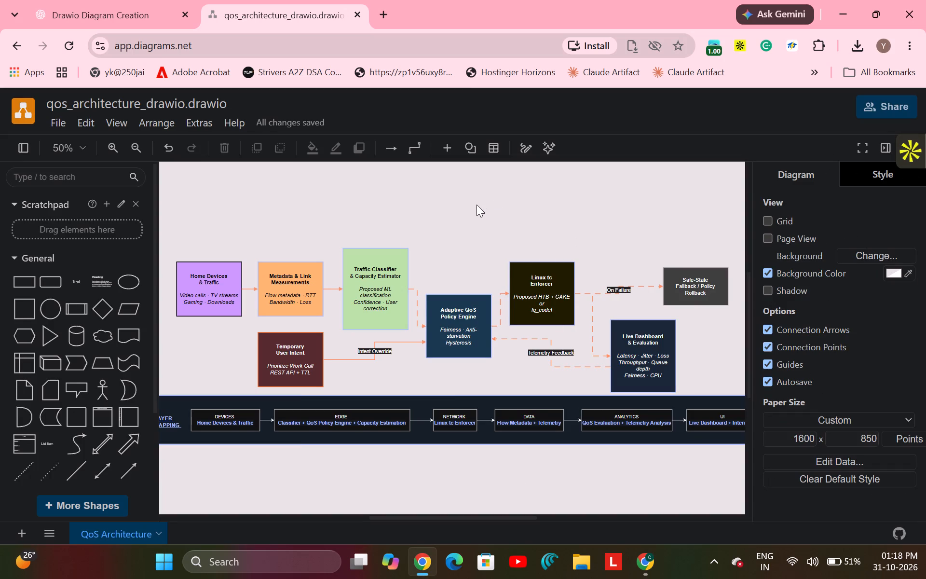
Check the Mermaid version and set the Adaptive QoS Policy Engine box's font colour to black, 000000.
{"action": "left_click", "coordinate": [463, 330]}
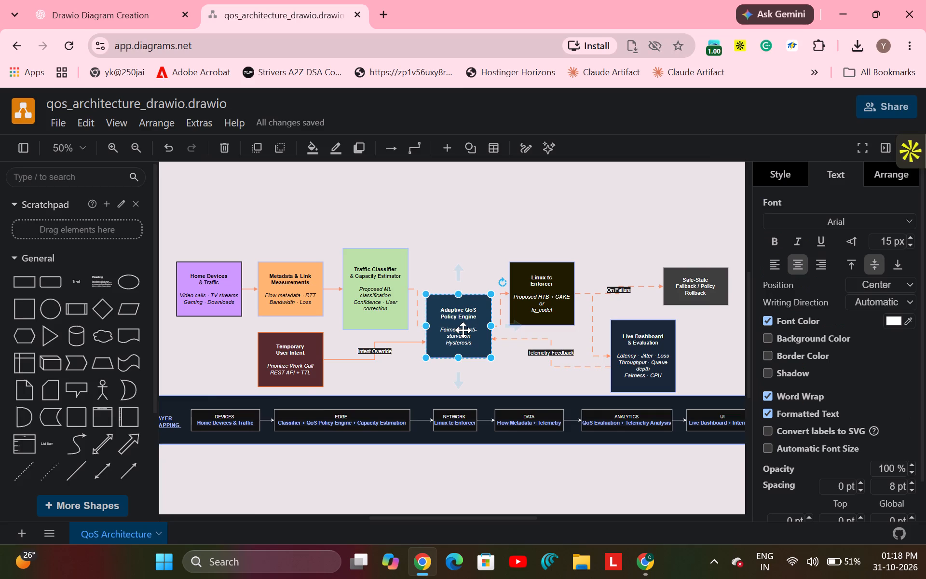
{"action": "key", "text": "alt+Tab"}
{"action": "key", "text": "alt+Tab"}
{"action": "left_click", "coordinate": [894, 322]}
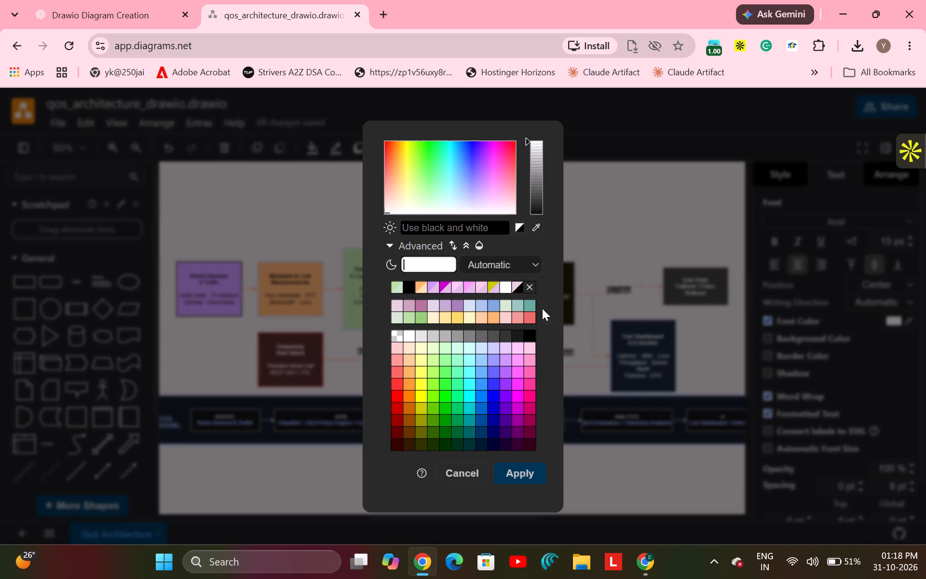
{"action": "left_click", "coordinate": [413, 285]}
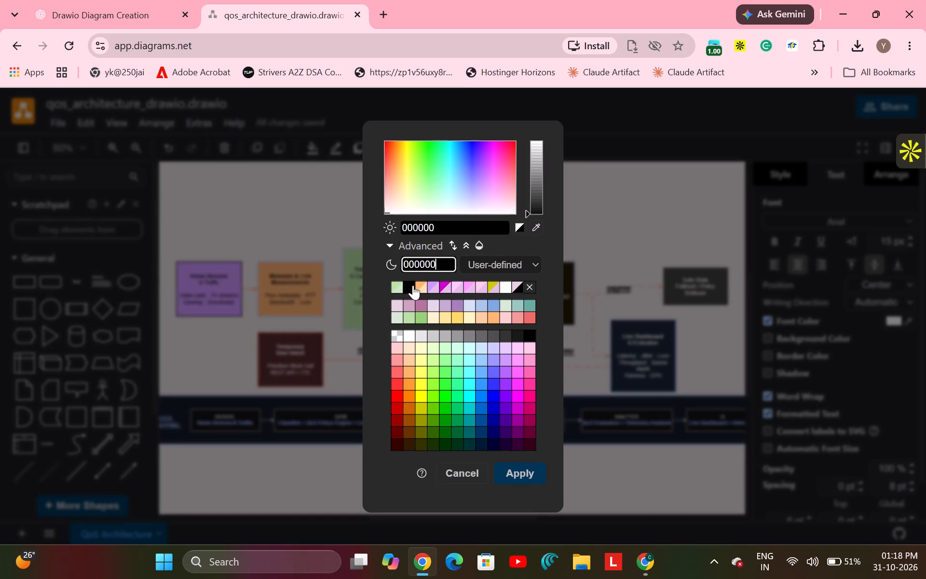
{"action": "left_click", "coordinate": [526, 475]}
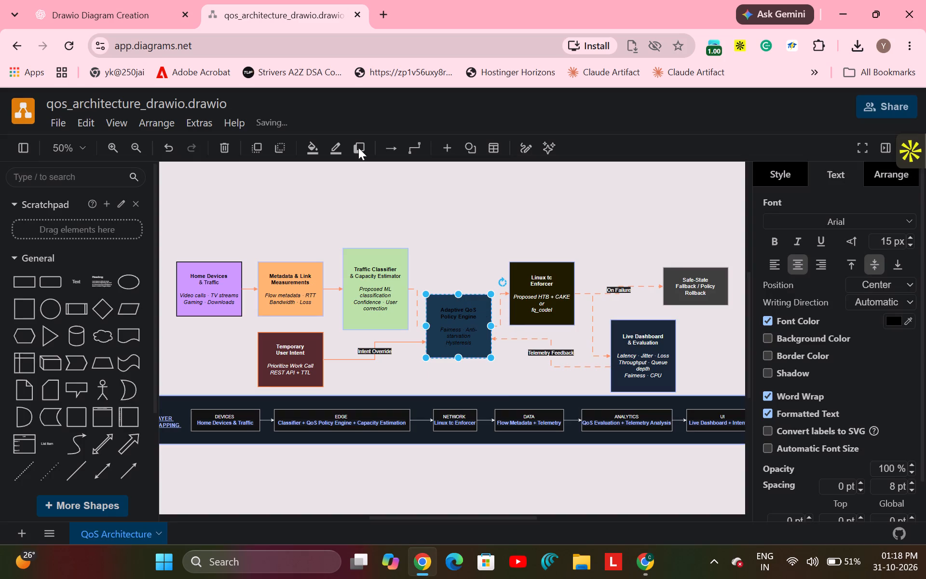
Give the Adaptive QoS Policy Engine box a soft light purple dark-mode fill.
{"action": "left_click", "coordinate": [313, 156]}
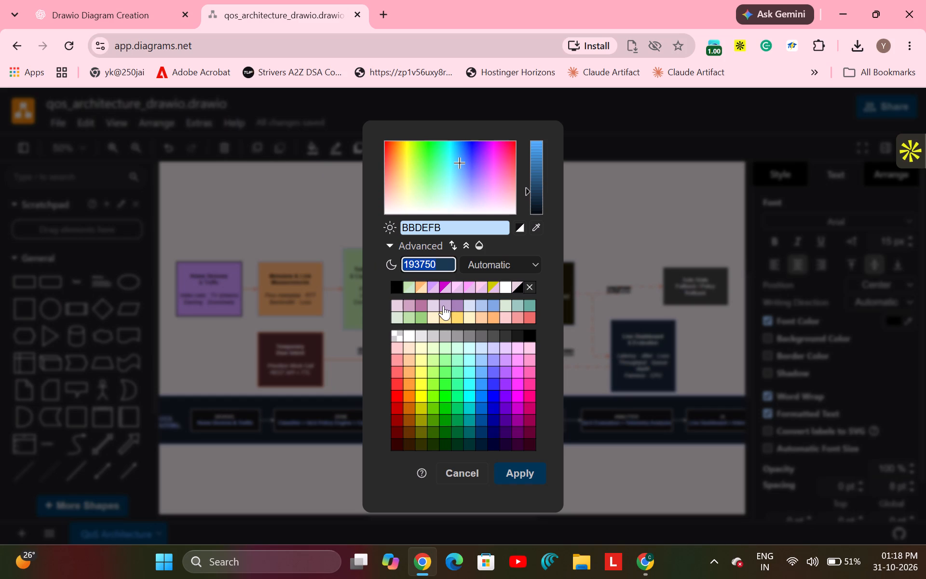
{"action": "left_click", "coordinate": [443, 305]}
{"action": "left_click", "coordinate": [522, 472]}
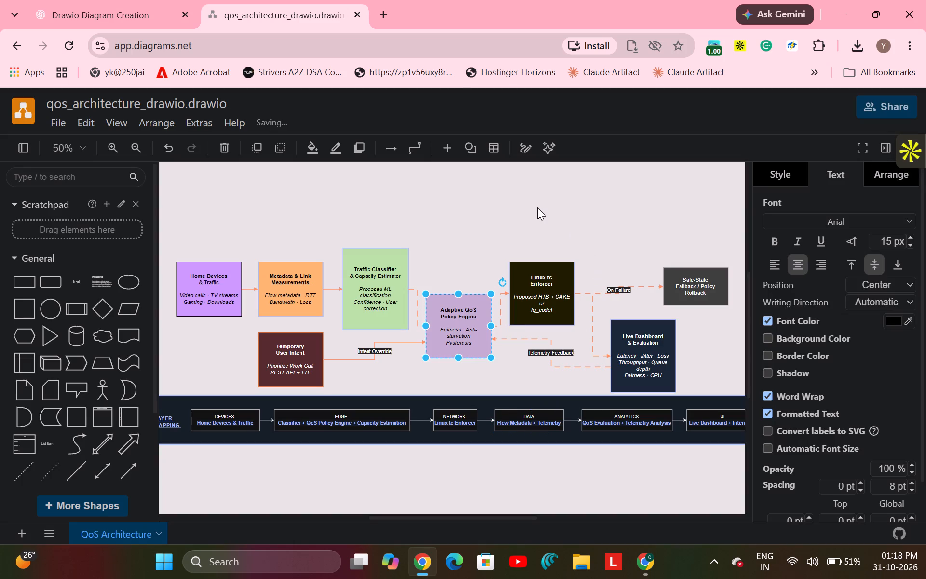
{"action": "left_click", "coordinate": [537, 207]}
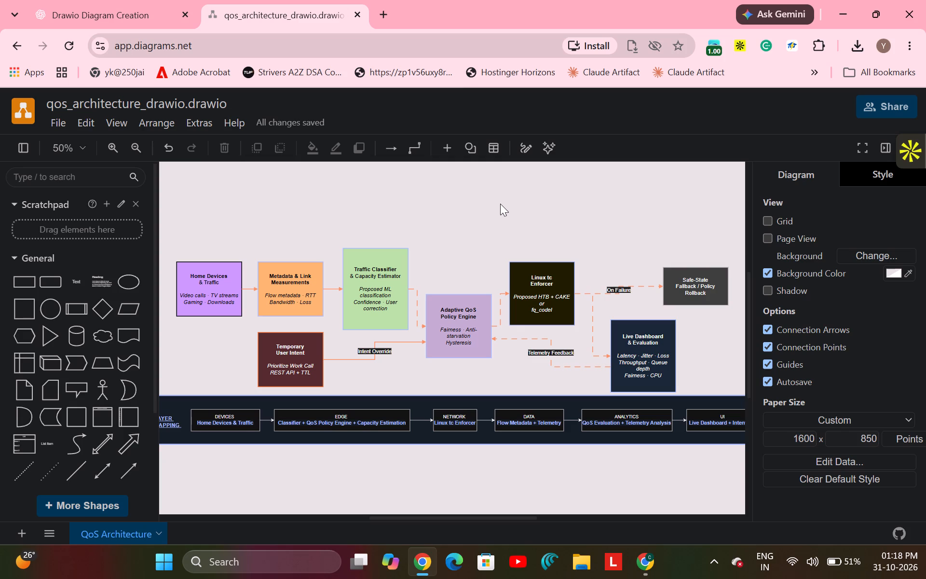
Set the dark-mode fill of the Metadata & Link Measurements box to FFCC99.
{"action": "left_click", "coordinate": [286, 289]}
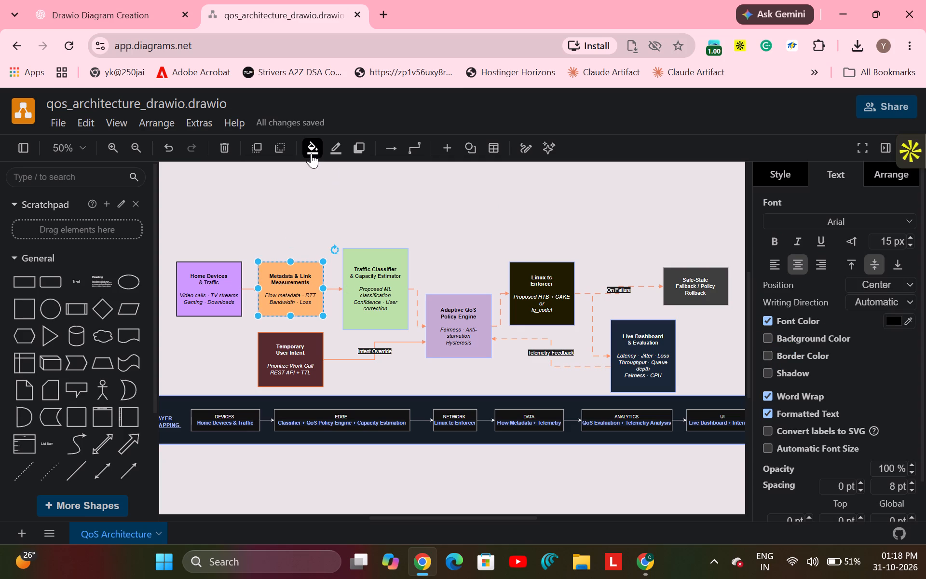
{"action": "left_click", "coordinate": [311, 153]}
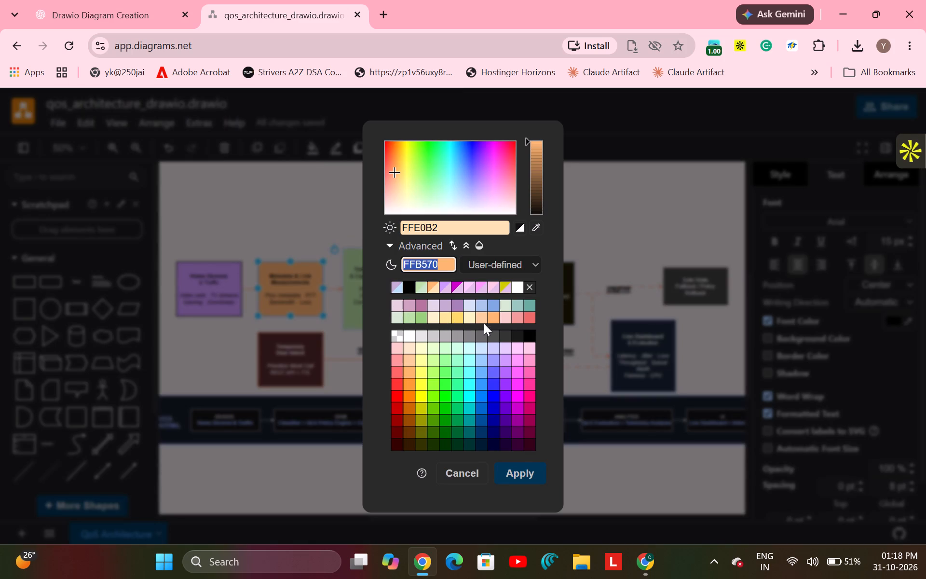
{"action": "left_click", "coordinate": [409, 360]}
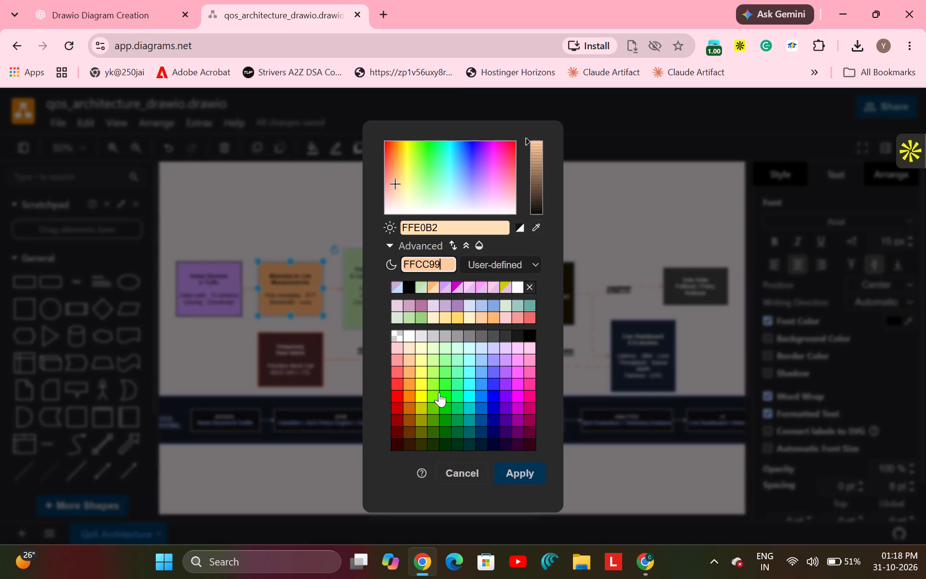
{"action": "left_click", "coordinate": [523, 475]}
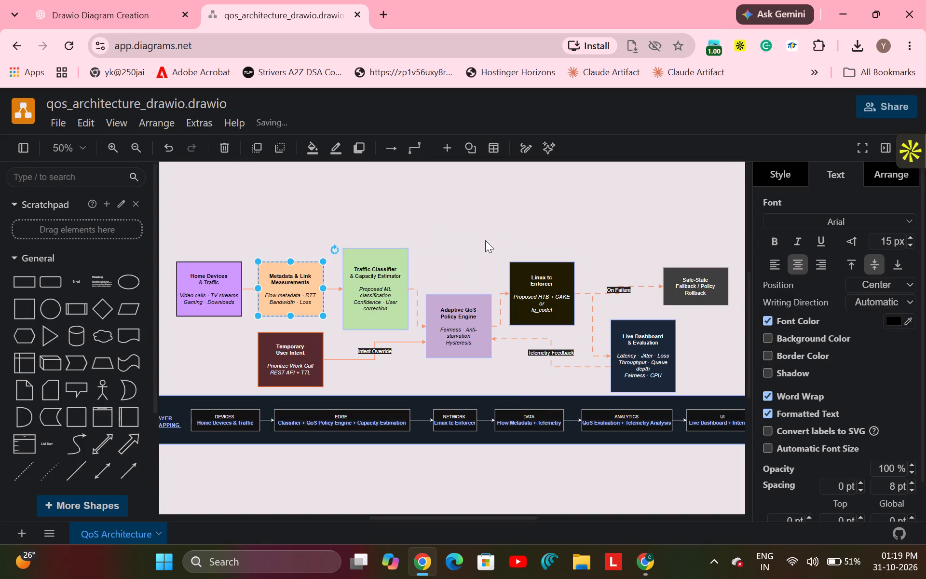
{"action": "left_click", "coordinate": [483, 237]}
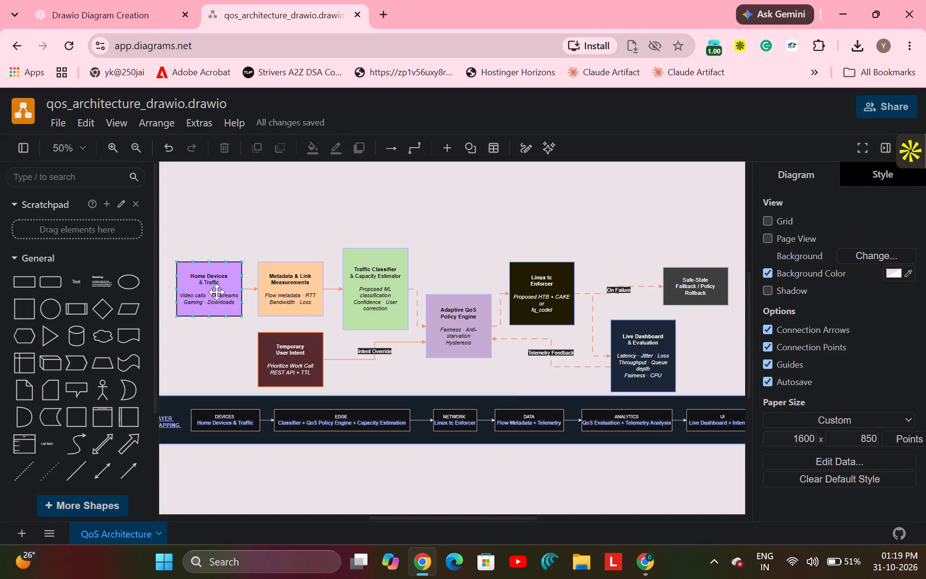
Change the Home Devices & Traffic box's dark-mode fill to a pale lavender.
{"action": "left_click", "coordinate": [217, 292]}
{"action": "left_click", "coordinate": [309, 150]}
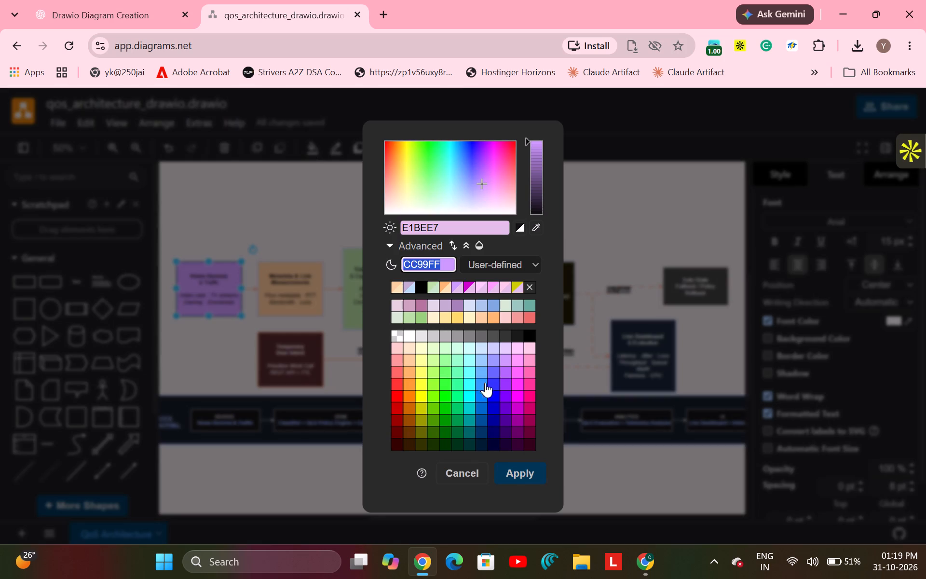
{"action": "left_click", "coordinate": [490, 348]}
{"action": "left_click", "coordinate": [535, 471]}
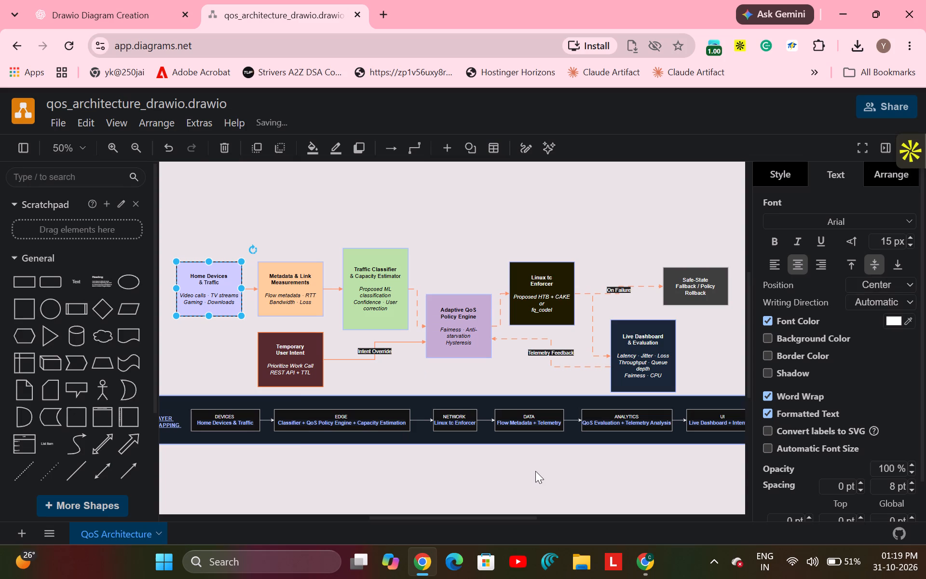
{"action": "left_click", "coordinate": [545, 218]}
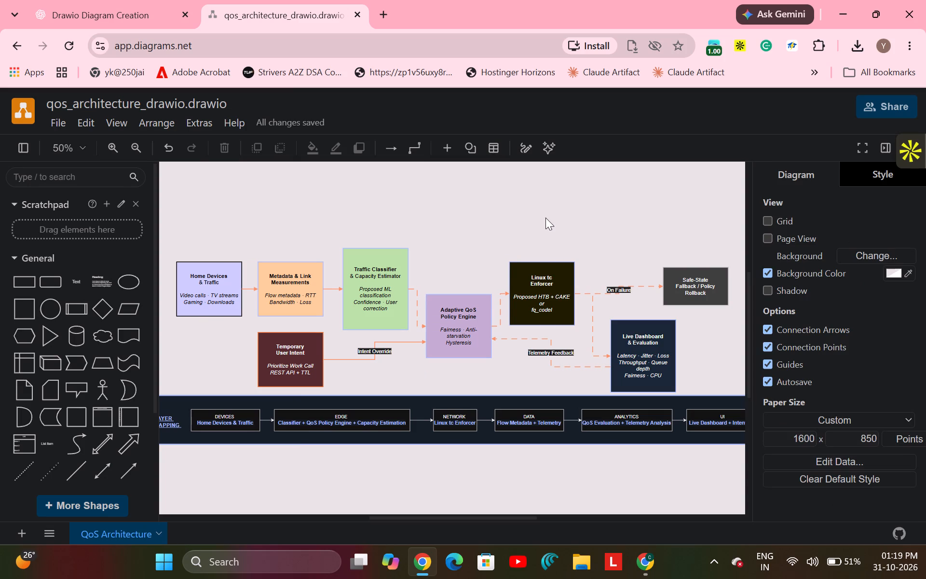
Set the font colour of the Linux tc Enforcer box to black.
{"action": "left_click", "coordinate": [551, 293]}
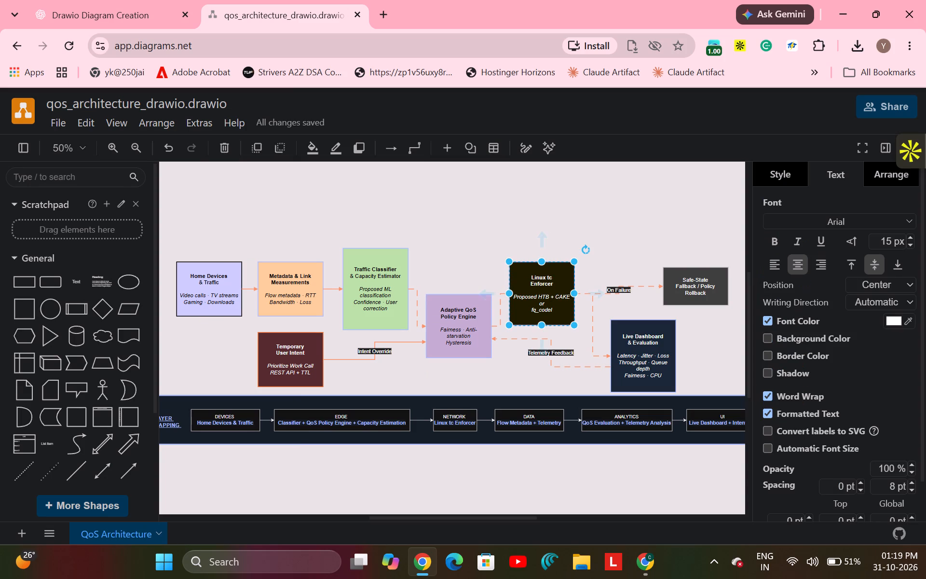
{"action": "left_click", "coordinate": [892, 323]}
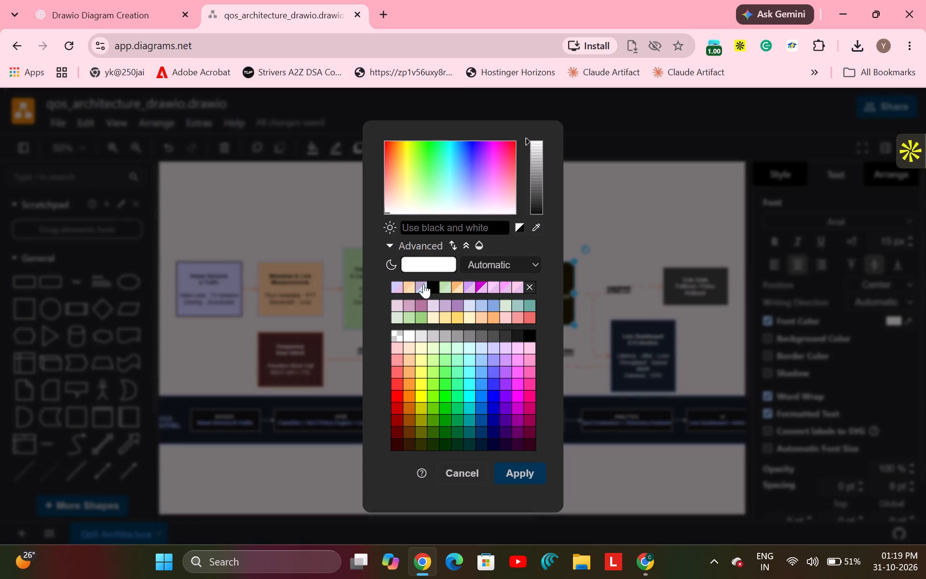
{"action": "left_click", "coordinate": [431, 283]}
{"action": "left_click", "coordinate": [515, 472]}
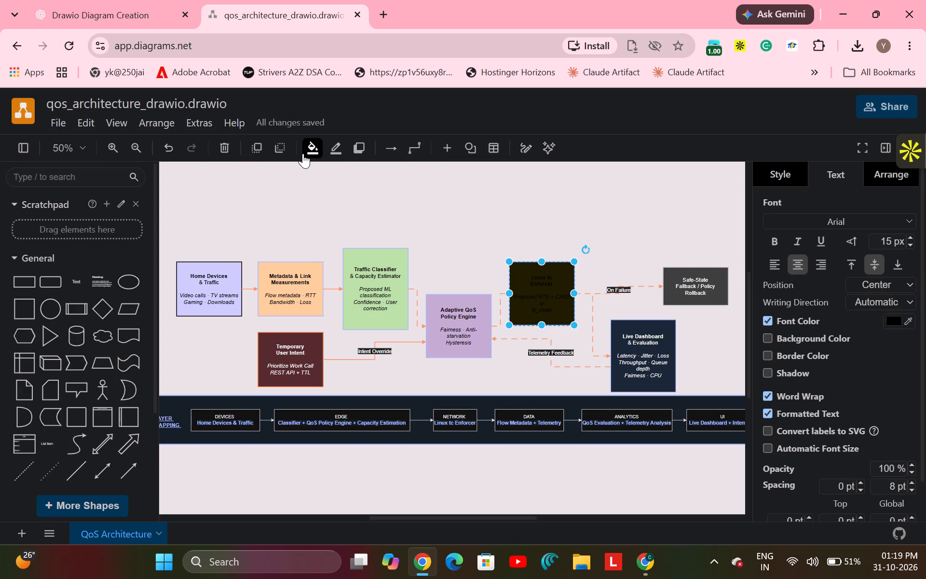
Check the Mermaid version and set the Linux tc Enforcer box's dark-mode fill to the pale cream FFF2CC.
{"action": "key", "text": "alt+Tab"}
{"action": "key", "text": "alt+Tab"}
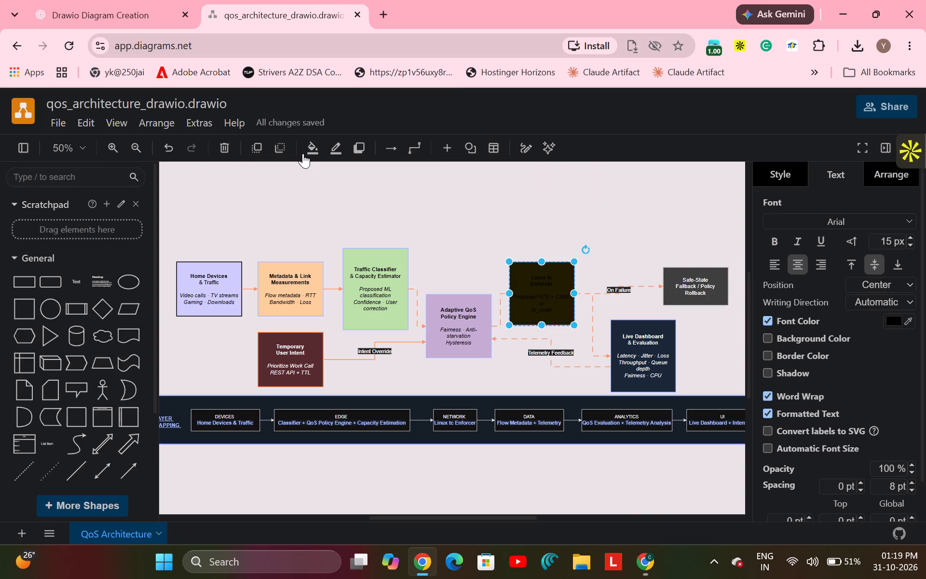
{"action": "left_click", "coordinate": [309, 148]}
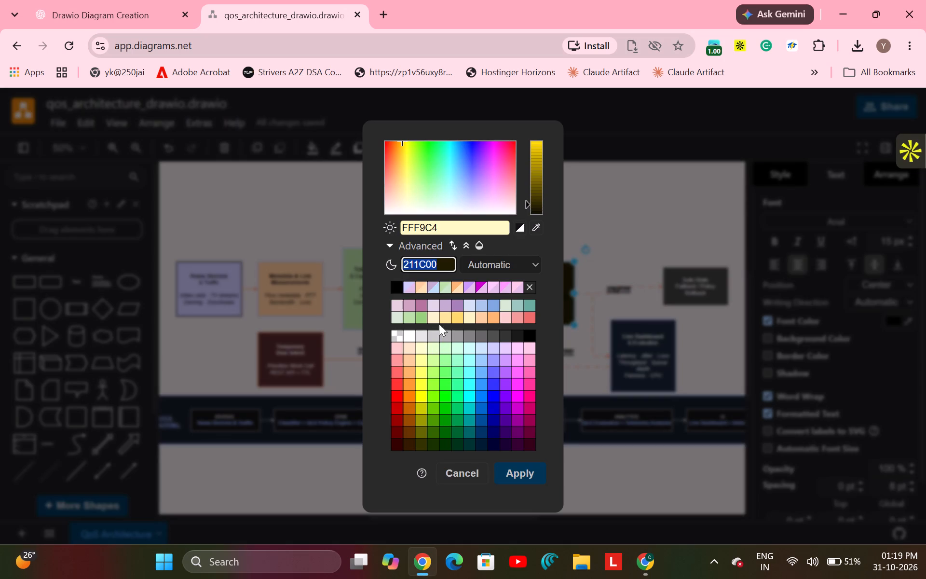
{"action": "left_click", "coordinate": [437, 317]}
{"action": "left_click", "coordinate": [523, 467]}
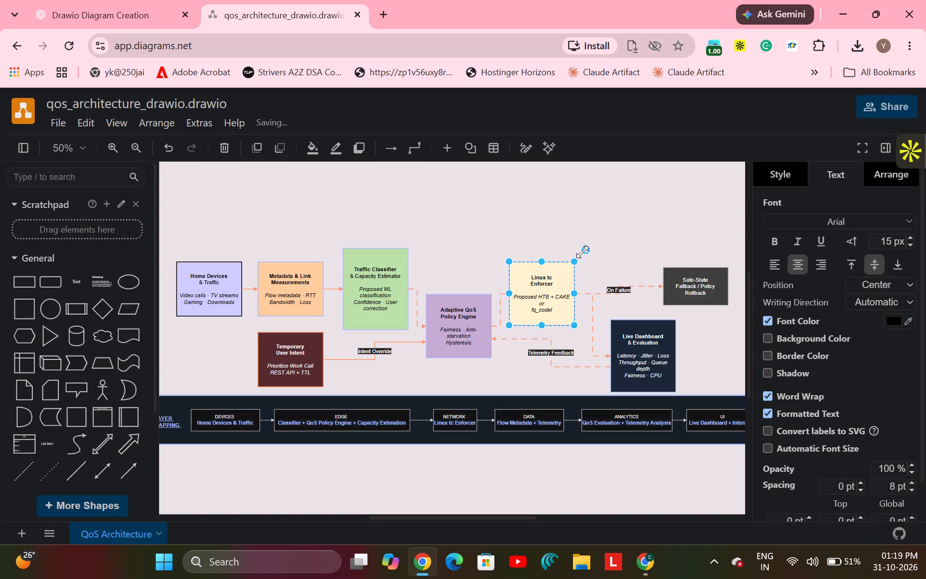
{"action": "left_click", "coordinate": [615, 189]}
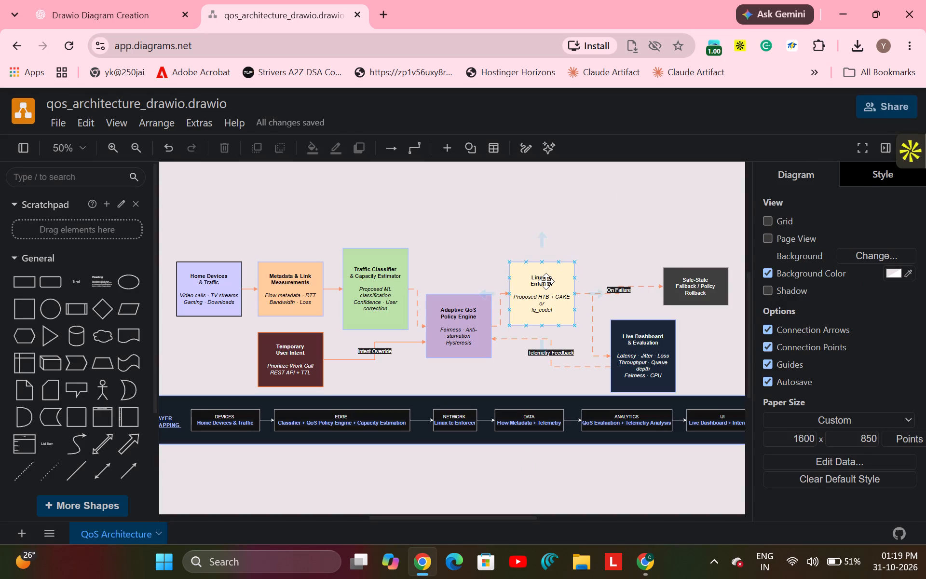
Set the dark-mode fill of the Linux tc Enforcer box to light yellow, FFFF99.
{"action": "left_click", "coordinate": [546, 281]}
{"action": "left_click", "coordinate": [313, 147]}
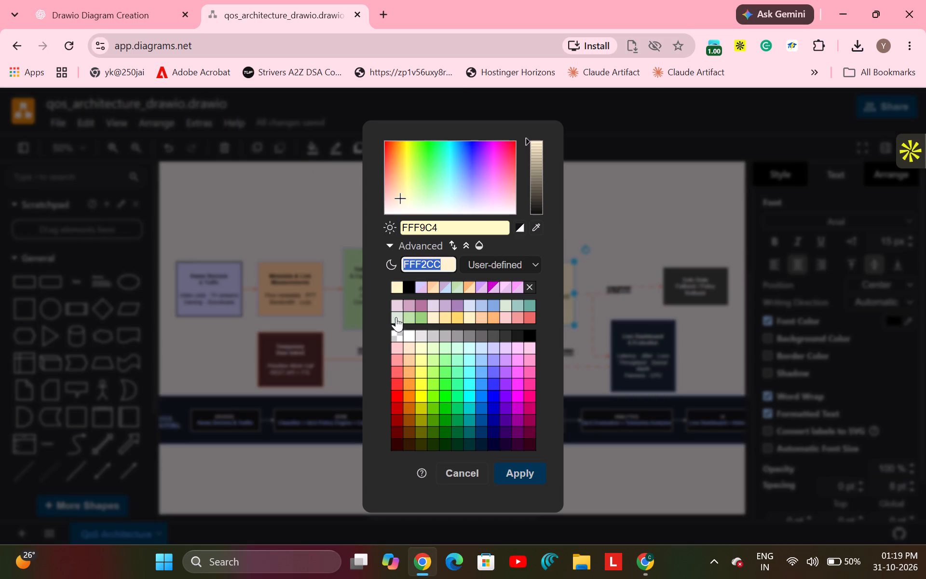
{"action": "left_click", "coordinate": [422, 359]}
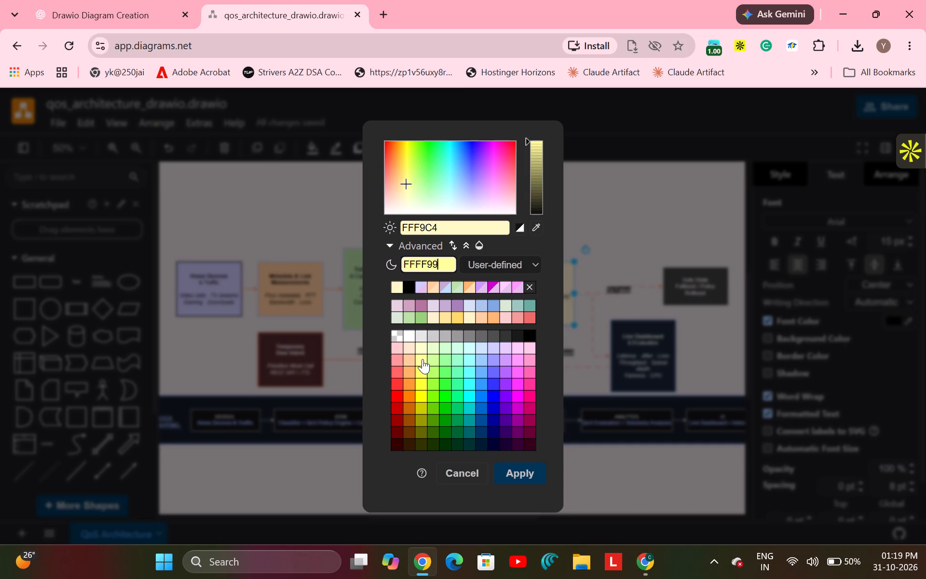
{"action": "left_click", "coordinate": [516, 469]}
{"action": "left_click", "coordinate": [457, 194]}
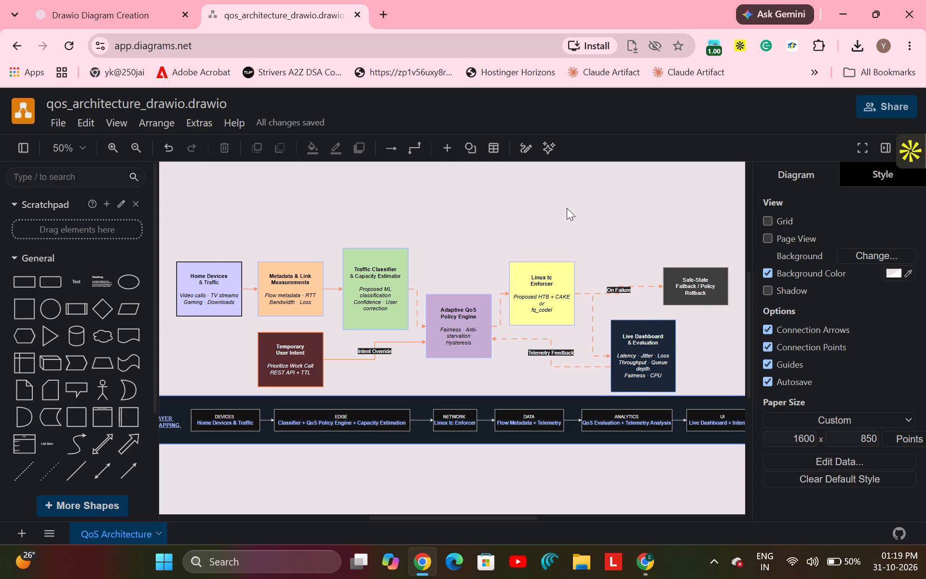
Check the Mermaid version and set the Live Dashboard & Evaluation box's font colour to black, 000000.
{"action": "key", "text": "alt+Tab"}
{"action": "key", "text": "alt+Tab"}
{"action": "left_click", "coordinate": [644, 354]}
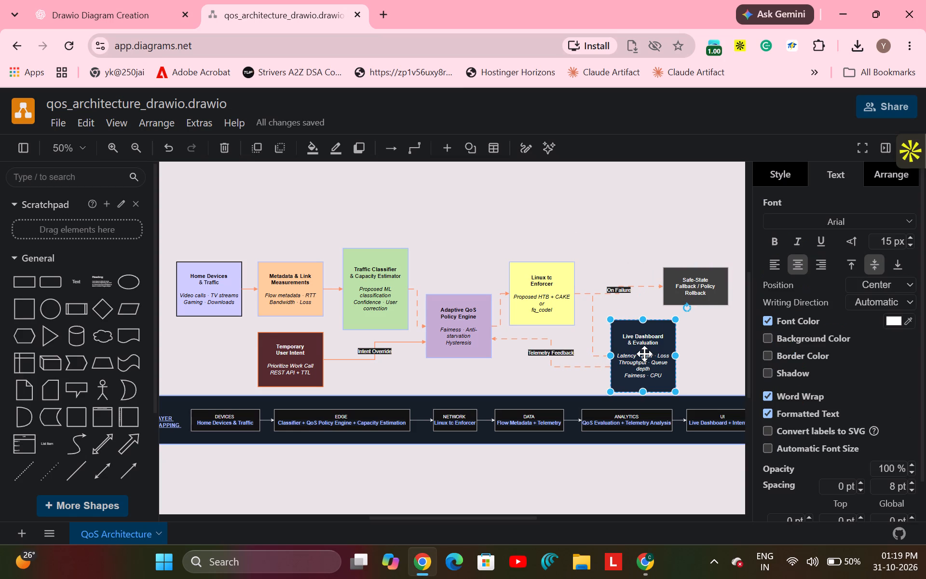
{"action": "left_click", "coordinate": [898, 318]}
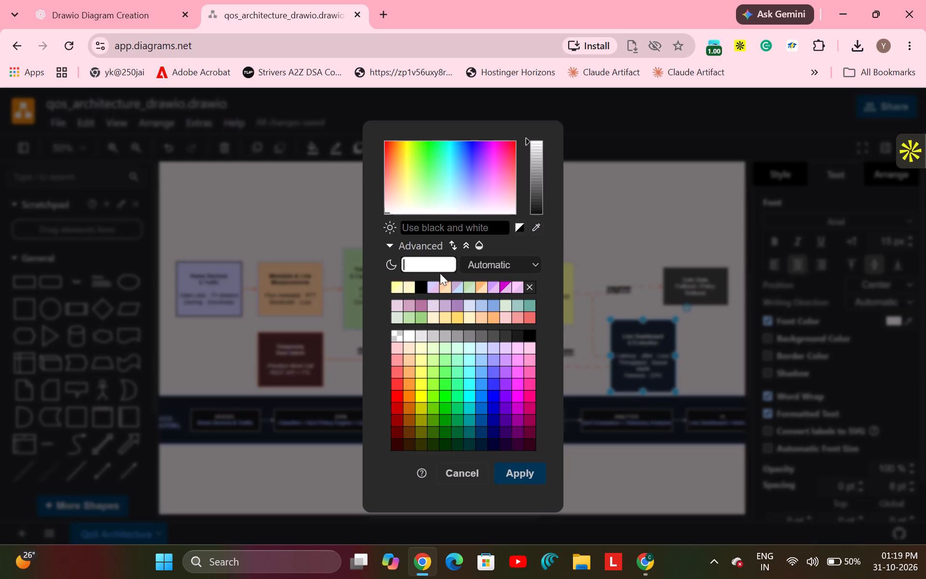
{"action": "left_click", "coordinate": [425, 289]}
{"action": "left_click", "coordinate": [519, 479]}
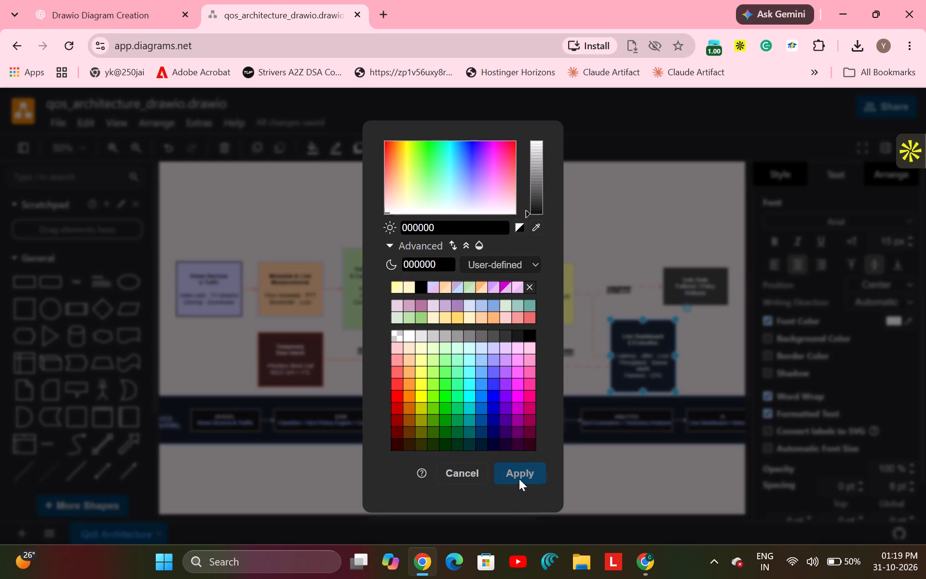
Give the Live Dashboard & Evaluation box a soft light teal dark-mode fill.
{"action": "left_click", "coordinate": [311, 147]}
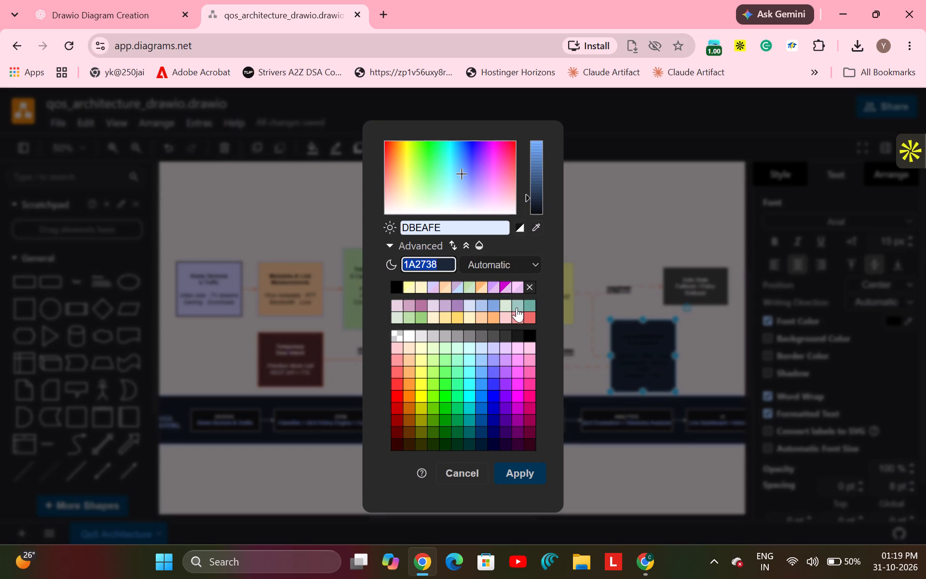
{"action": "left_click", "coordinate": [517, 303]}
{"action": "left_click", "coordinate": [513, 465]}
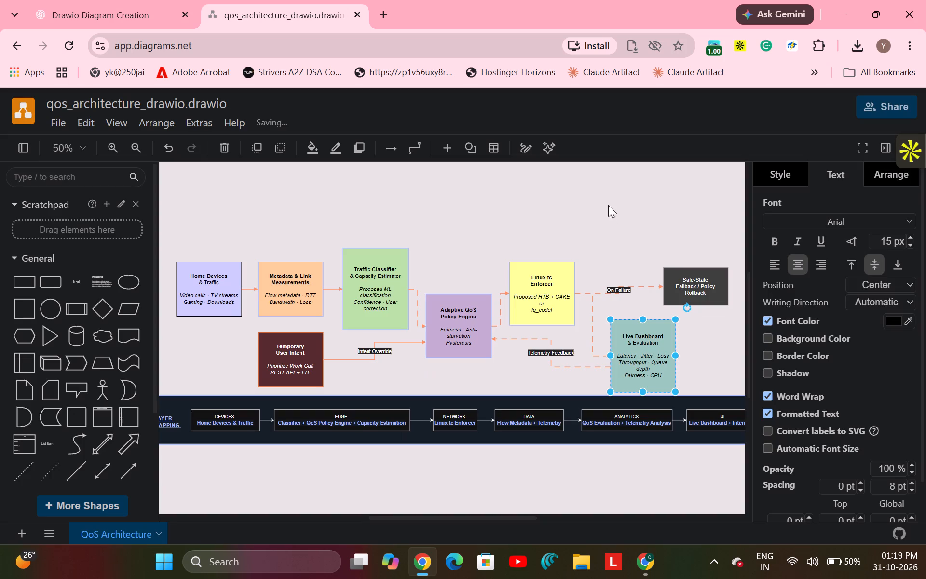
{"action": "left_click", "coordinate": [579, 188]}
Set the font colour of the Safe-State Fallback / Policy Rollback box to black, 000000.
{"action": "left_click", "coordinate": [710, 285]}
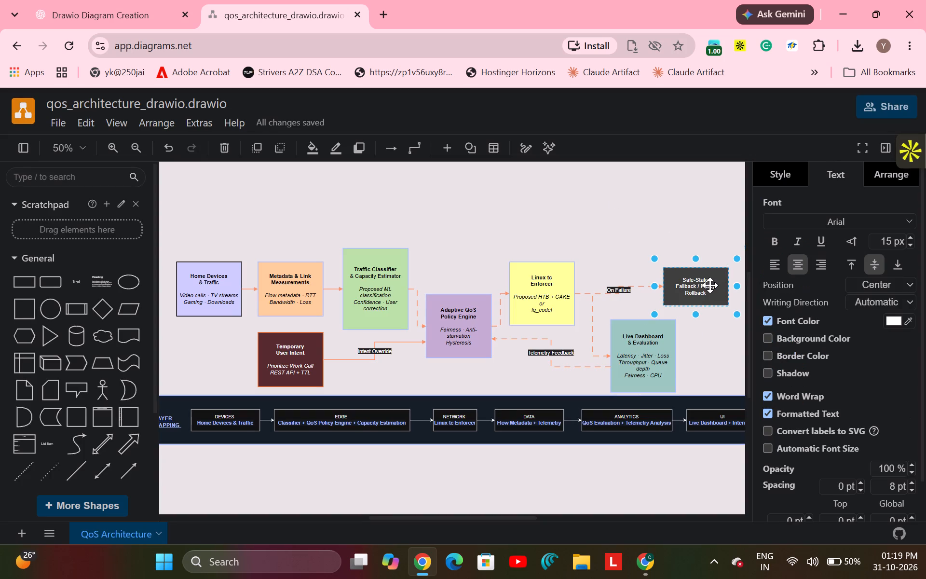
{"action": "left_click", "coordinate": [896, 315]}
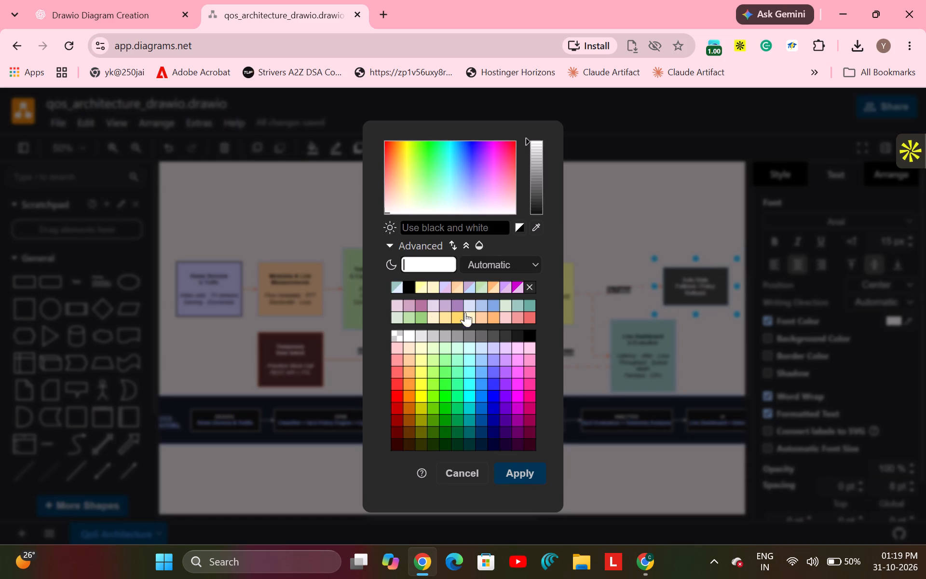
{"action": "left_click", "coordinate": [412, 286]}
{"action": "left_click", "coordinate": [520, 473]}
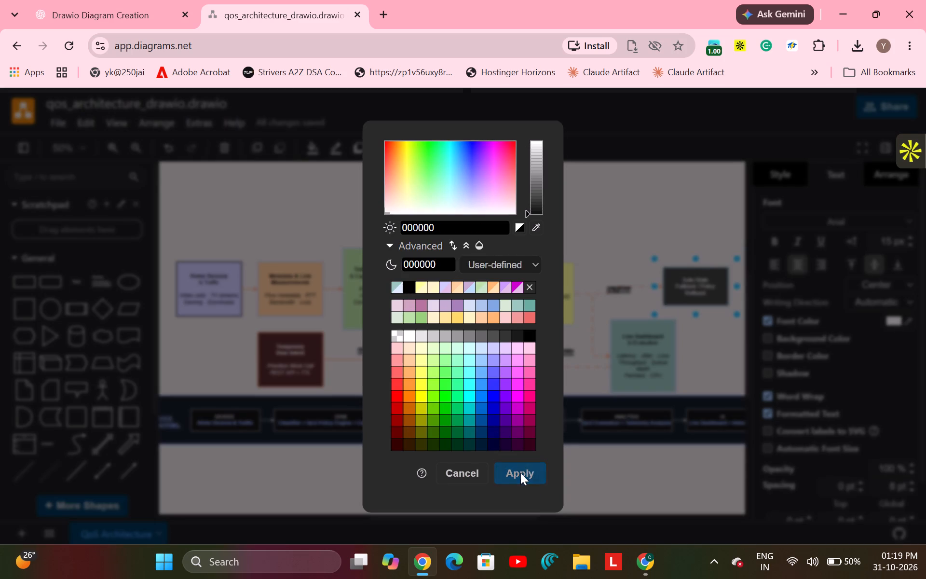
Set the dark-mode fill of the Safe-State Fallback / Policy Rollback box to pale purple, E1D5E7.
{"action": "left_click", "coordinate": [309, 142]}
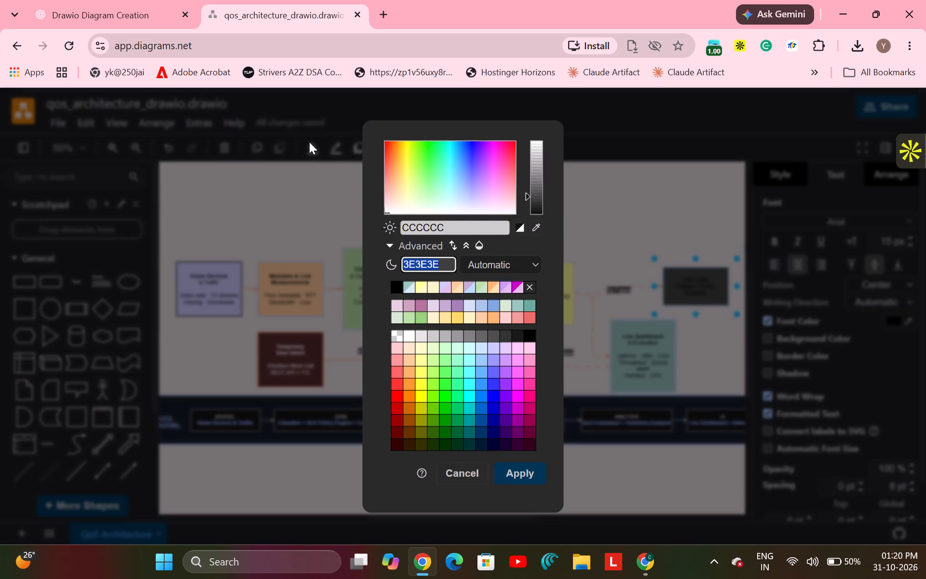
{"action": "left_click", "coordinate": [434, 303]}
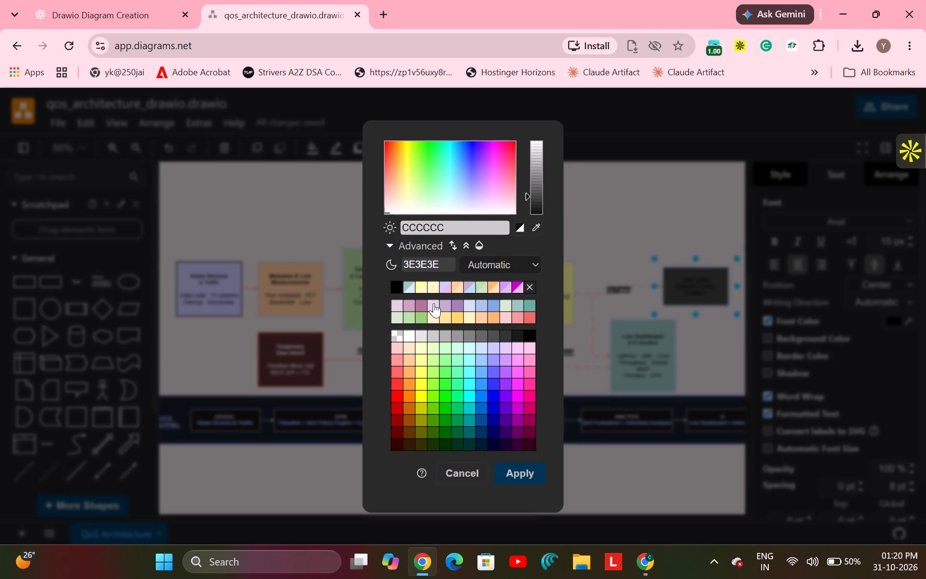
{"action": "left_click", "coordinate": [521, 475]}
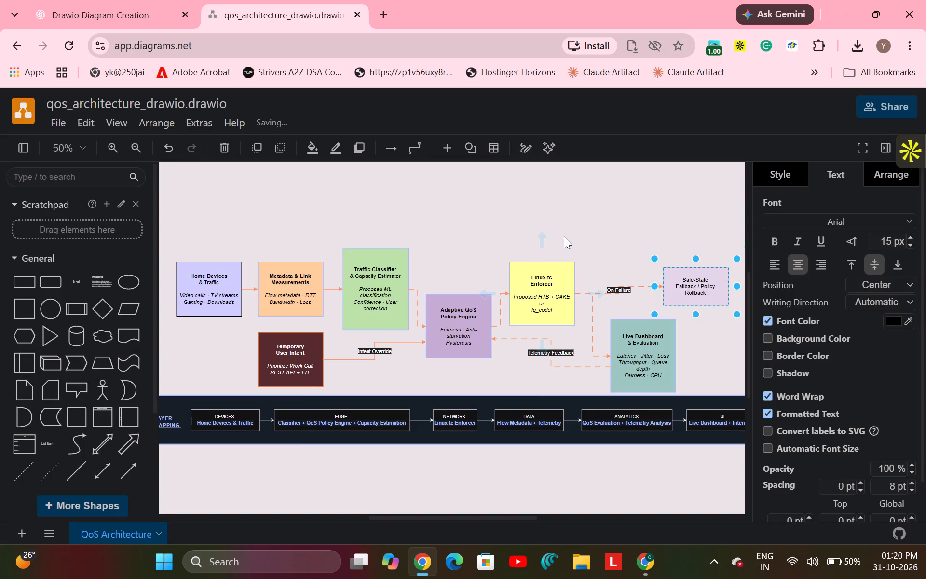
Set the dark-mode fill of the Safe-State Fallback / Policy Rollback box to light blue, 99CCFF.
{"action": "left_click", "coordinate": [313, 156]}
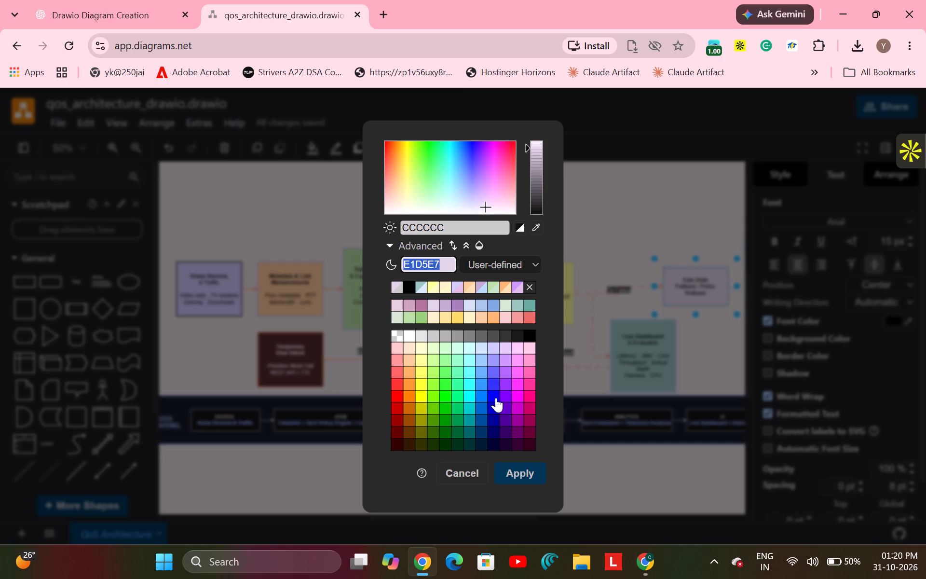
{"action": "left_click", "coordinate": [475, 360]}
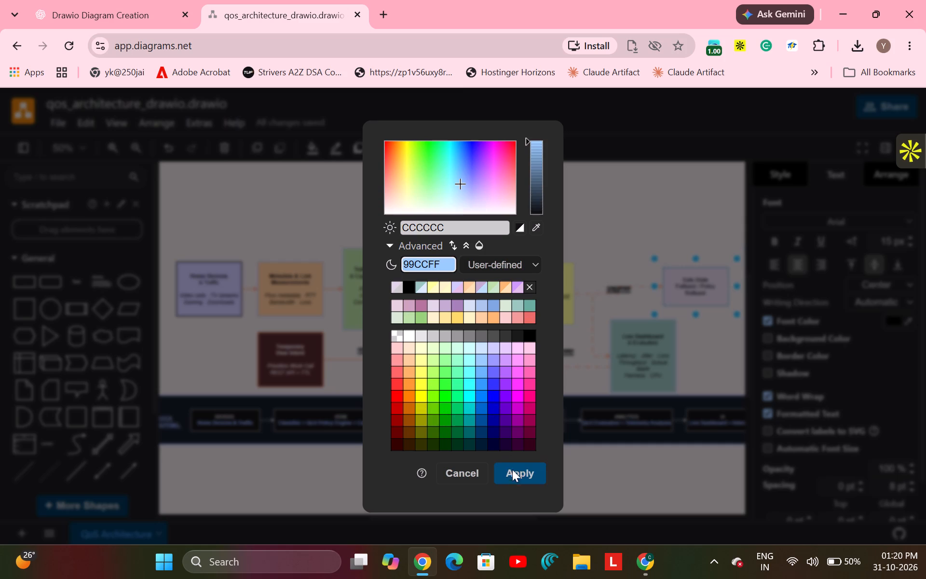
{"action": "left_click", "coordinate": [515, 475]}
{"action": "left_click", "coordinate": [604, 190]}
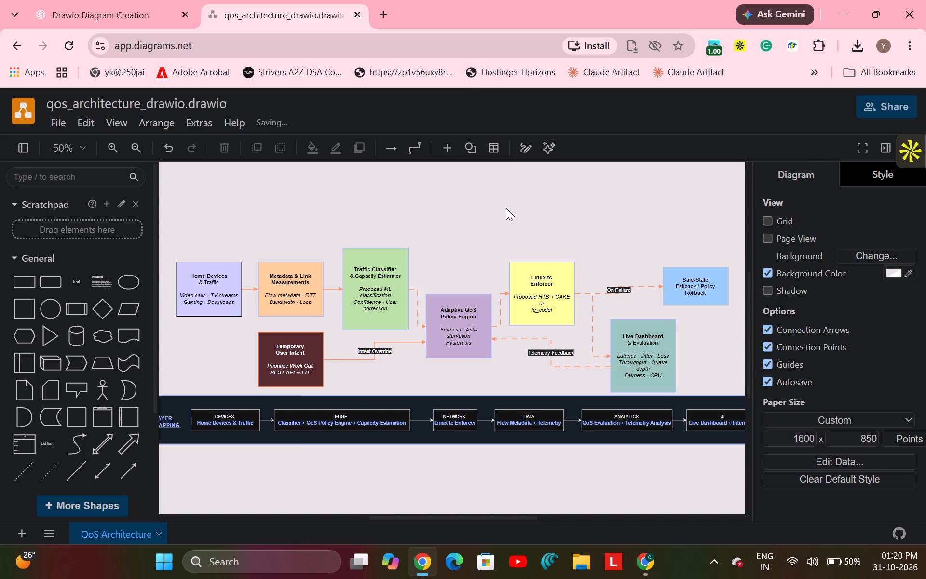
Set the font colour of the Temporary User Intent box to black.
{"action": "scroll", "coordinate": [506, 208], "scroll_direction": "down", "scroll_amount": 1}
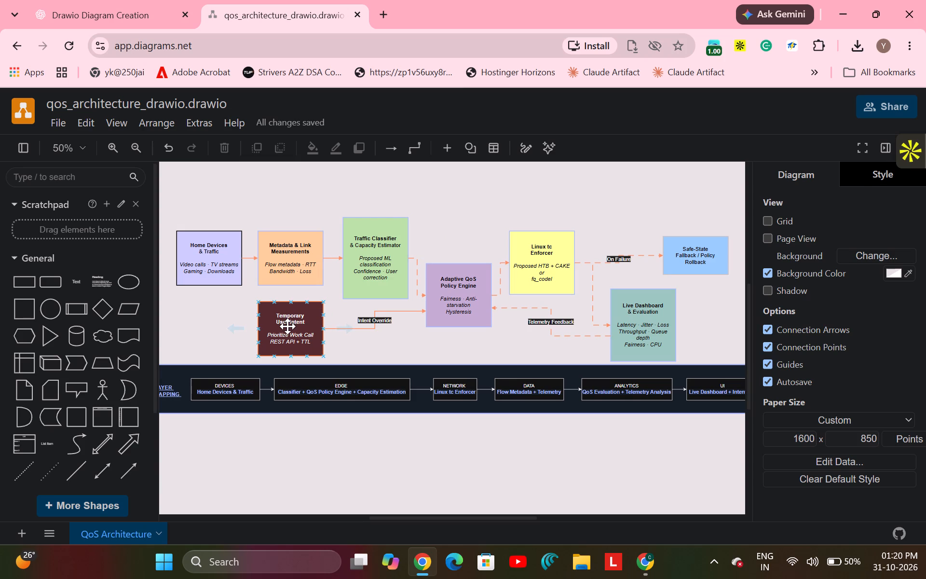
{"action": "left_click", "coordinate": [287, 326]}
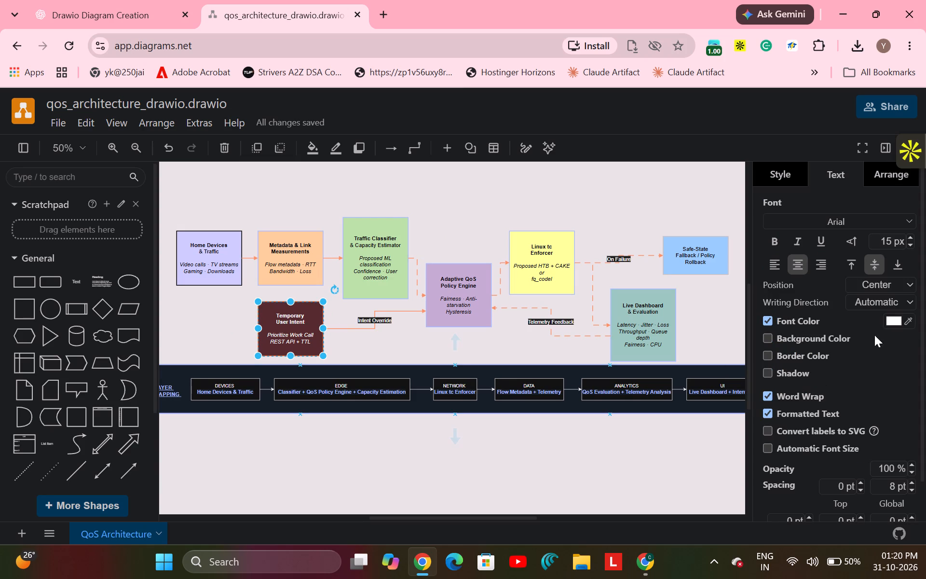
{"action": "left_click", "coordinate": [890, 319]}
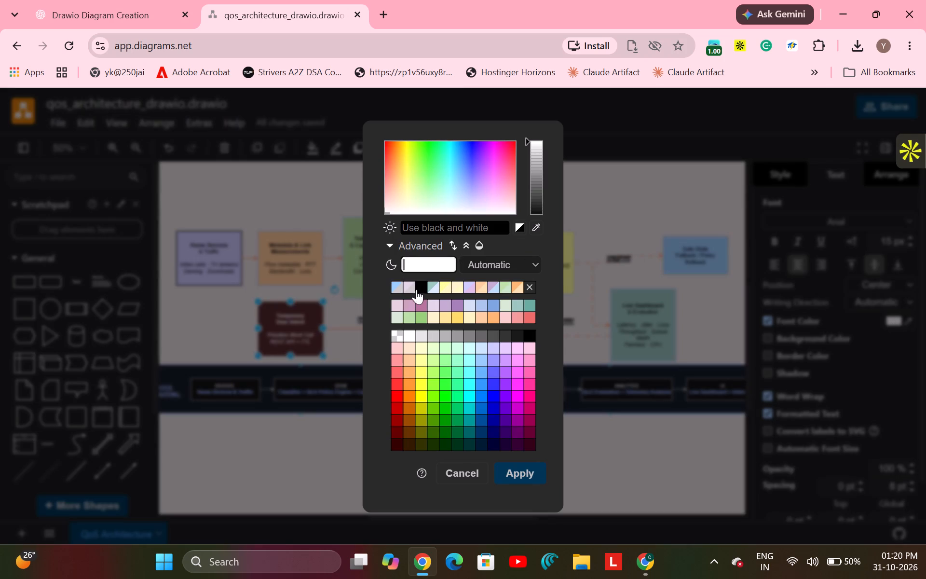
{"action": "left_click", "coordinate": [420, 288]}
{"action": "left_click", "coordinate": [517, 475]}
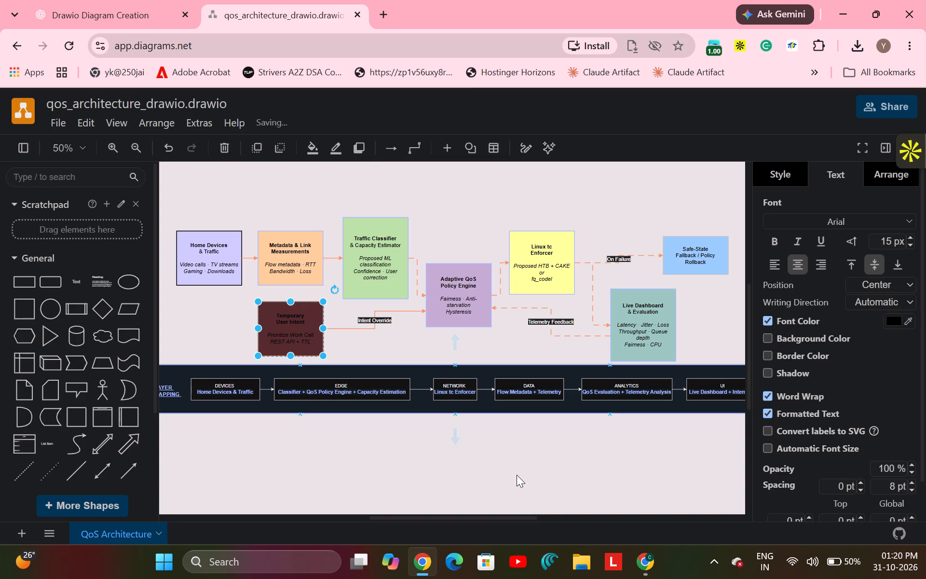
Give the Temporary User Intent box a light red dark-mode fill.
{"action": "left_click", "coordinate": [308, 151]}
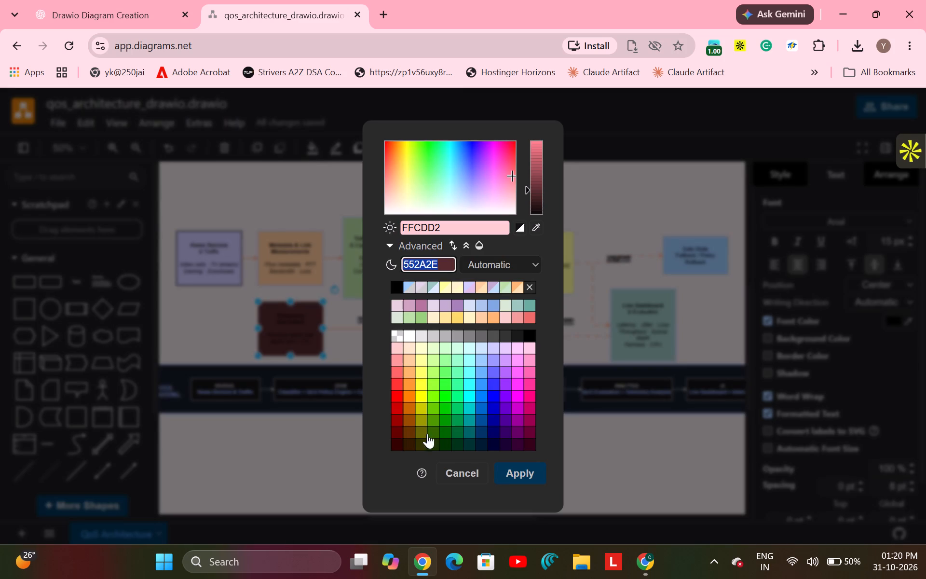
{"action": "left_click", "coordinate": [392, 373]}
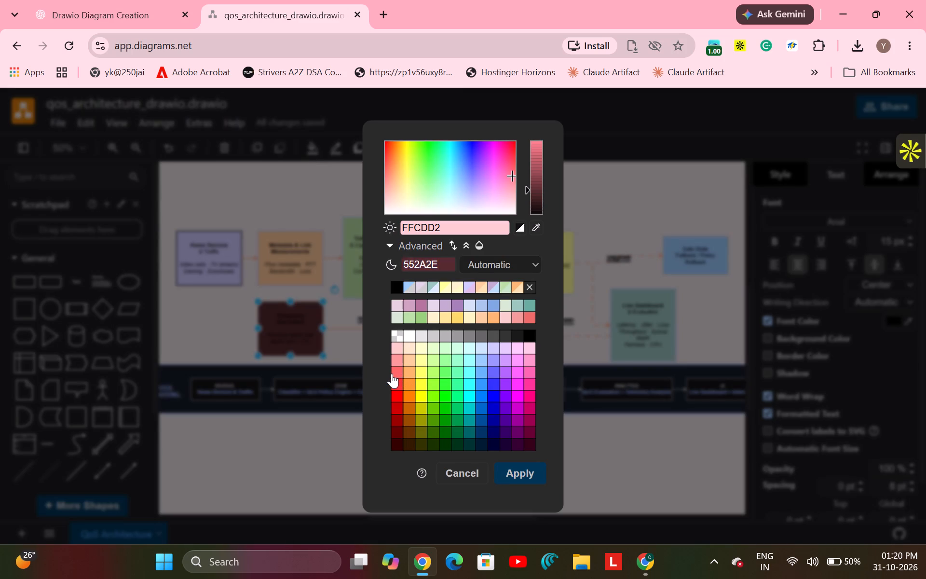
{"action": "left_click", "coordinate": [519, 479]}
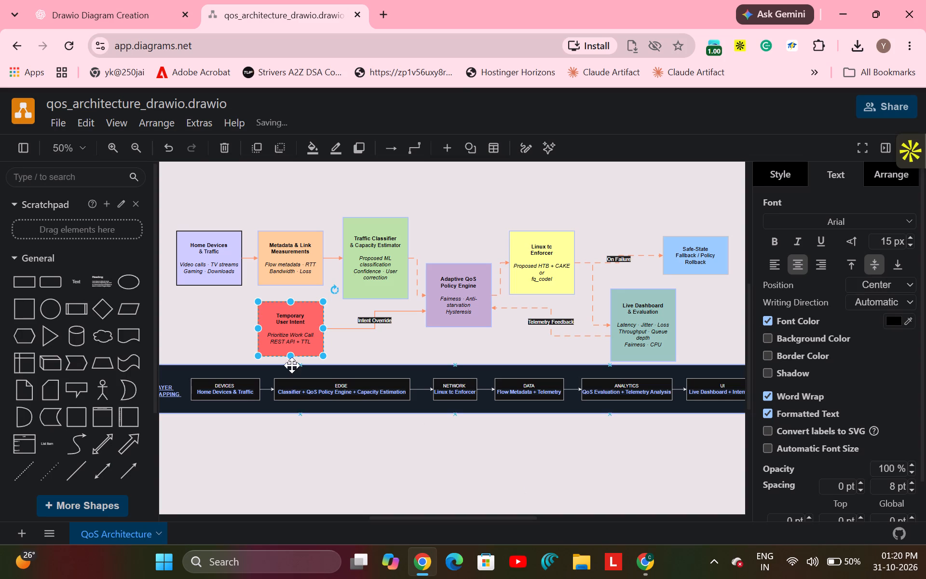
Check the Mermaid diagram's colours and give the Temporary User Intent box a pale pink dark-mode fill.
{"action": "left_click", "coordinate": [311, 150]}
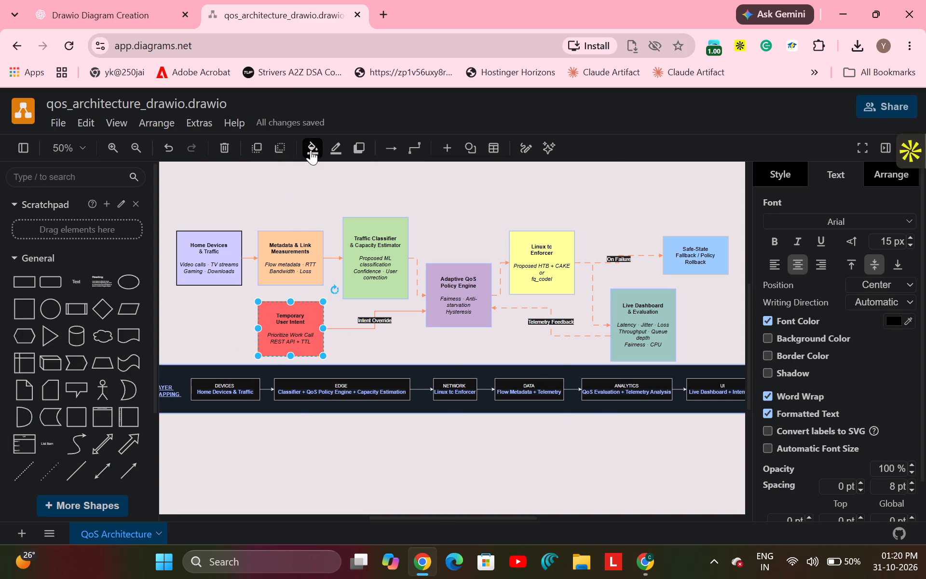
{"action": "key", "text": "alt+Tab"}
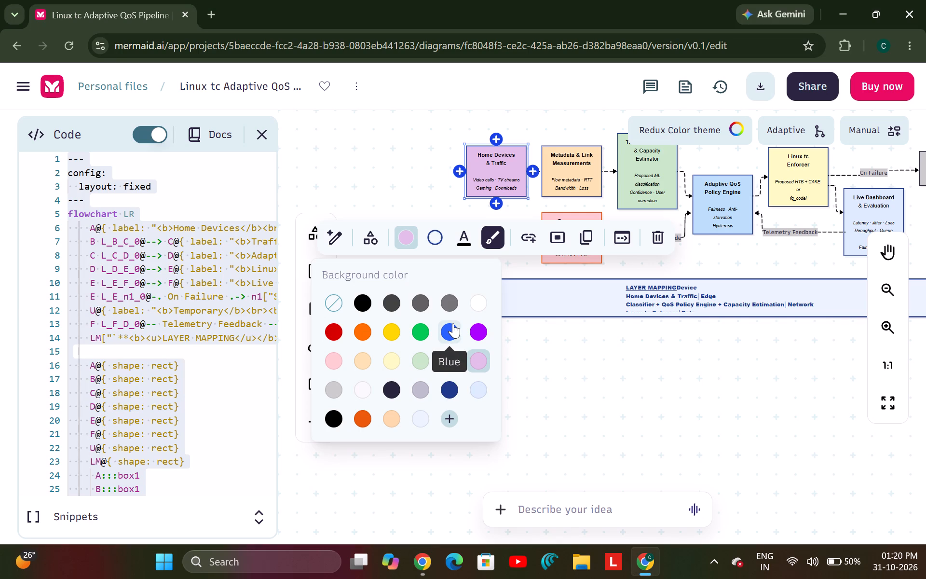
{"action": "key", "text": "alt+Tab"}
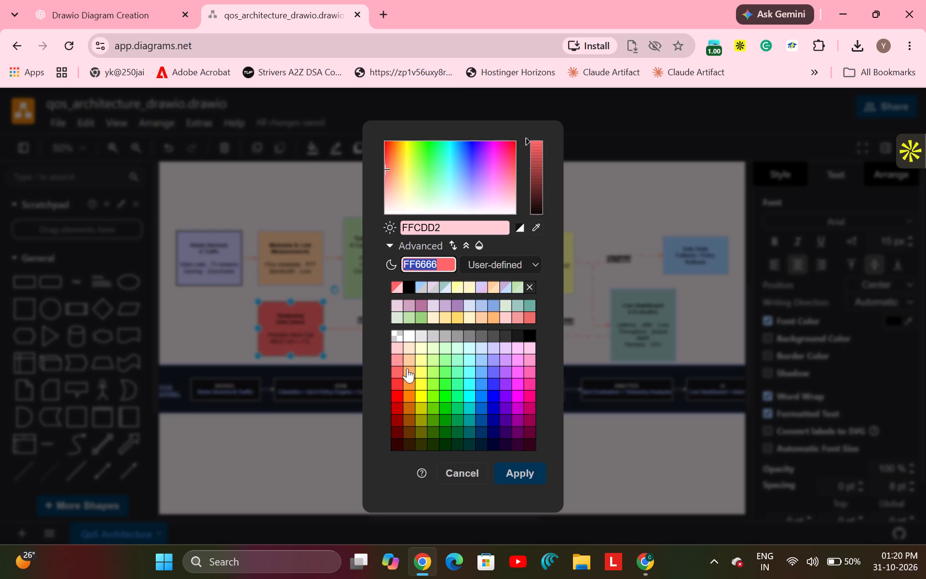
{"action": "left_click", "coordinate": [528, 344]}
{"action": "left_click", "coordinate": [517, 469]}
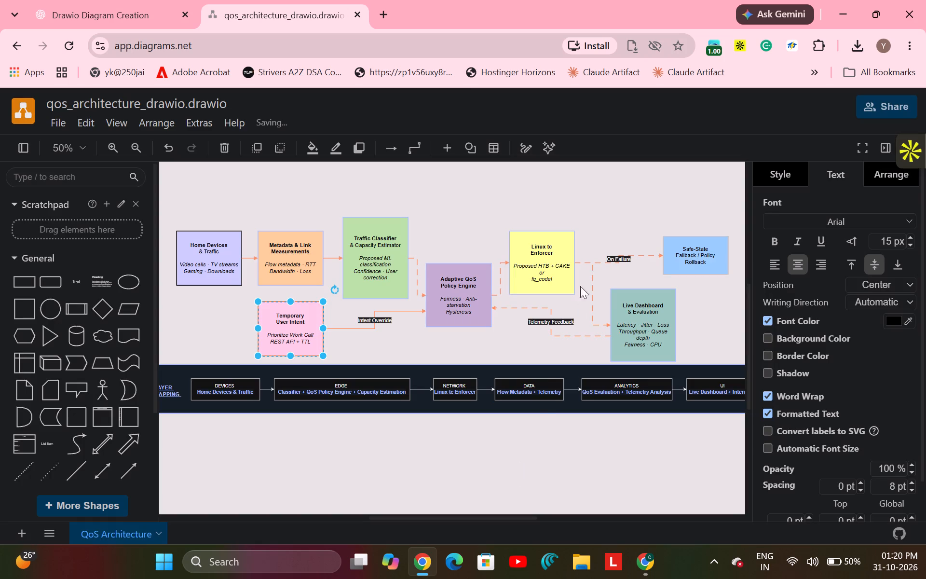
{"action": "left_click", "coordinate": [489, 193]}
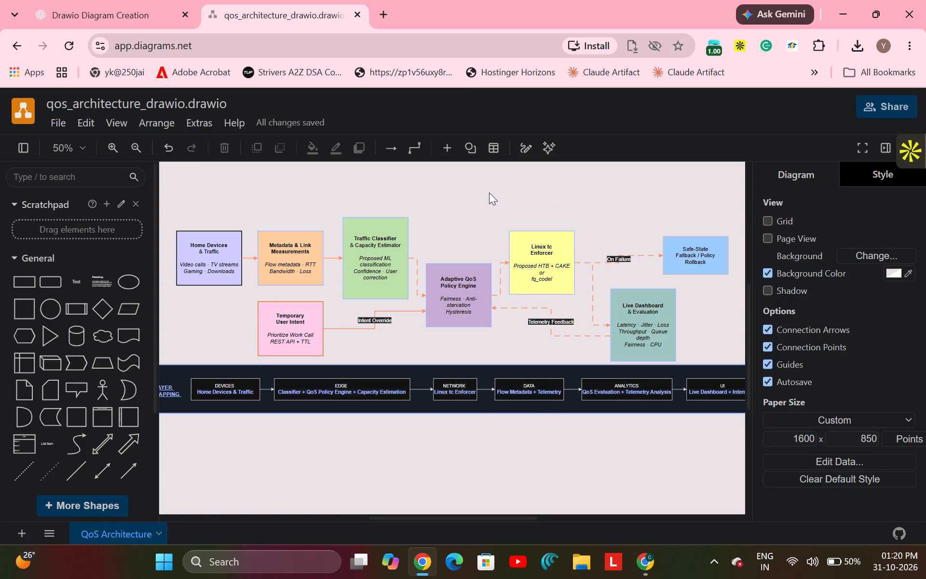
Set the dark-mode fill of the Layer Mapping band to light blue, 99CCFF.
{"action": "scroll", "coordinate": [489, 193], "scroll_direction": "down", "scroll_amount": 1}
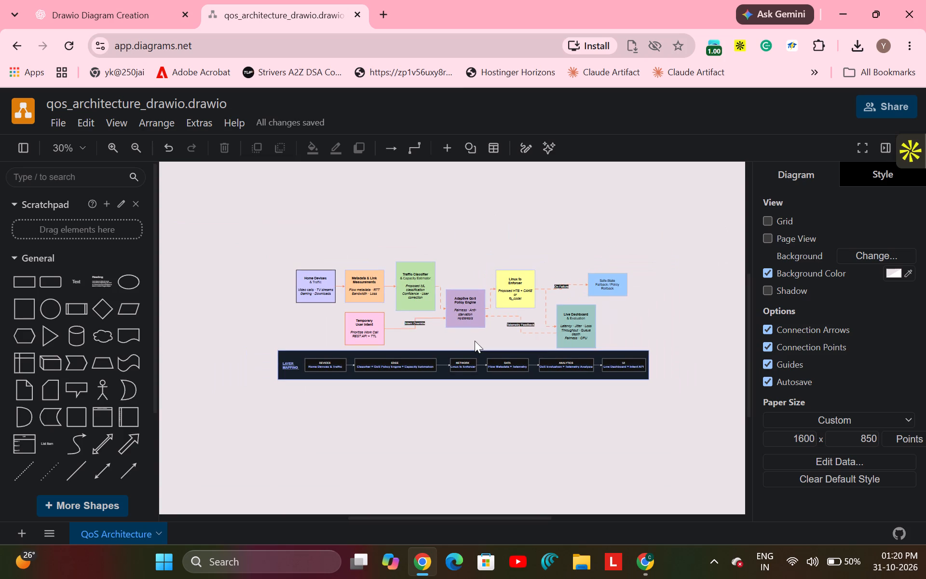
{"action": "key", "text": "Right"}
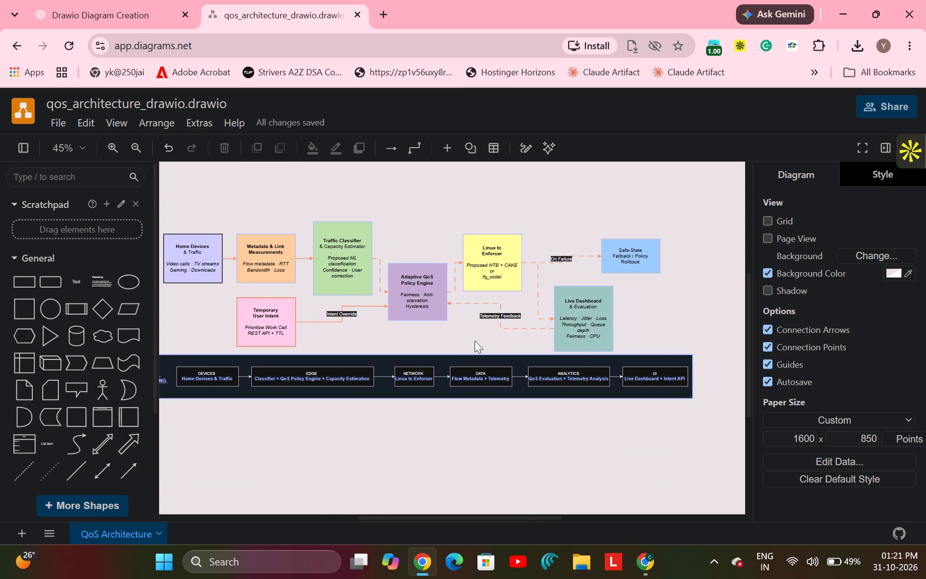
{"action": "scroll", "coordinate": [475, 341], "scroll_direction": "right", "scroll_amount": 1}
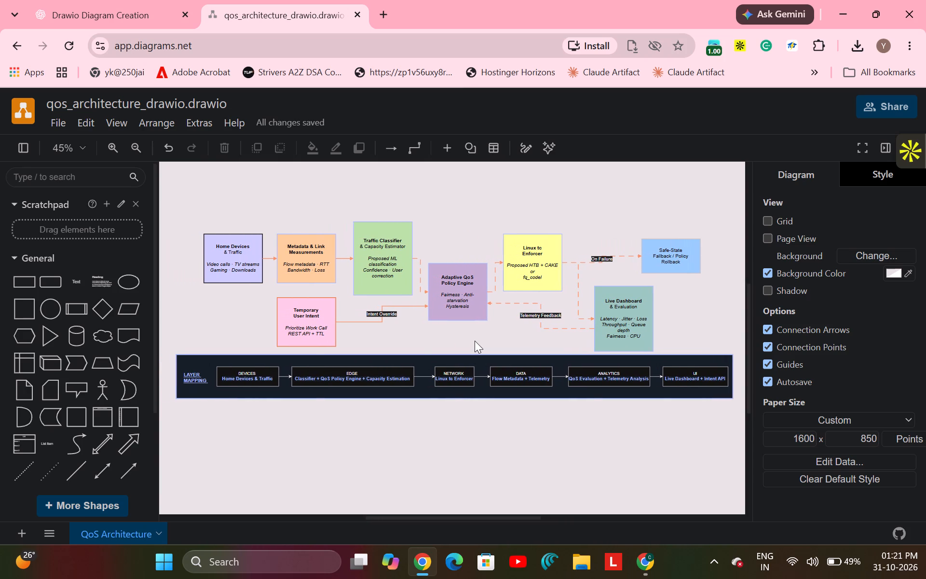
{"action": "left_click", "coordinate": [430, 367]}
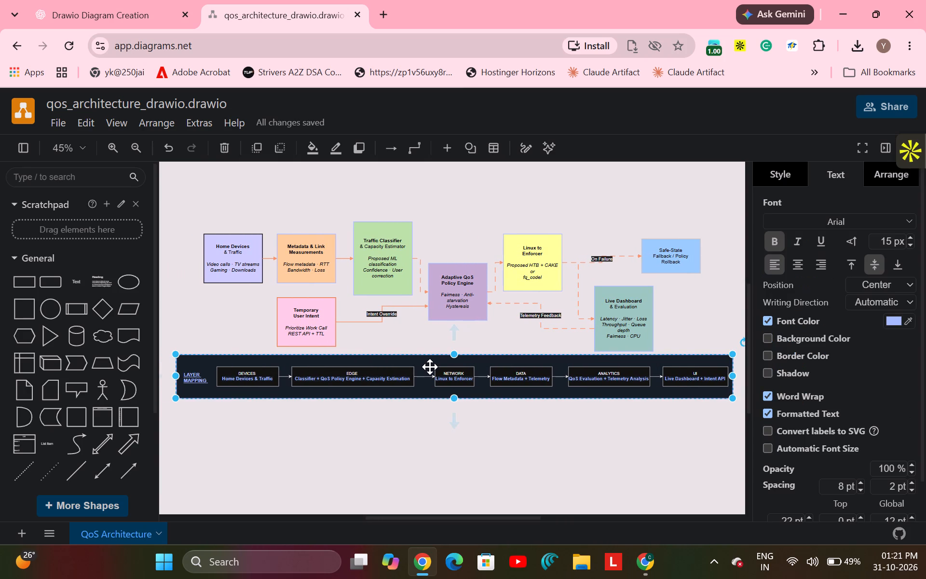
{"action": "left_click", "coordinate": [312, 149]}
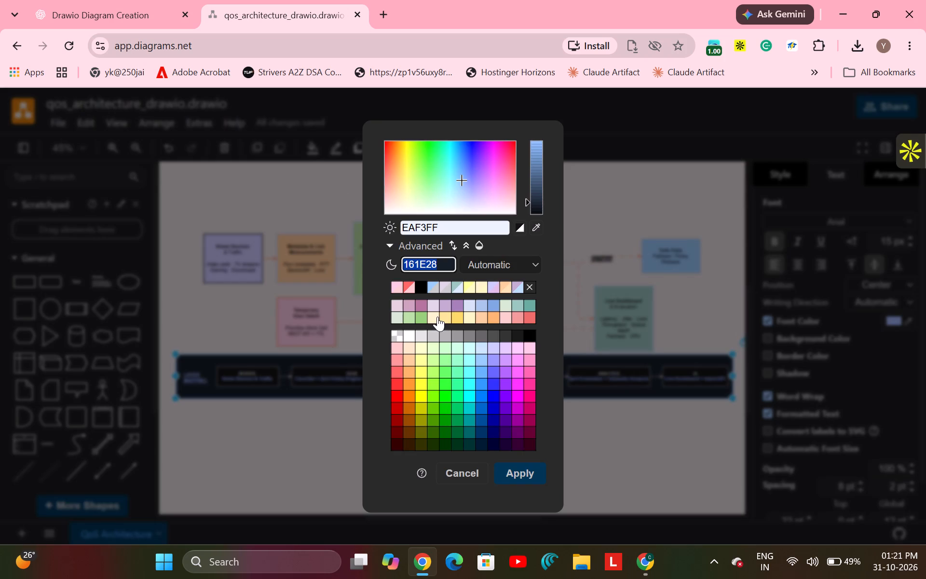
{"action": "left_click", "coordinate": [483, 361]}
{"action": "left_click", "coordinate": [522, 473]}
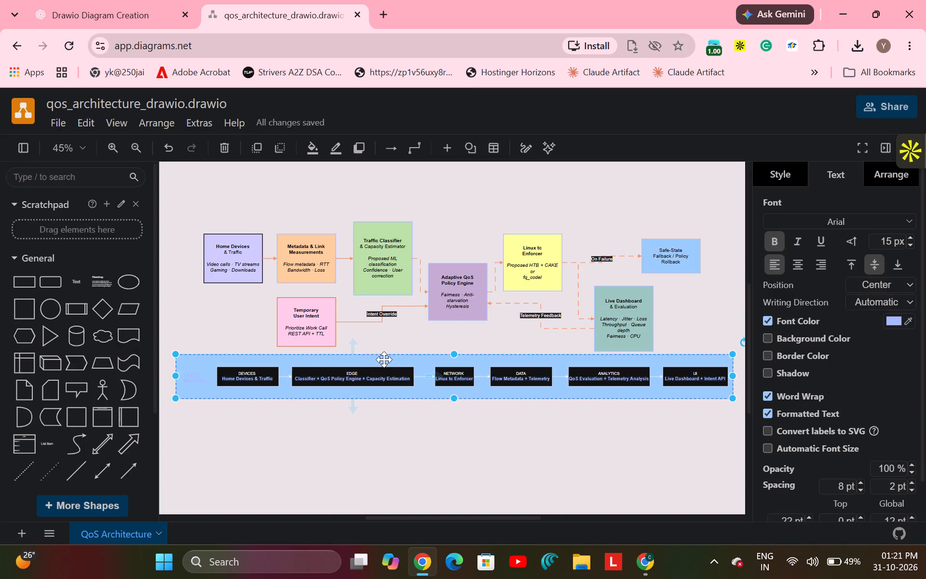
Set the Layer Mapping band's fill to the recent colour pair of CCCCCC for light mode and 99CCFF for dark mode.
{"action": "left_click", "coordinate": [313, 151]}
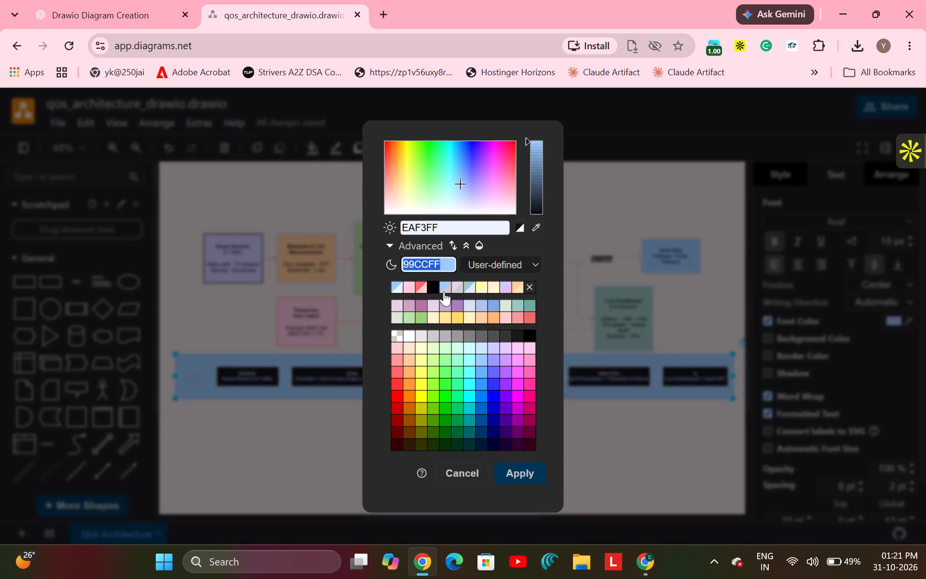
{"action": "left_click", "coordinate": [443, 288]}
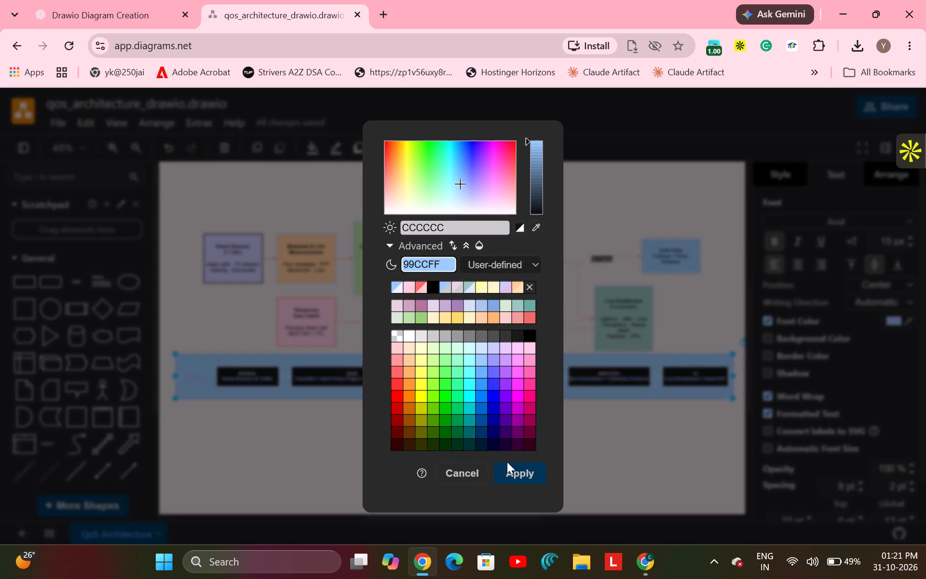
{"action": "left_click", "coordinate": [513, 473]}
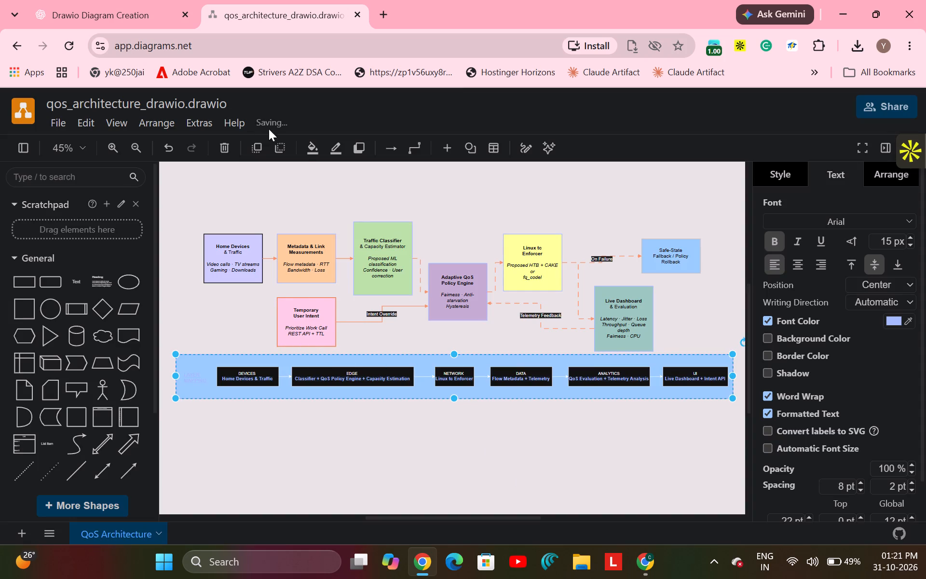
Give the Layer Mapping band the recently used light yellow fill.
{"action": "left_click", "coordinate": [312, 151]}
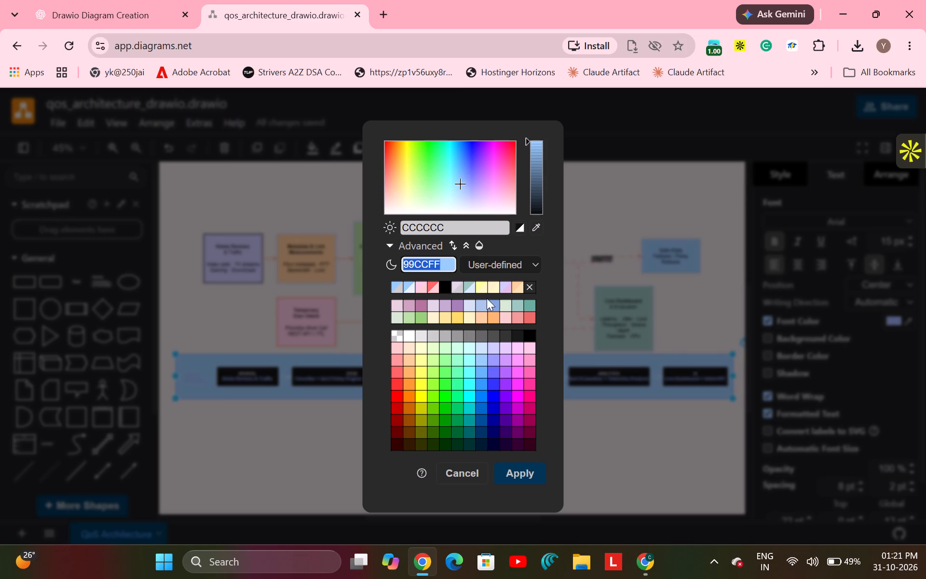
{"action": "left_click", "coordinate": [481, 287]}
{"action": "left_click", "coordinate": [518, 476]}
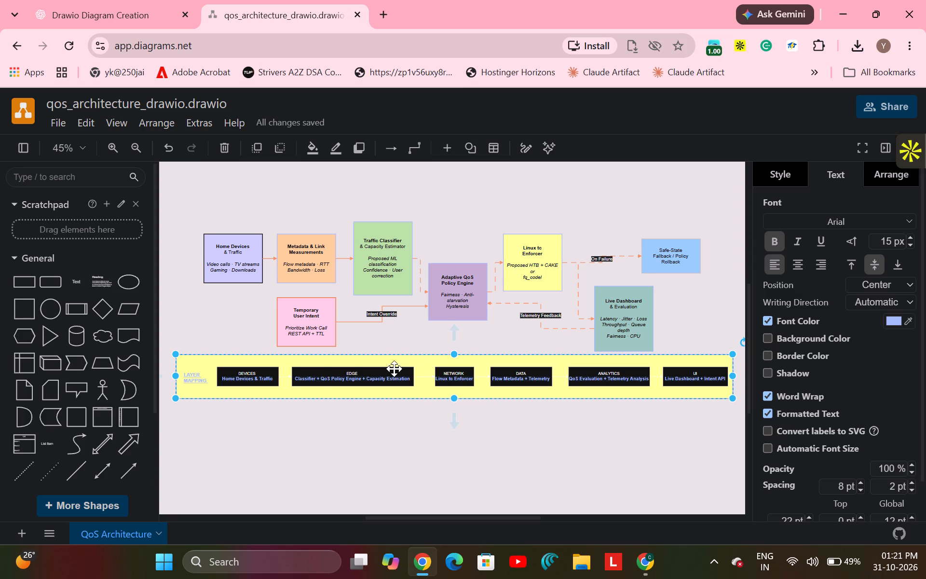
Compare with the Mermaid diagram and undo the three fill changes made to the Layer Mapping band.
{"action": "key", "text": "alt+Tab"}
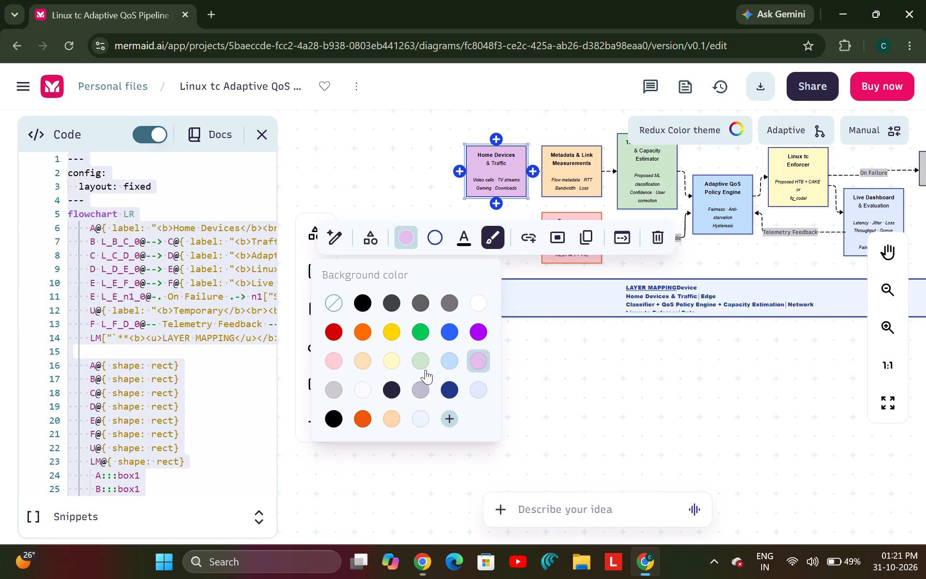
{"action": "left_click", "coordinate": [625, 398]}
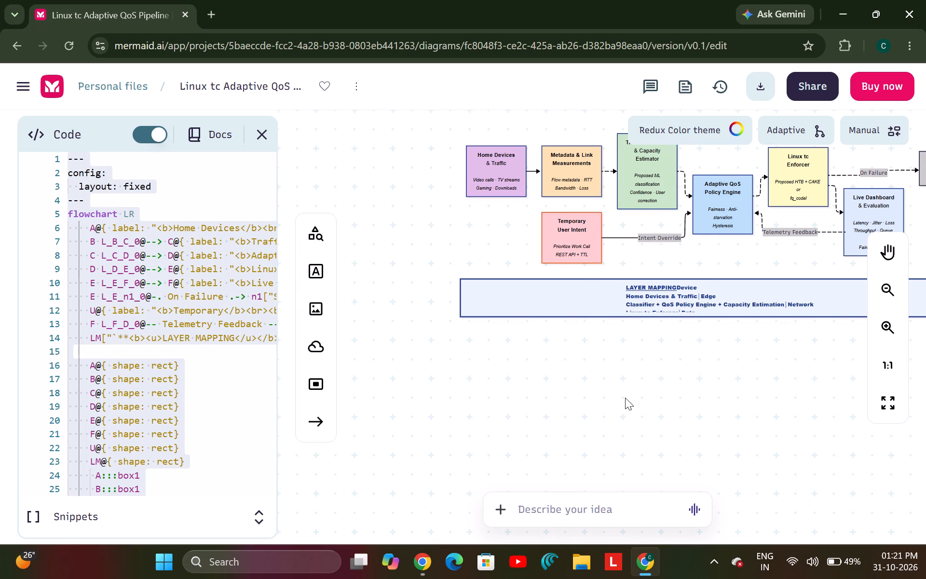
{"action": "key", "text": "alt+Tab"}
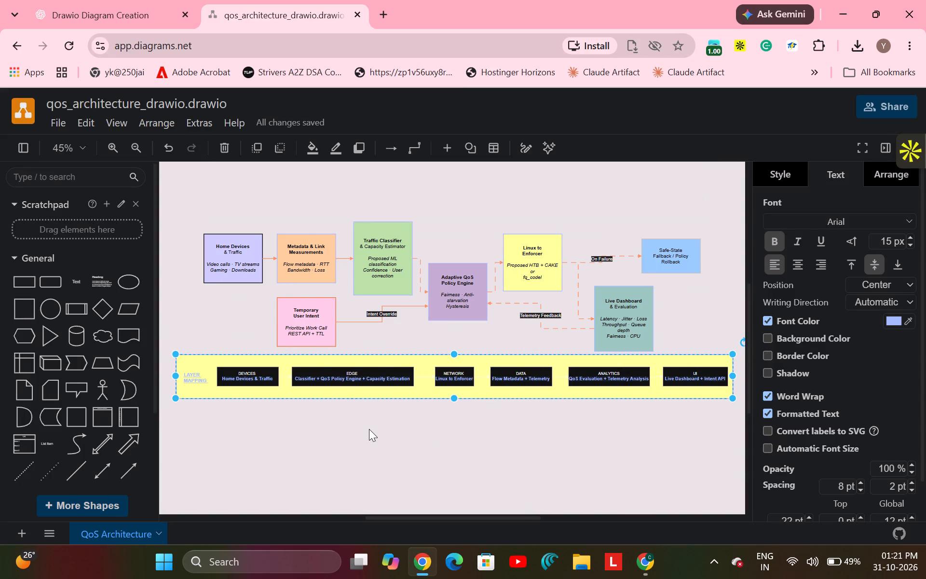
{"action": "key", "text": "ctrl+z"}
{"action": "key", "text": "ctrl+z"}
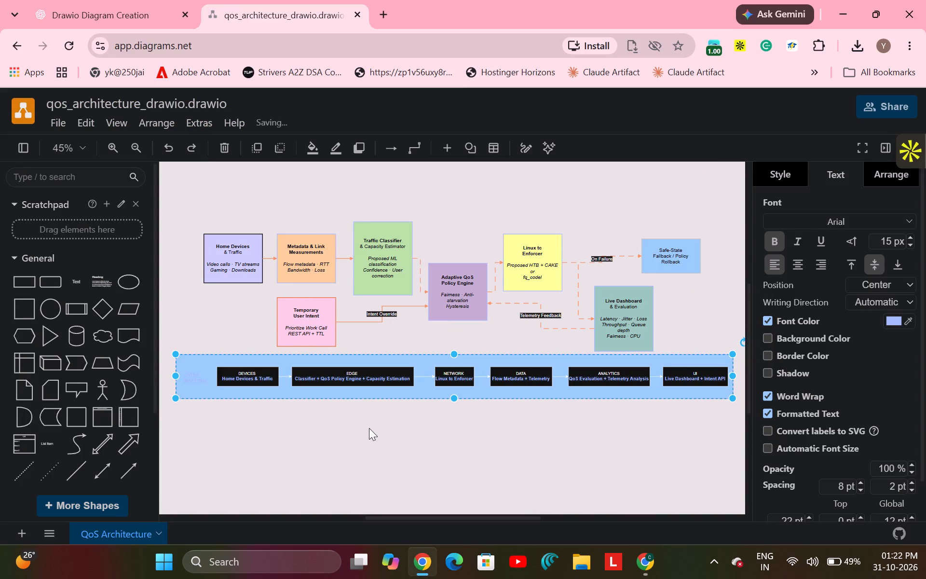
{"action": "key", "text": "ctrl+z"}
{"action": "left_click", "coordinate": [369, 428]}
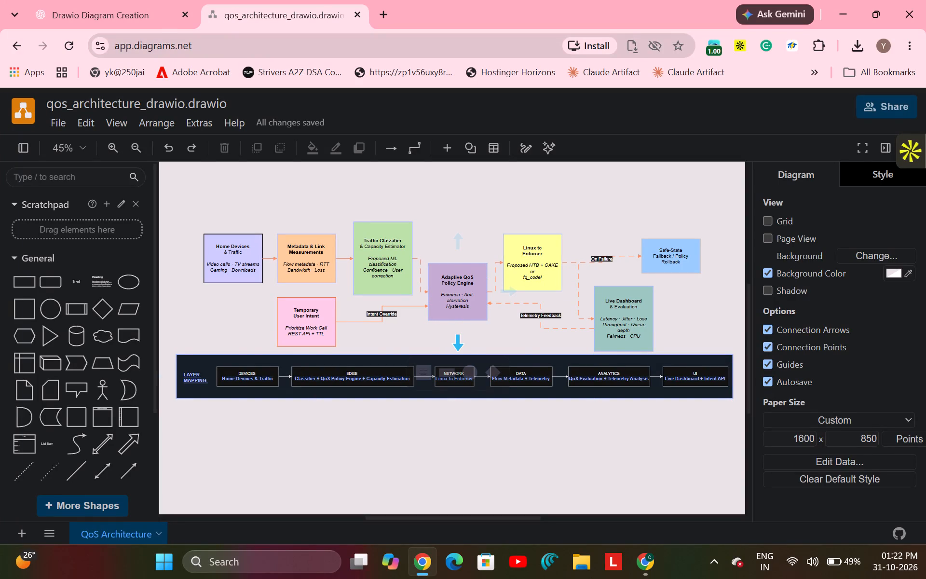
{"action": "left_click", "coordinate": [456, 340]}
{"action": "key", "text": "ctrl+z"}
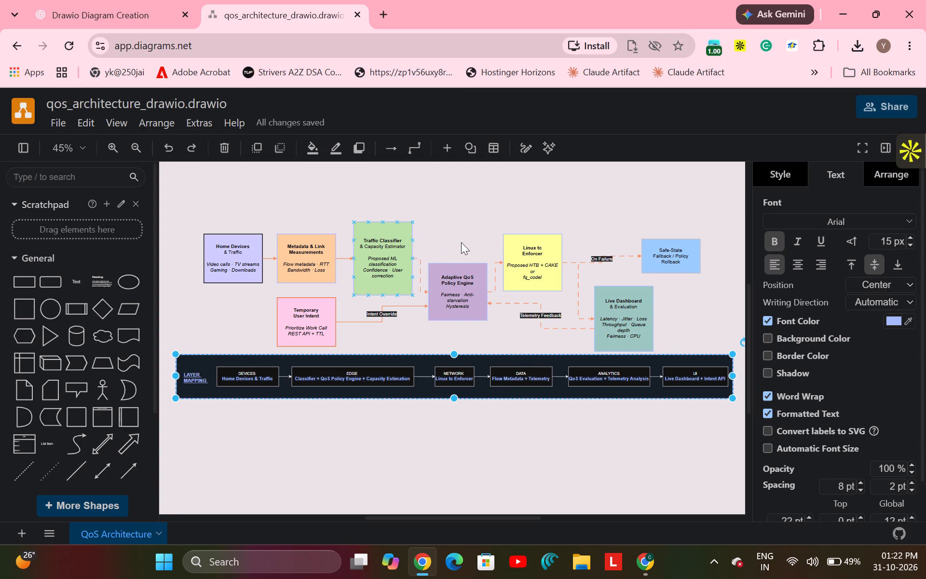
Nudge the Layer Mapping band slightly to the right and down.
{"action": "left_click", "coordinate": [429, 357]}
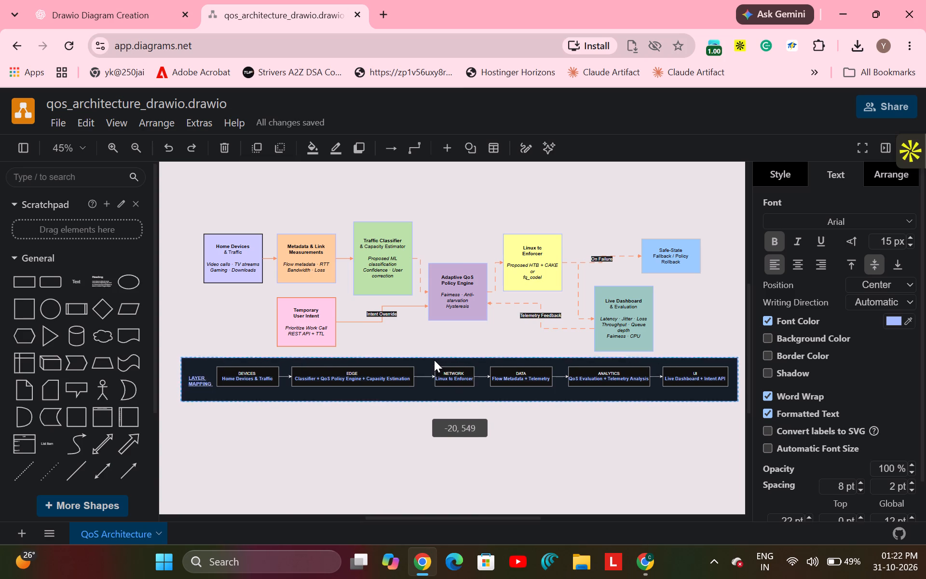
{"action": "left_click", "coordinate": [295, 190]}
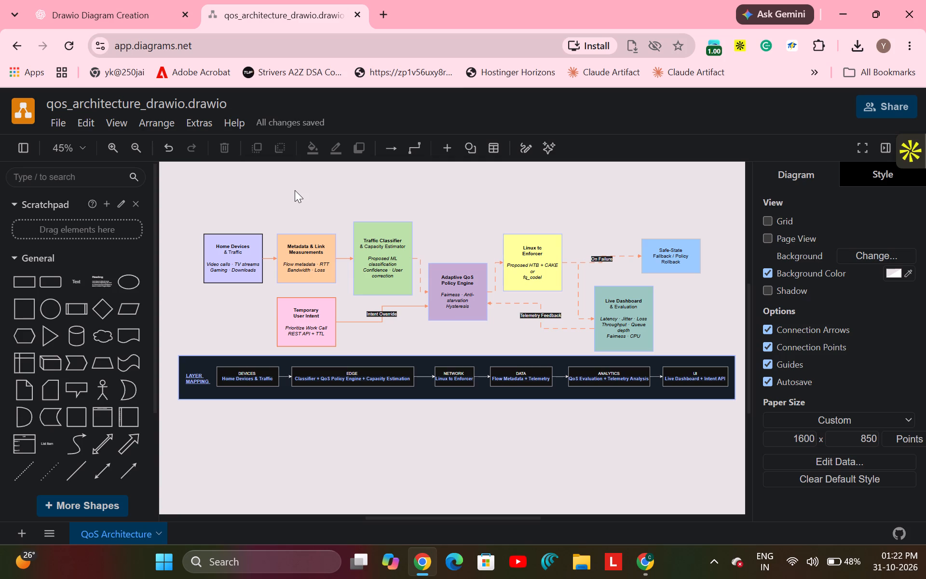
Capture a screenshot of the whole diagram area, including the Layer Mapping band.
{"action": "key", "text": "Print"}
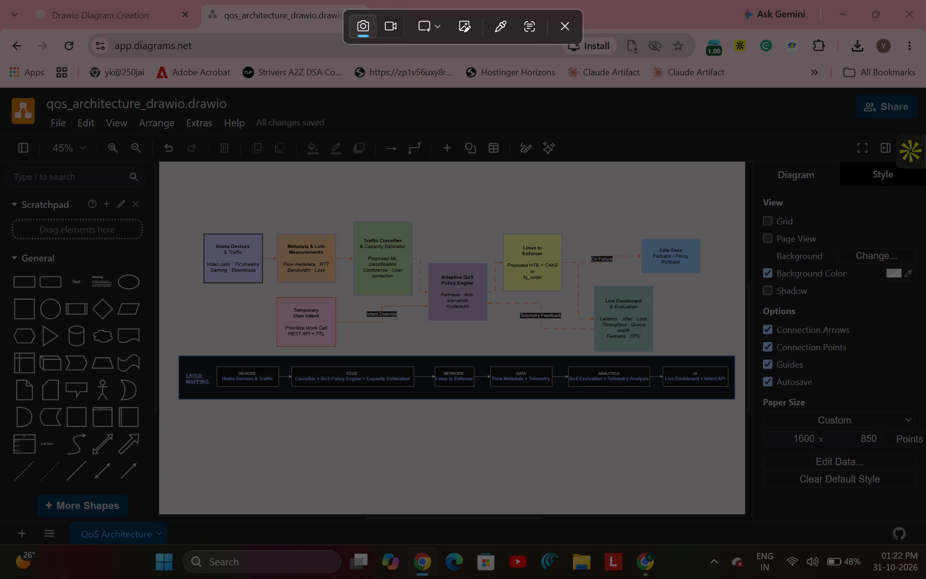
{"action": "left_click_drag", "start_coordinate": [170, 184], "coordinate": [742, 459]}
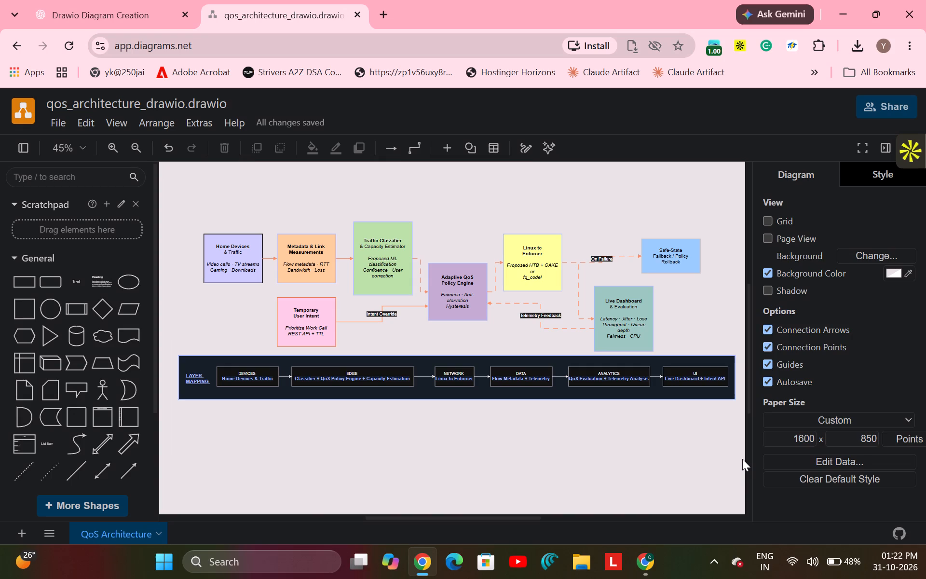
{"action": "left_click", "coordinate": [894, 439]}
Make the Intent Override, Telemetry Feedback and On Failure connector labels bold.
{"action": "double_click", "coordinate": [381, 315]}
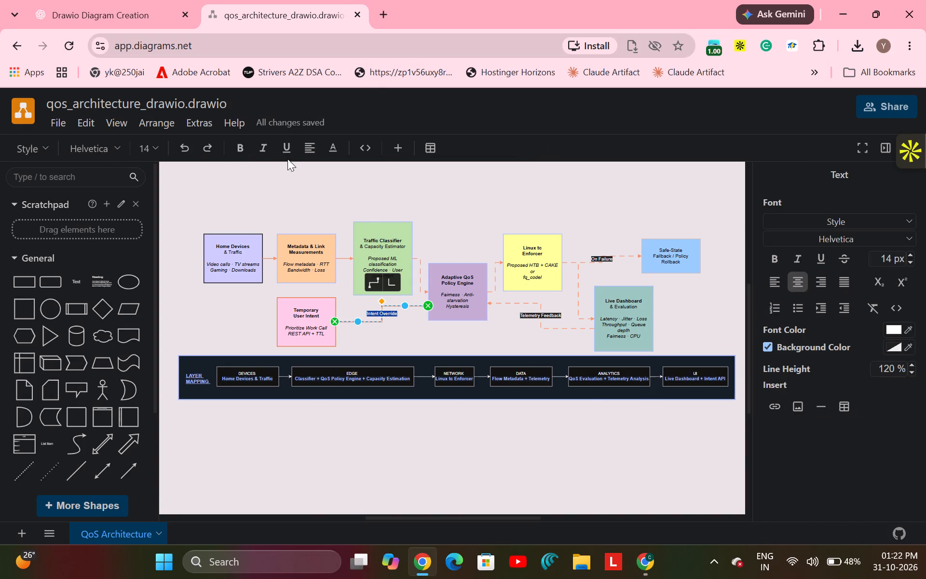
{"action": "left_click", "coordinate": [245, 146]}
{"action": "left_click", "coordinate": [488, 200]}
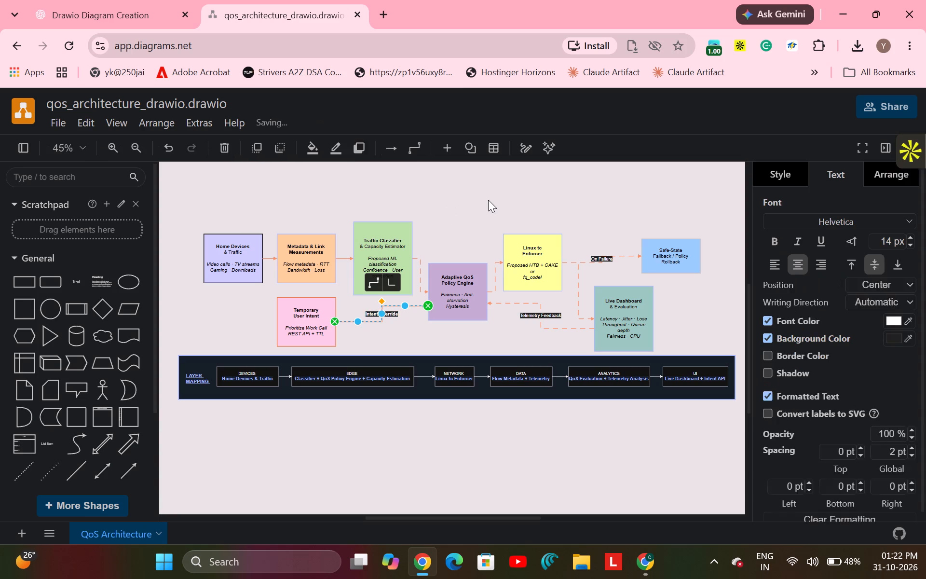
{"action": "double_click", "coordinate": [536, 315]}
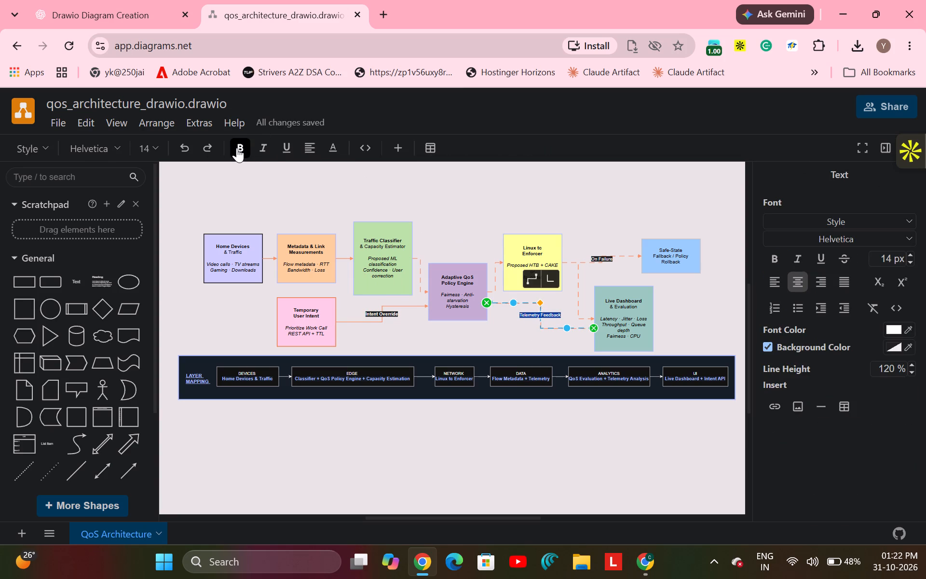
{"action": "left_click", "coordinate": [237, 148]}
{"action": "left_click", "coordinate": [480, 206]}
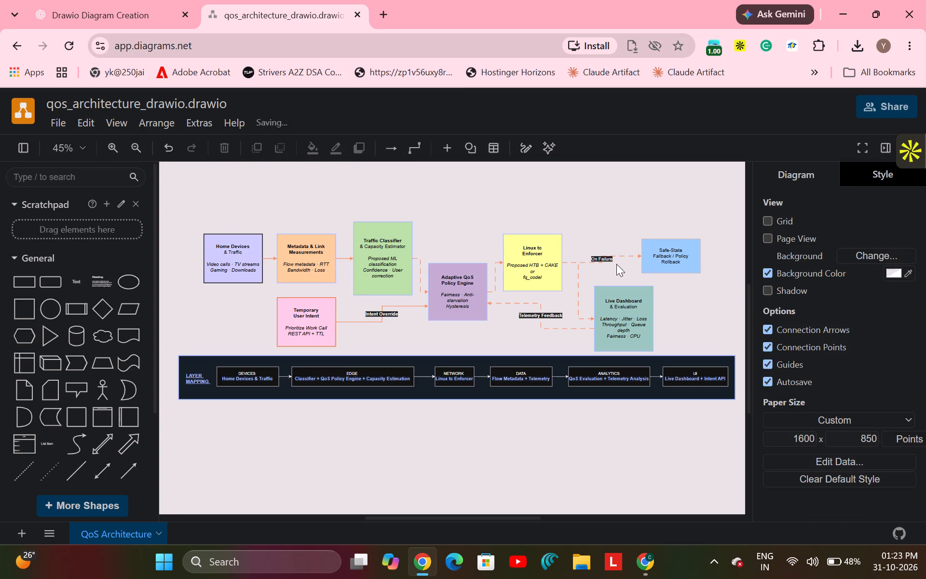
{"action": "triple_click", "coordinate": [600, 259]}
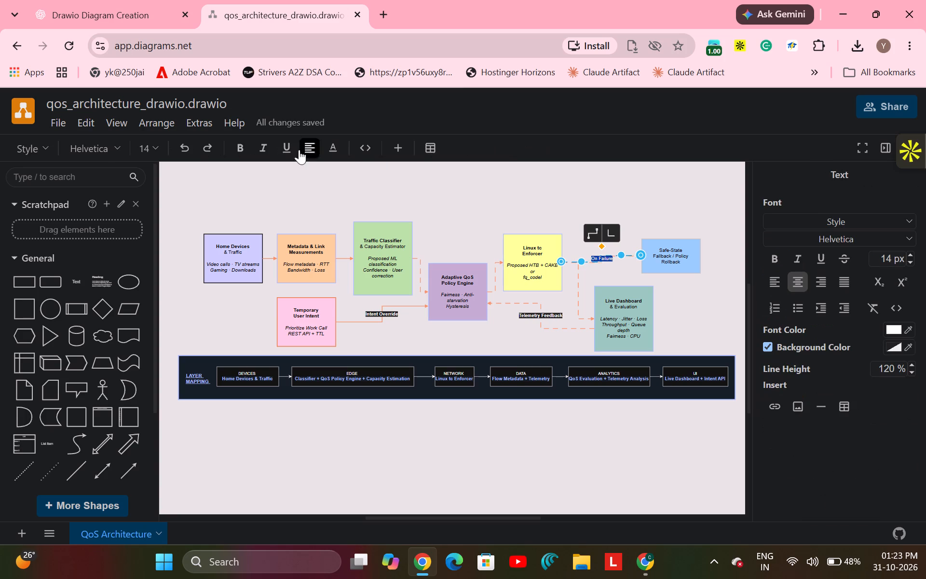
{"action": "left_click", "coordinate": [238, 147]}
{"action": "left_click", "coordinate": [429, 193]}
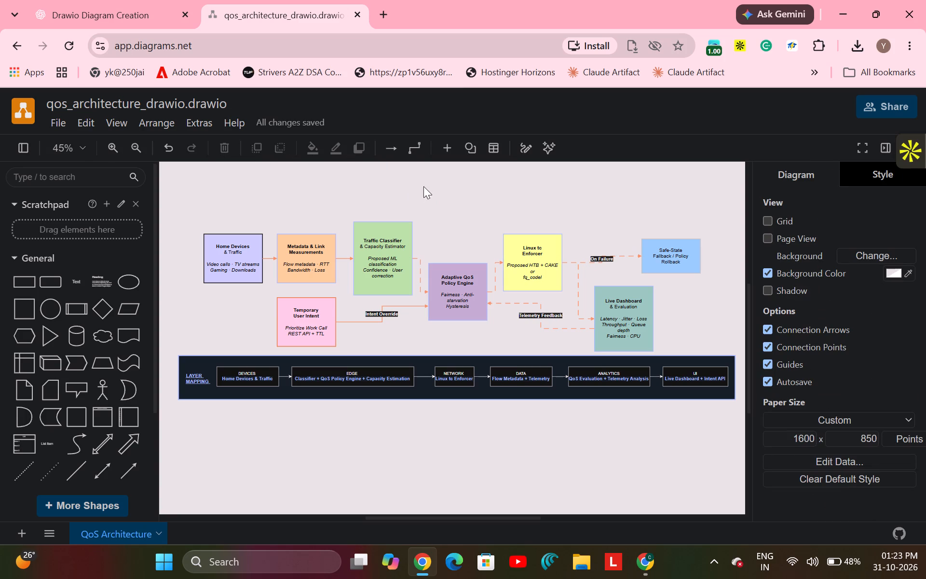
Capture a new screenshot of the whole diagram with the bold connector labels.
{"action": "key", "text": "Print"}
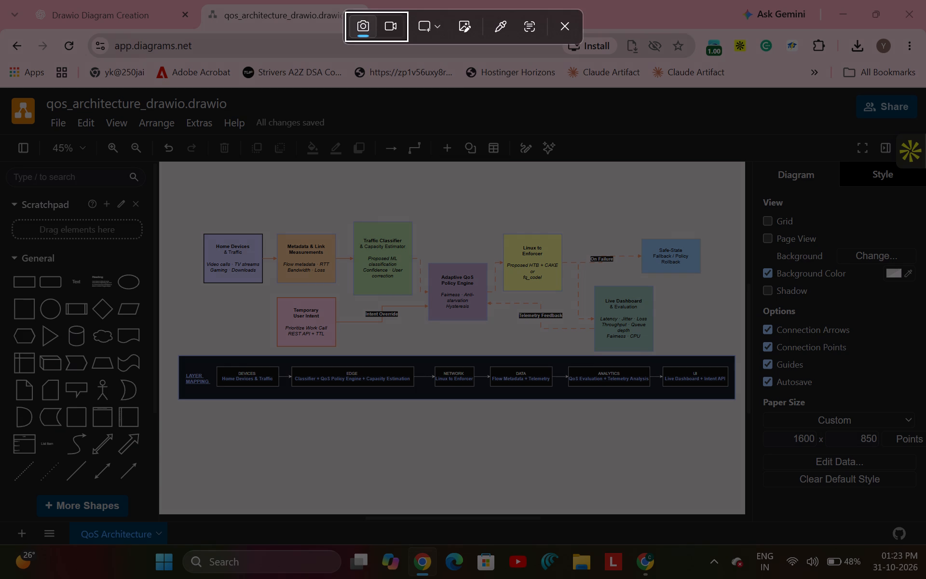
{"action": "left_click_drag", "start_coordinate": [172, 195], "coordinate": [742, 426]}
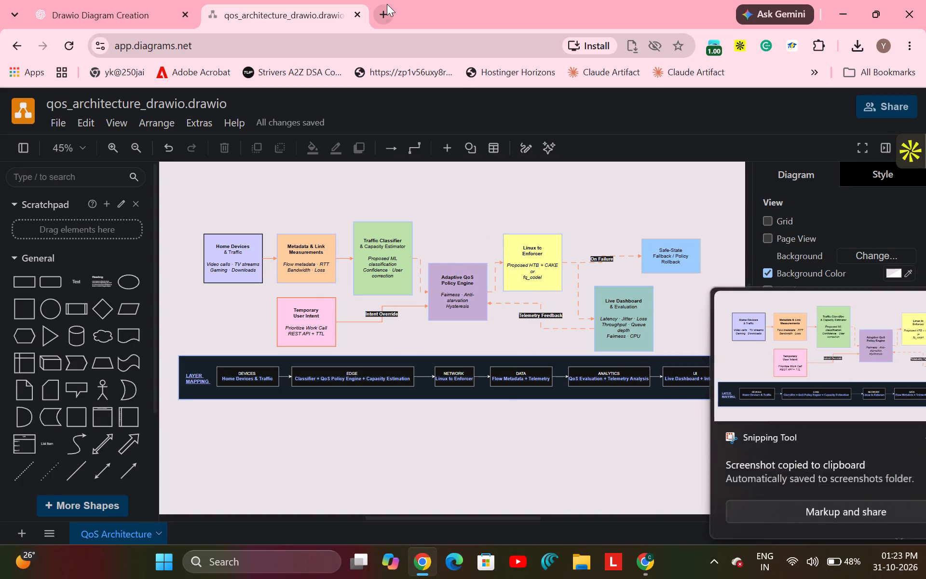
{"action": "left_click", "coordinate": [387, 5]}
{"action": "left_click", "coordinate": [41, 0]}
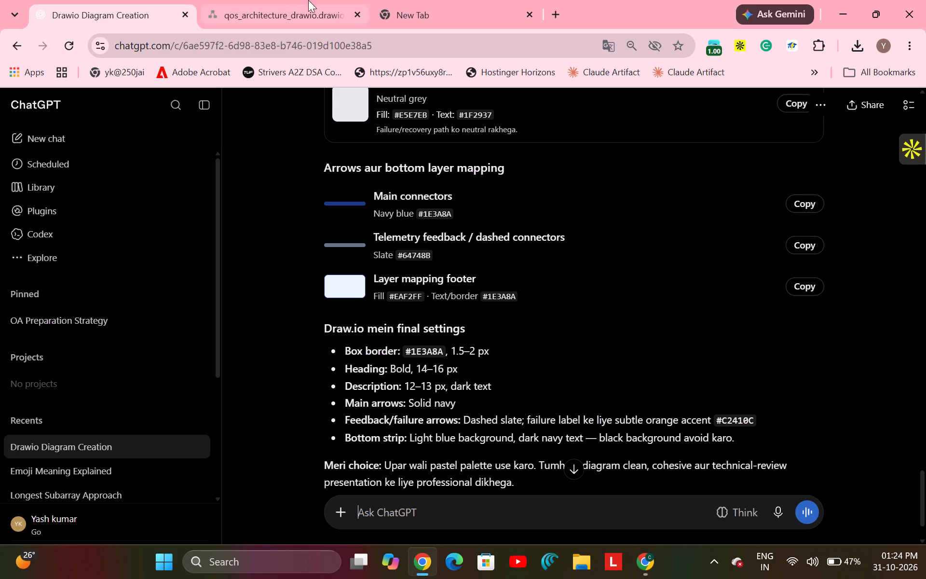
{"action": "left_click", "coordinate": [290, 0]}
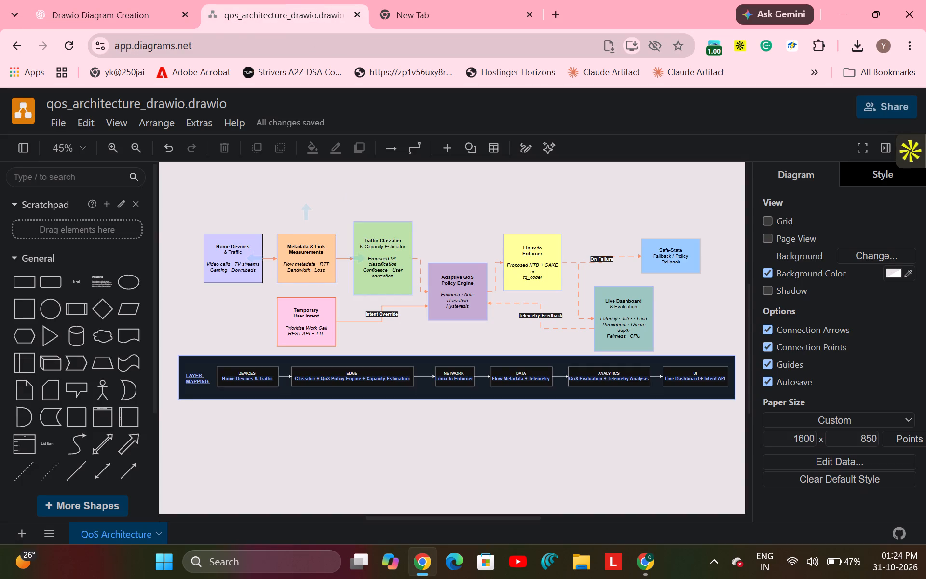
{"action": "left_click", "coordinate": [270, 257]}
{"action": "left_click", "coordinate": [319, 148]}
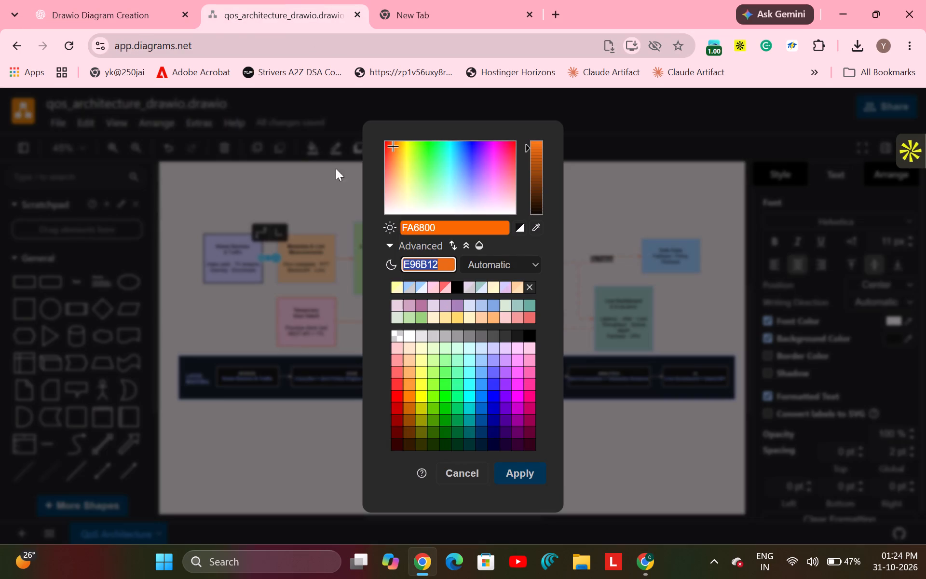
{"action": "left_click", "coordinate": [494, 388]}
{"action": "left_click", "coordinate": [525, 473]}
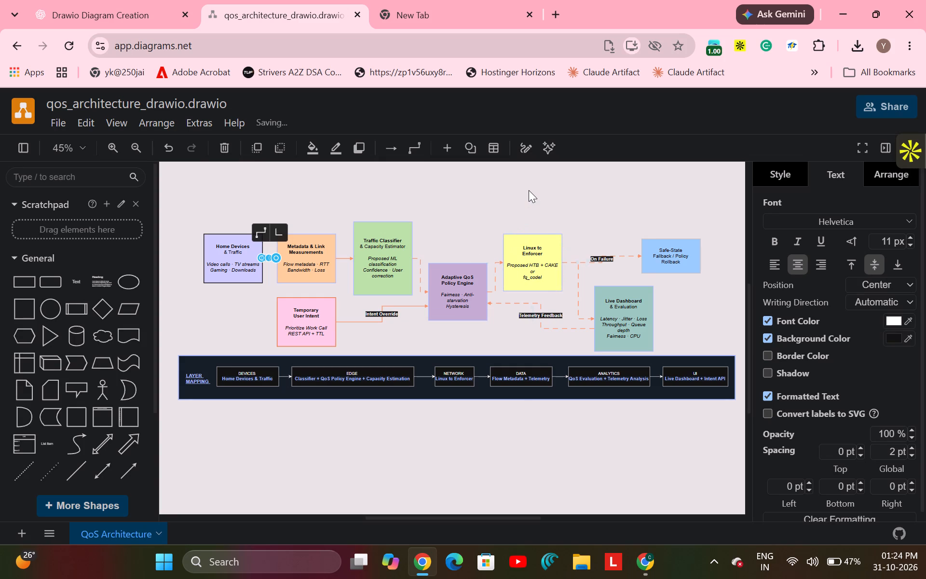
{"action": "left_click", "coordinate": [529, 190]}
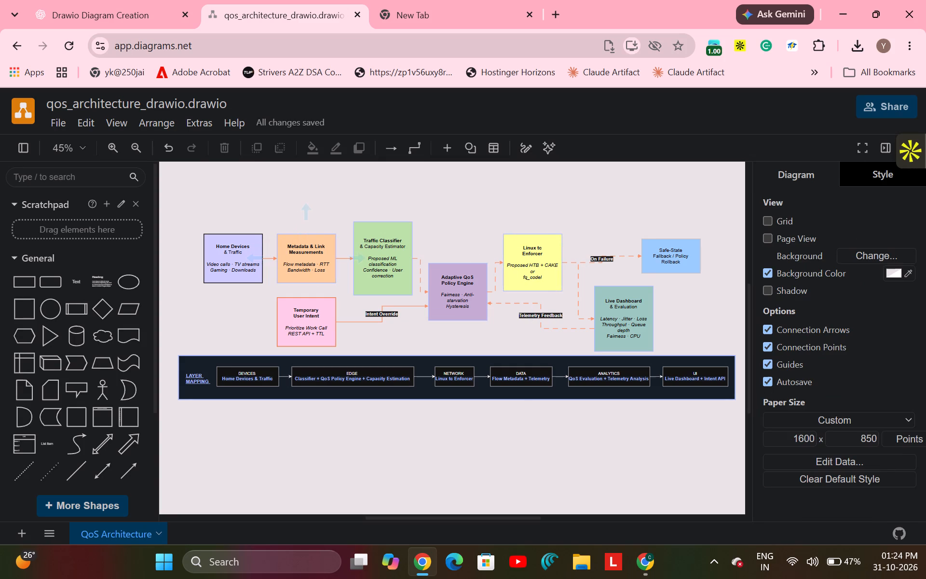
{"action": "left_click", "coordinate": [270, 257]}
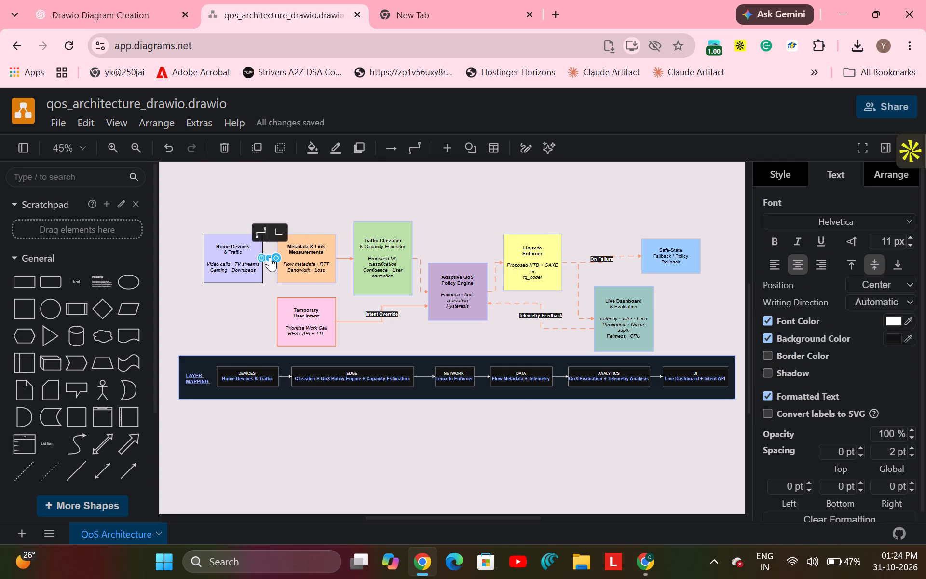
{"action": "left_click", "coordinate": [332, 152]}
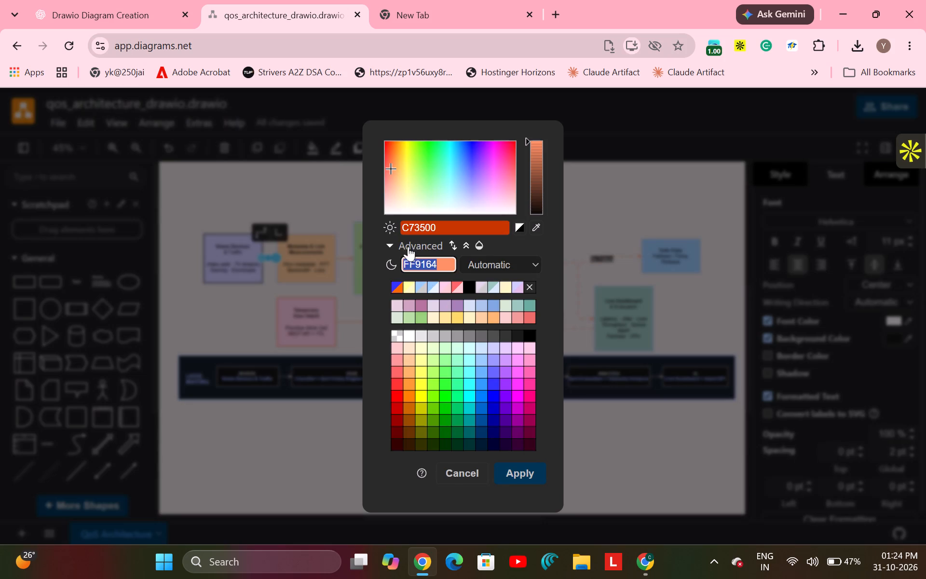
{"action": "left_click", "coordinate": [495, 385]}
{"action": "left_click", "coordinate": [520, 469]}
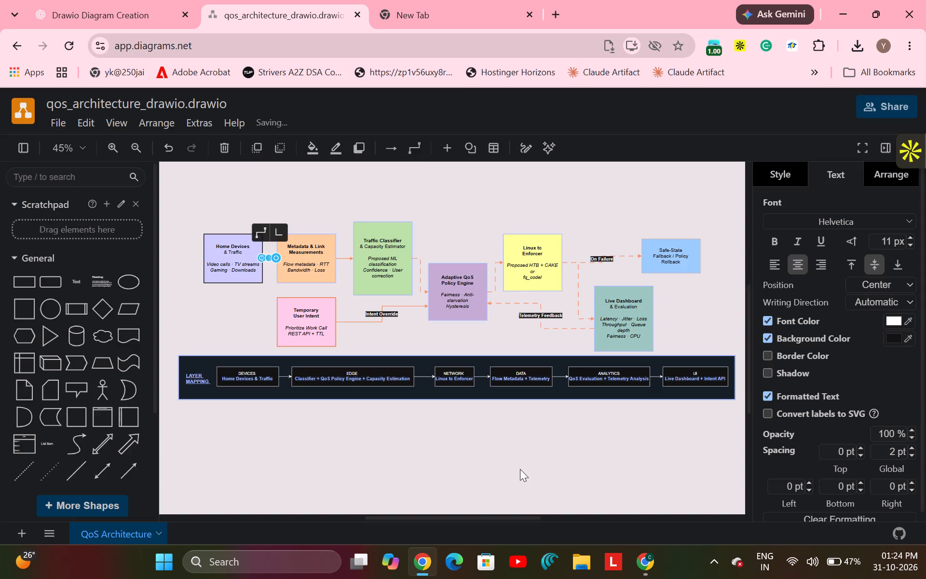
{"action": "left_click", "coordinate": [571, 200]}
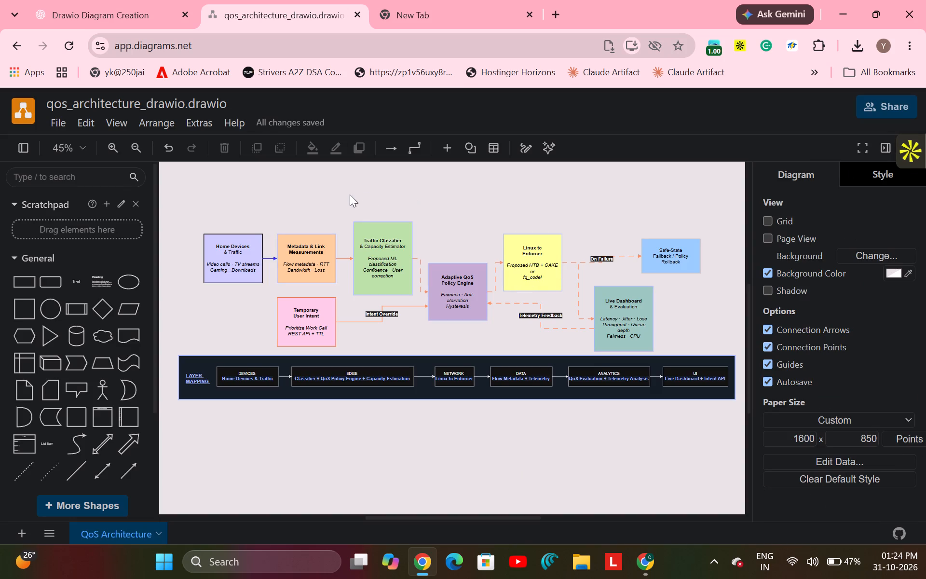
Set the fill and line colours of the connector from Metadata & Link Measurements to Traffic Classifier to blue 3333FF.
{"action": "left_click", "coordinate": [347, 257]}
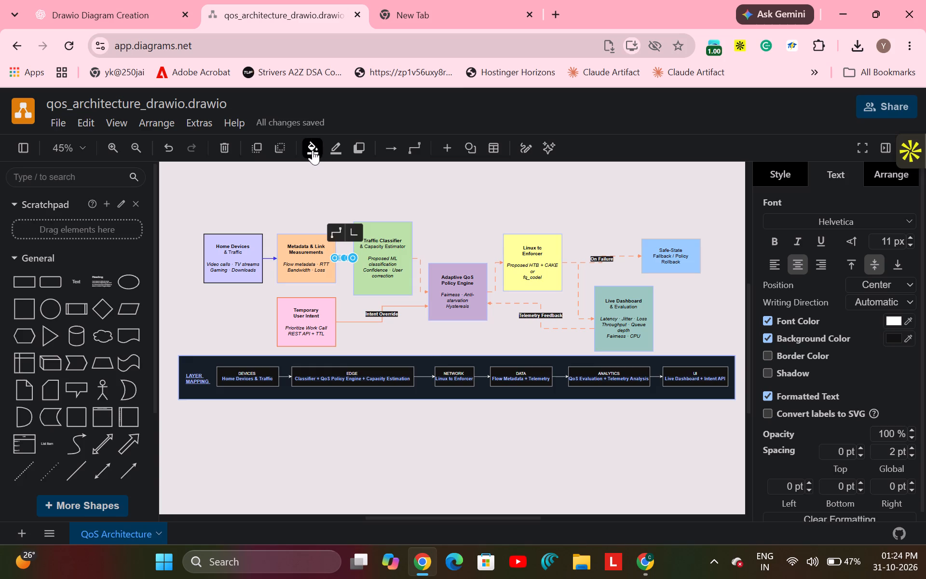
{"action": "left_click", "coordinate": [310, 149]}
{"action": "left_click", "coordinate": [492, 387]}
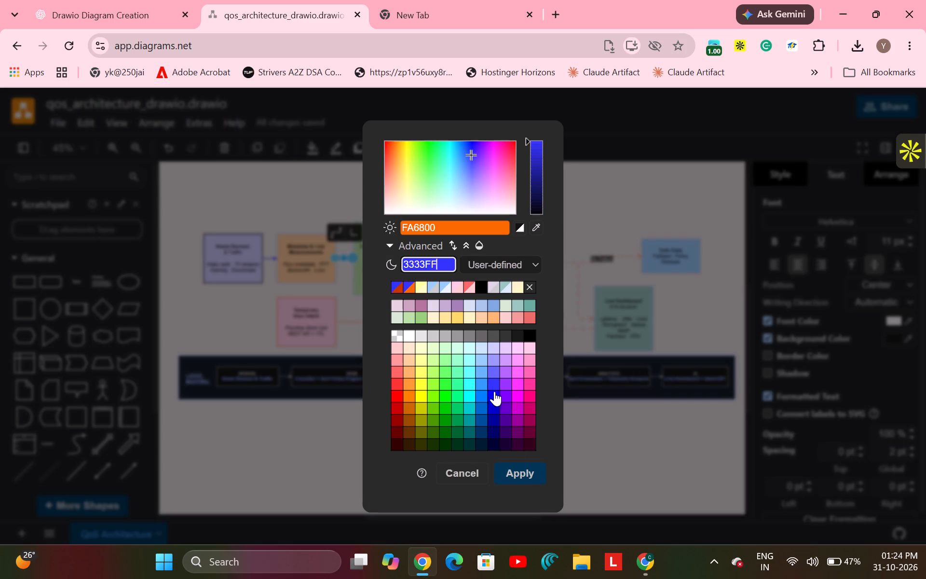
{"action": "left_click", "coordinate": [528, 475]}
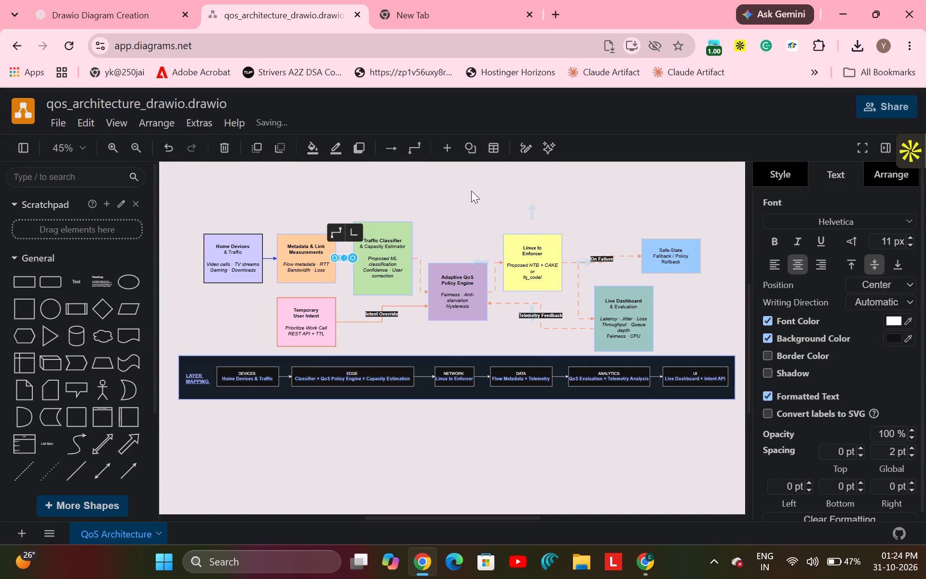
{"action": "left_click", "coordinate": [466, 188]}
{"action": "left_click", "coordinate": [344, 256]}
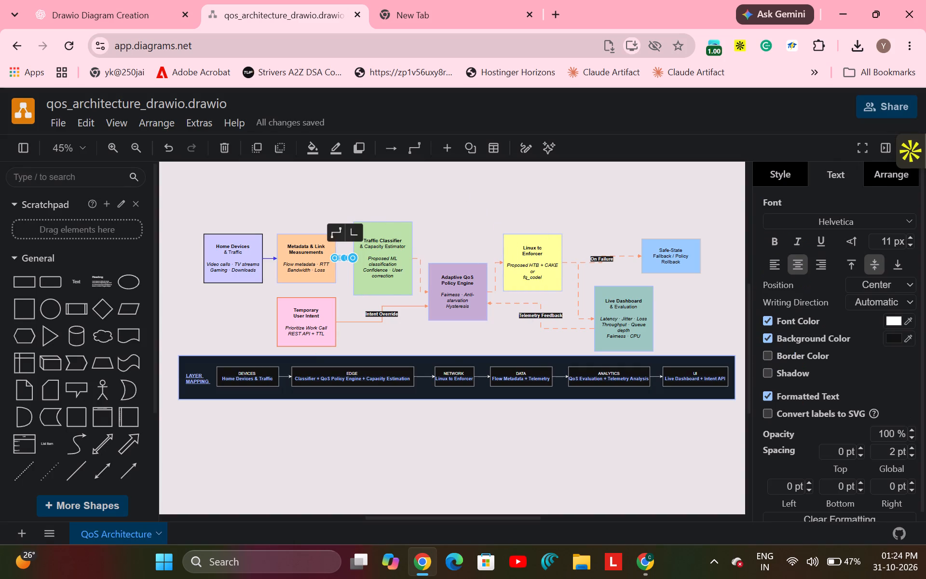
{"action": "left_click", "coordinate": [332, 145]}
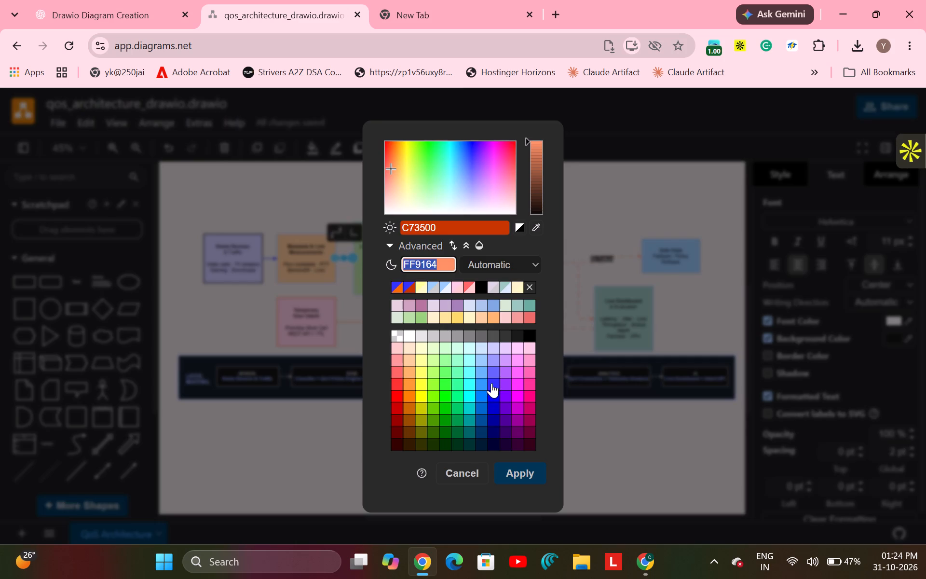
{"action": "left_click", "coordinate": [491, 383]}
{"action": "left_click", "coordinate": [523, 470]}
{"action": "left_click", "coordinate": [540, 198]}
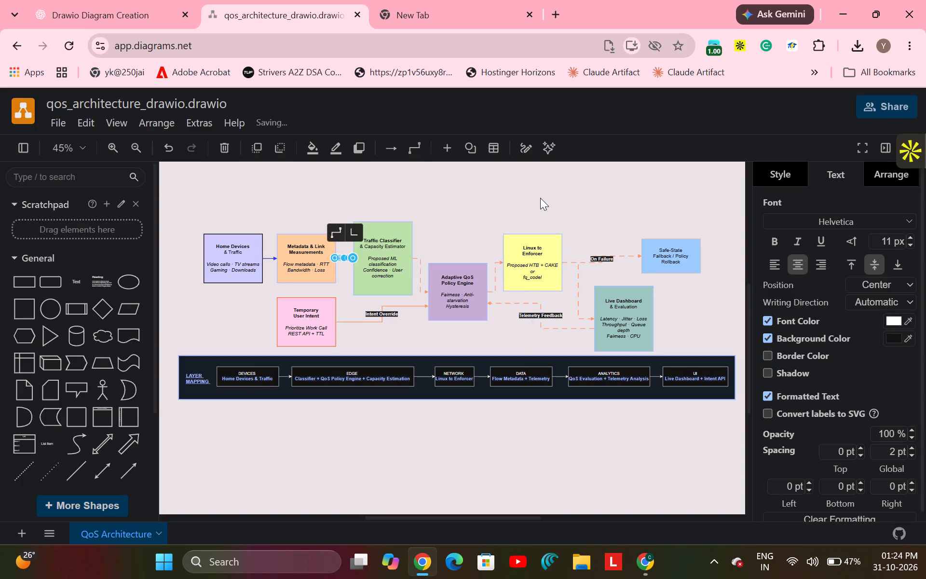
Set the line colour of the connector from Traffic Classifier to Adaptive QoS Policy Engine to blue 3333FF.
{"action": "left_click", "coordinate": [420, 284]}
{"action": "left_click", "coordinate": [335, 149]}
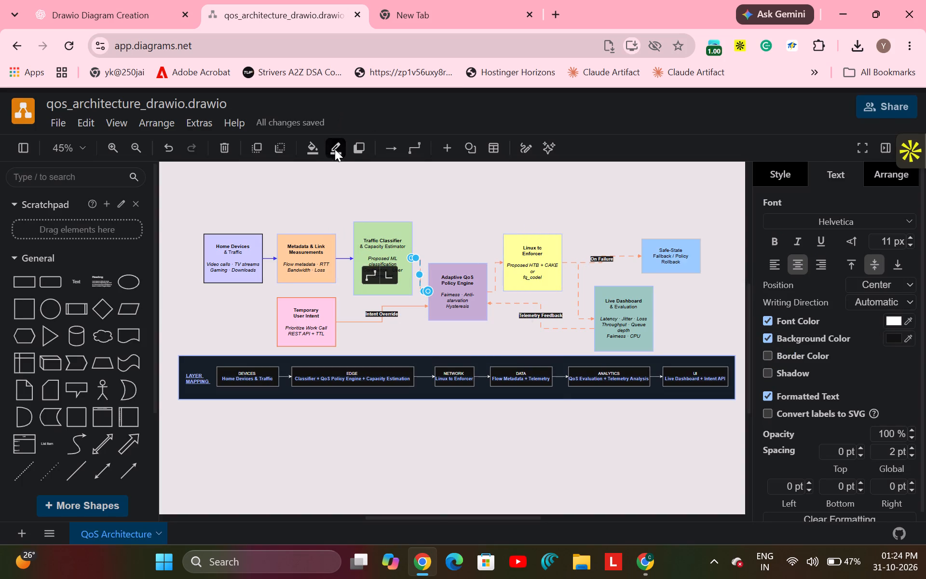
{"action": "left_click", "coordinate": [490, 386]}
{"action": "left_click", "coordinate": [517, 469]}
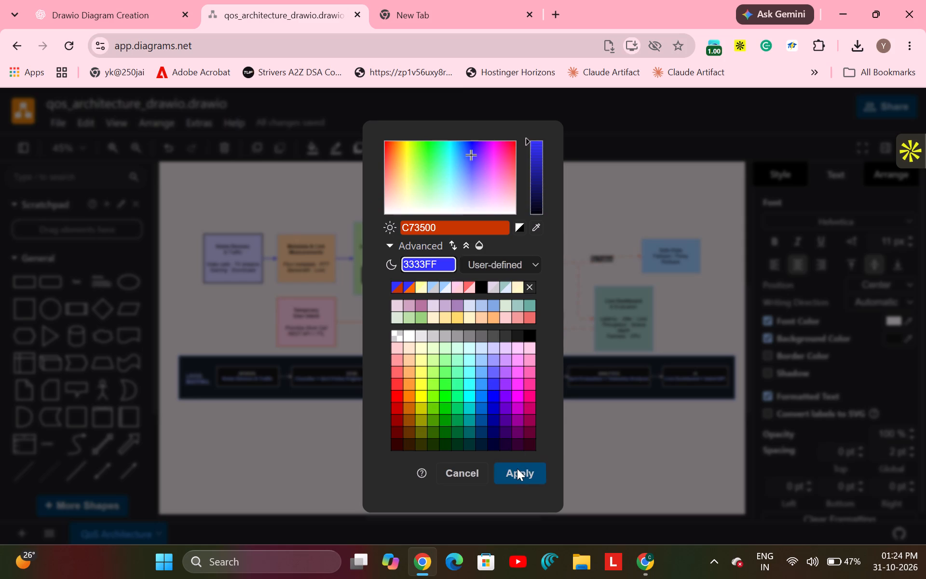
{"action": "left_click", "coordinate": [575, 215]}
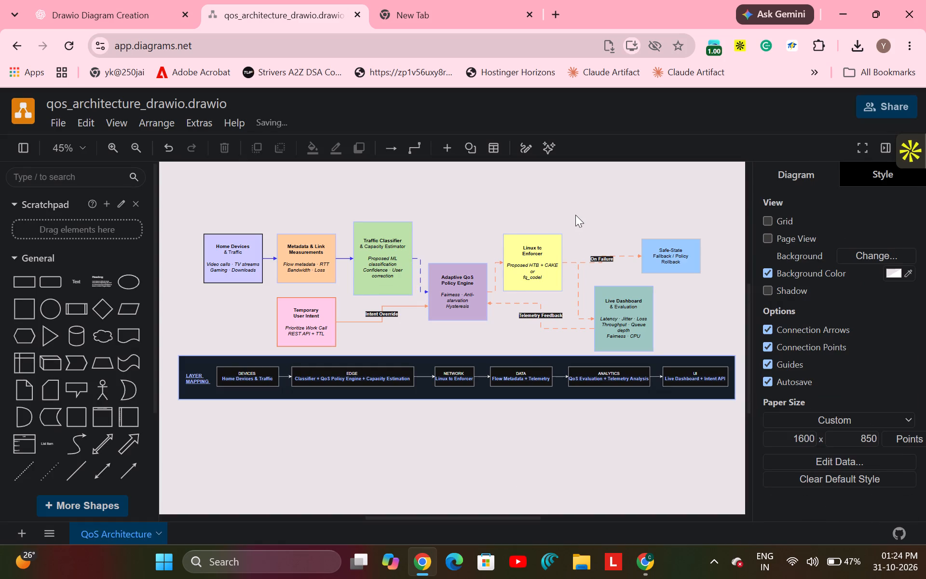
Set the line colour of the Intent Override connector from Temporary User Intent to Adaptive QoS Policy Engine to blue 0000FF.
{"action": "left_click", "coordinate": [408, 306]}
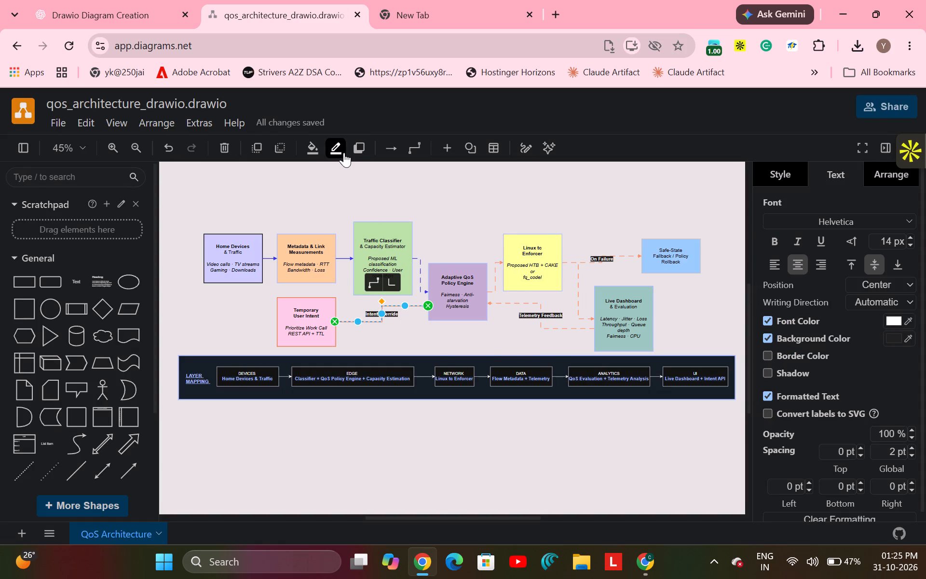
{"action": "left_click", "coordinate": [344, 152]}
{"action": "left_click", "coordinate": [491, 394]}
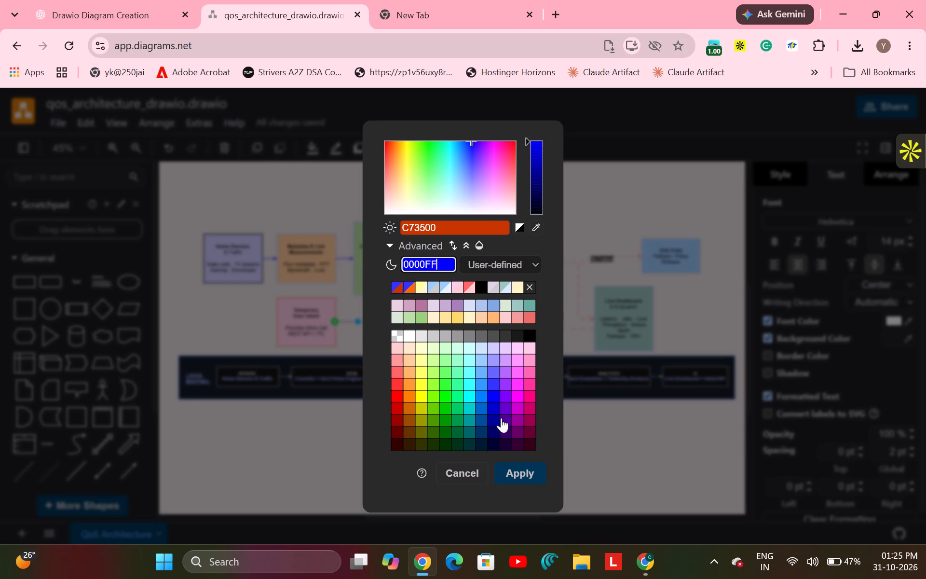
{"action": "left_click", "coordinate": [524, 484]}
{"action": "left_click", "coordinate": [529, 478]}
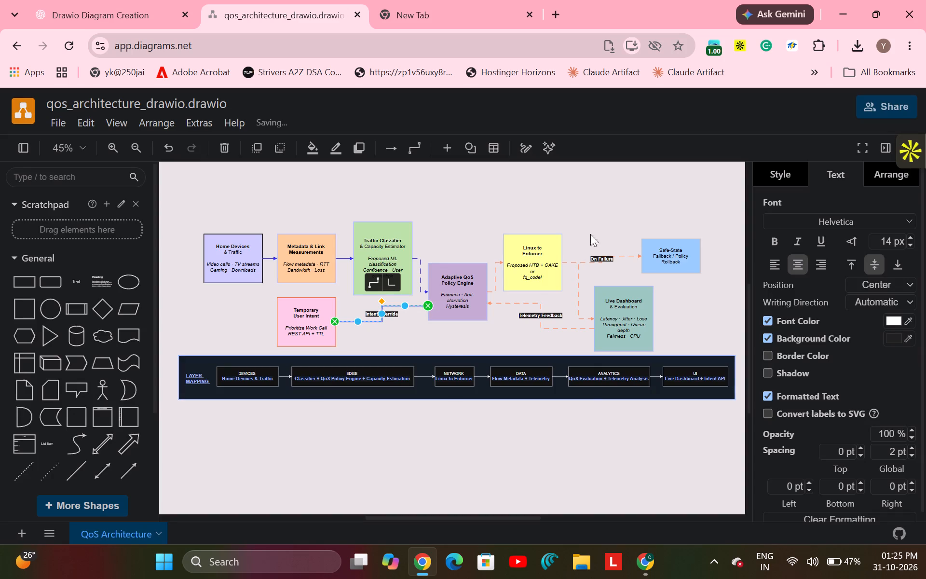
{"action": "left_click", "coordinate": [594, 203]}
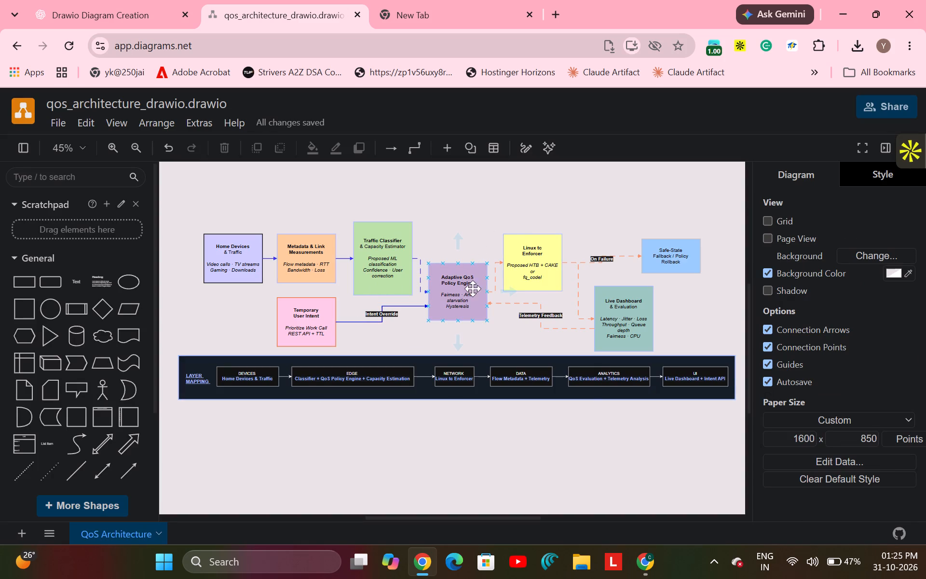
Set the line colour of the connector from Adaptive QoS Policy Engine to Linux tc Enforcer to blue 3333FF.
{"action": "left_click", "coordinate": [496, 276]}
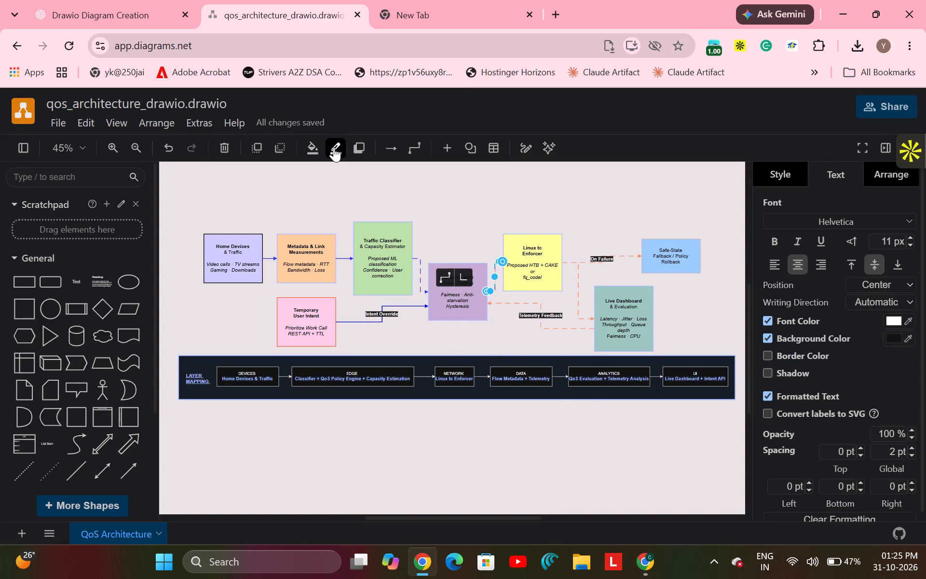
{"action": "left_click", "coordinate": [334, 147]}
{"action": "left_click", "coordinate": [491, 386]}
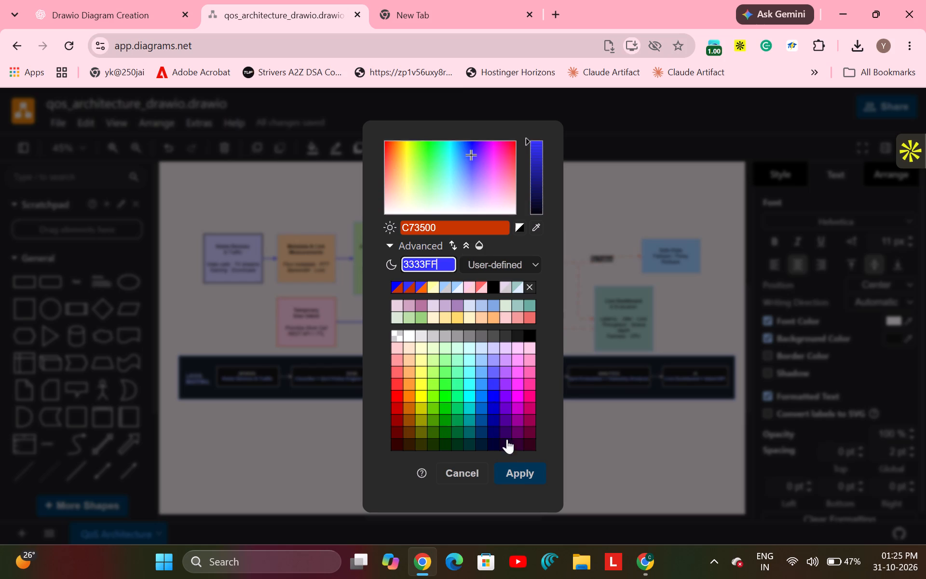
{"action": "left_click", "coordinate": [511, 469]}
{"action": "left_click", "coordinate": [621, 196]}
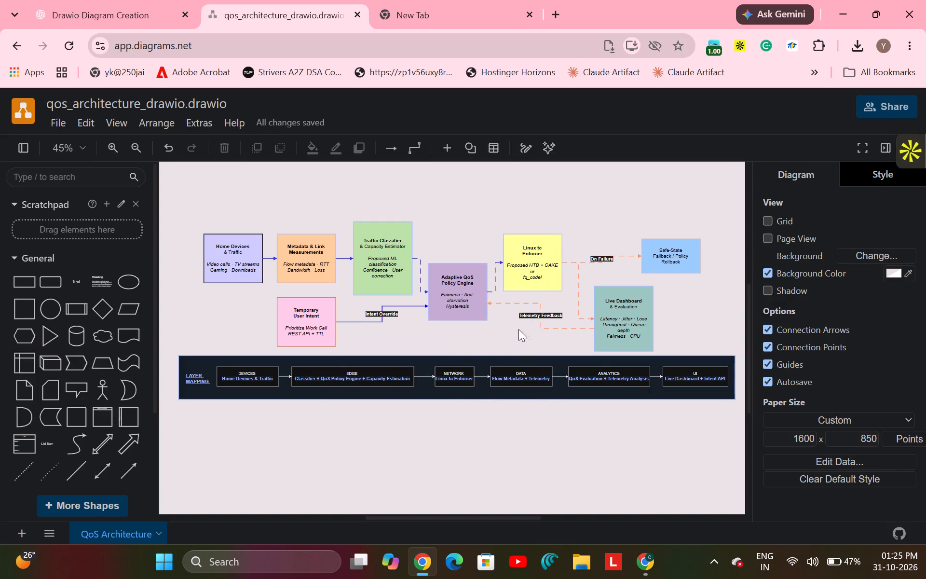
Set the line colour of the Telemetry Feedback connector between Live Dashboard and Adaptive QoS Policy Engine to blue 0000FF.
{"action": "left_click", "coordinate": [513, 302]}
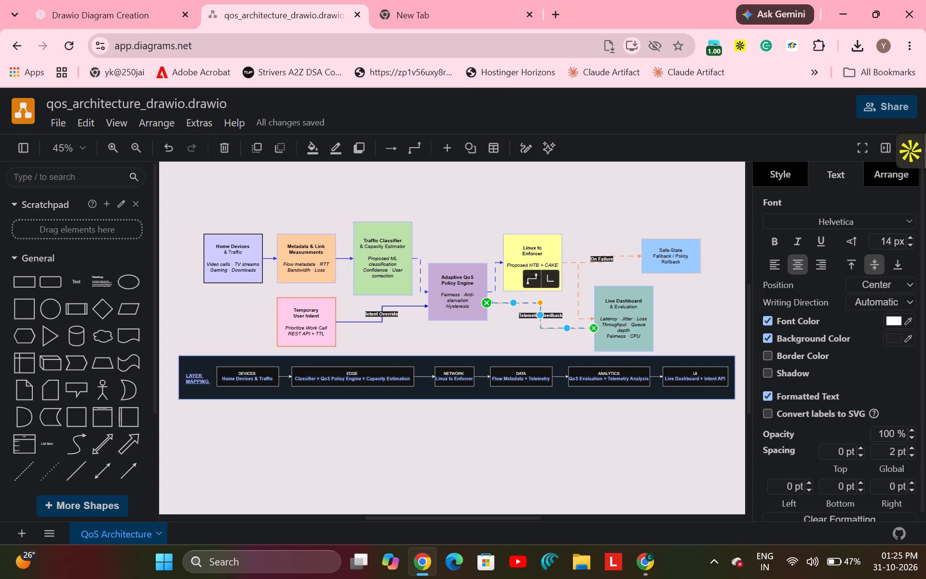
{"action": "left_click", "coordinate": [336, 144]}
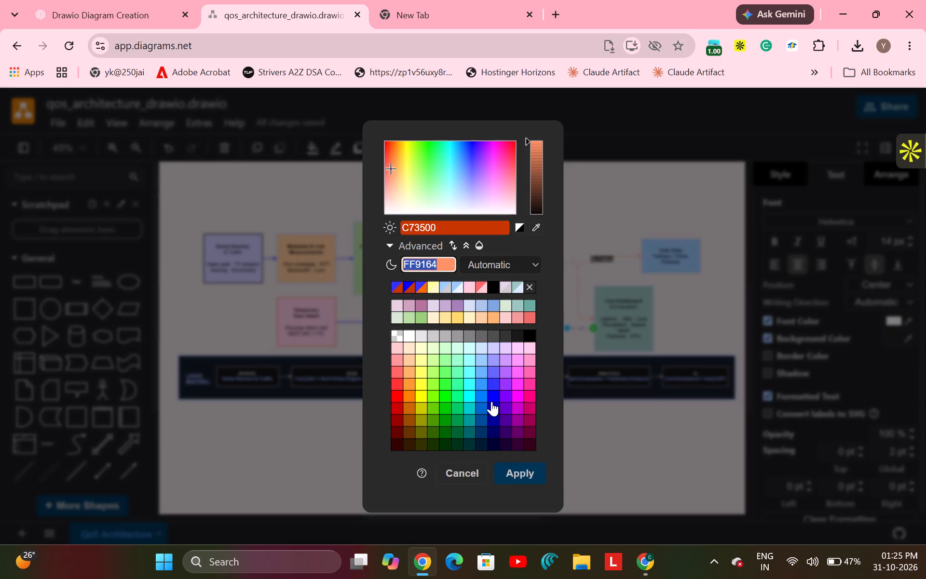
{"action": "left_click", "coordinate": [494, 397]}
{"action": "left_click", "coordinate": [512, 469]}
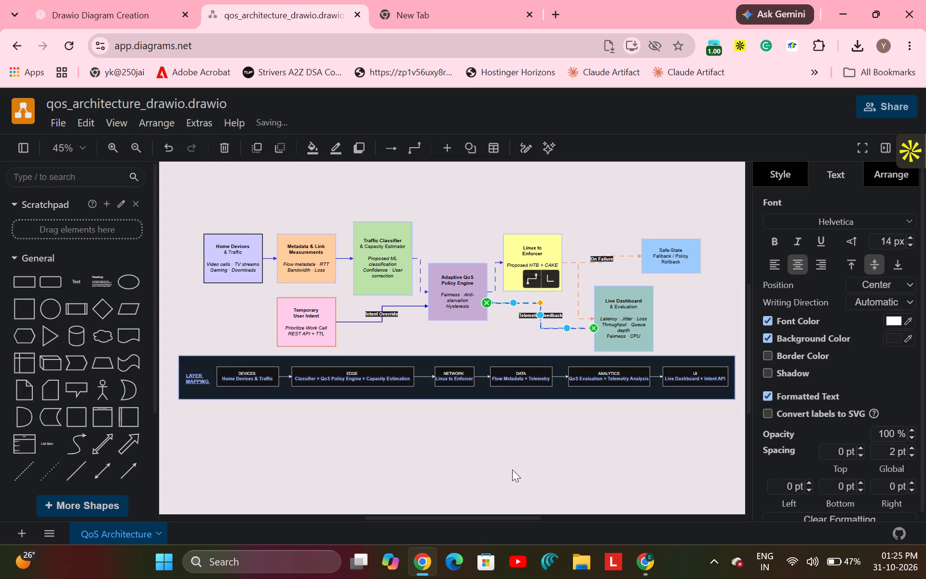
{"action": "left_click", "coordinate": [574, 227]}
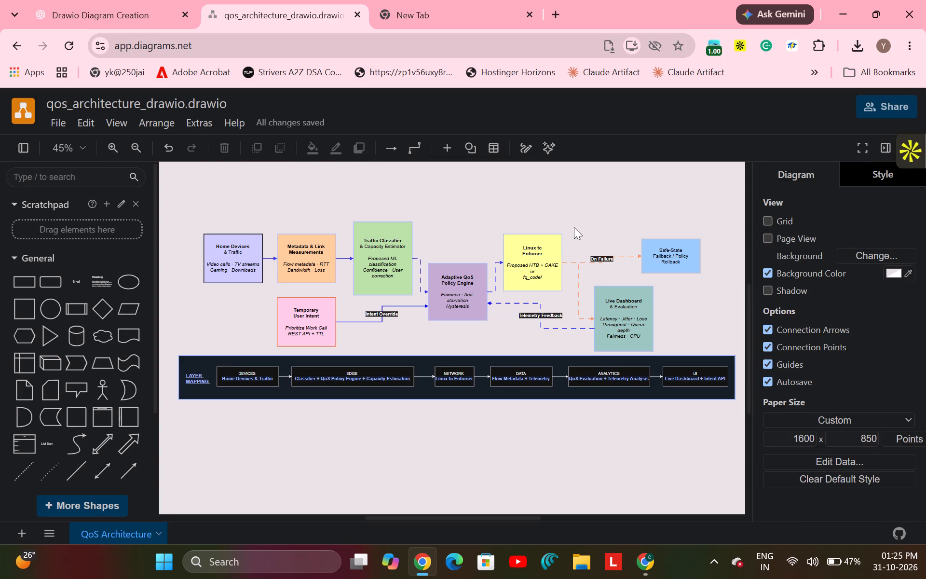
Set the line colour of the On Failure connector from Linux tc Enforcer to Safe-State to blue 3333FF.
{"action": "left_click", "coordinate": [580, 268]}
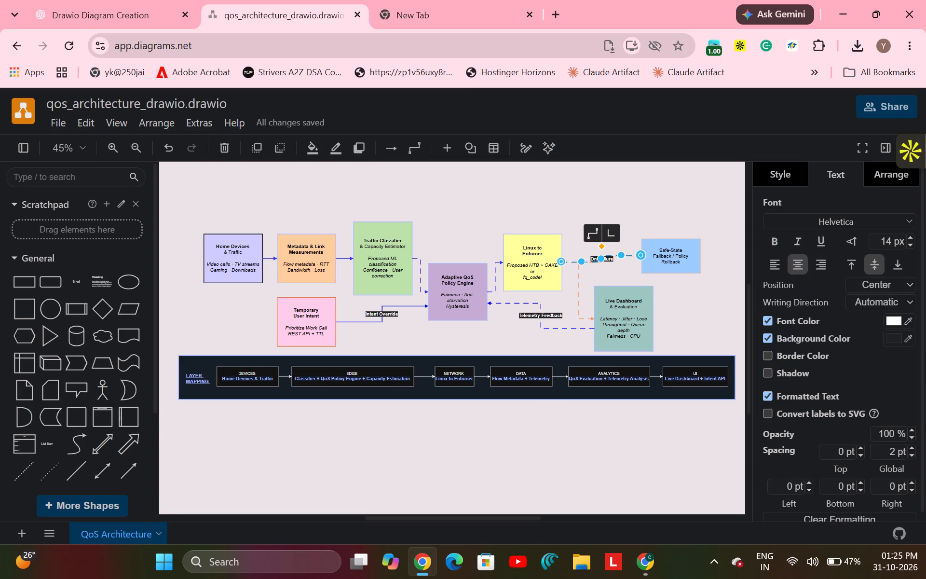
{"action": "left_click", "coordinate": [338, 147]}
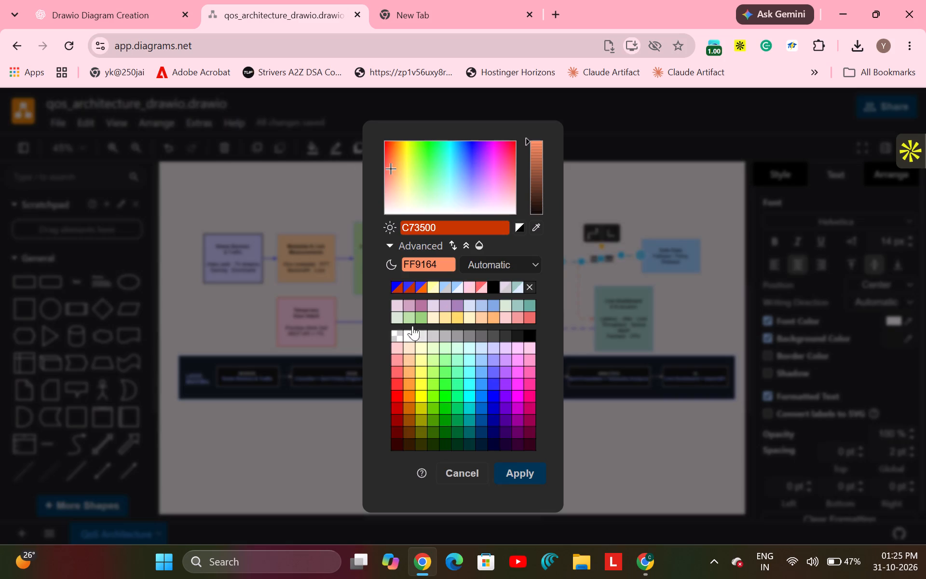
{"action": "left_click", "coordinate": [492, 383]}
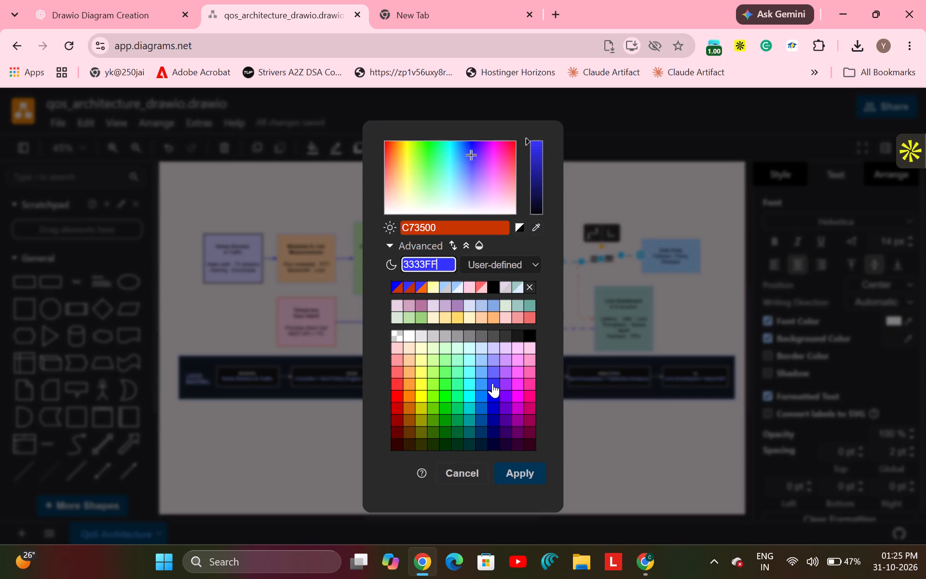
{"action": "left_click", "coordinate": [517, 469]}
{"action": "left_click", "coordinate": [555, 192]}
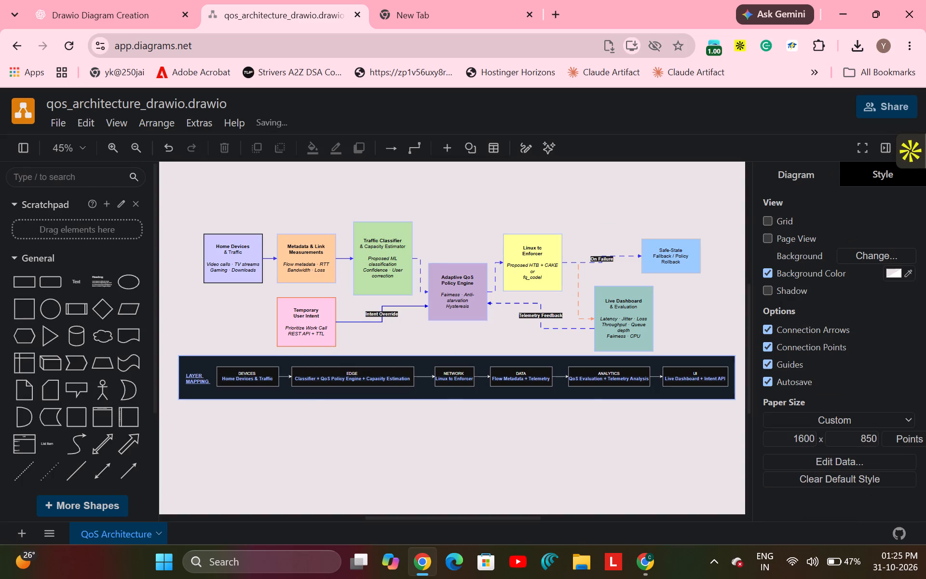
Set the line colour of the connector from Linux tc Enforcer to Live Dashboard & Evaluation to blue 3333FF.
{"action": "left_click", "coordinate": [578, 293]}
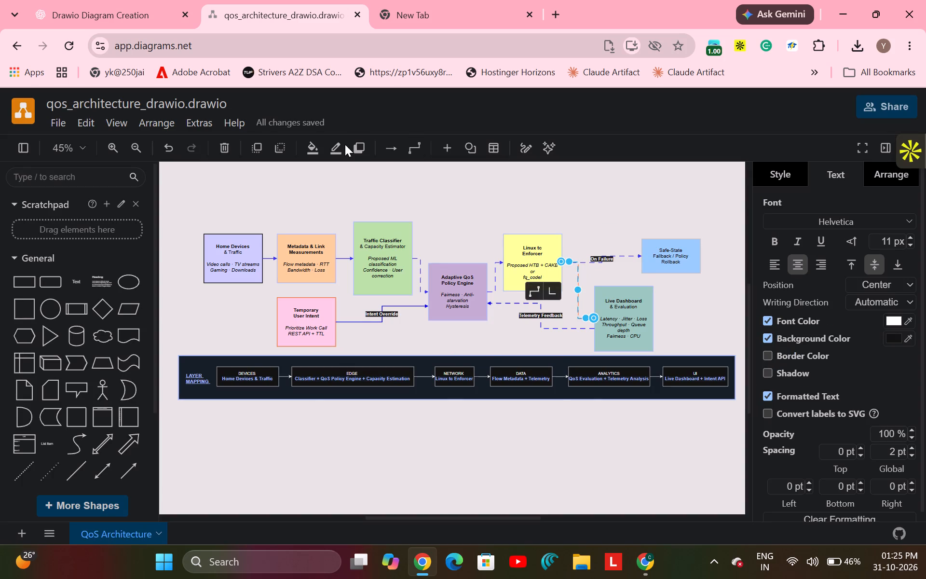
{"action": "left_click", "coordinate": [343, 144]}
{"action": "left_click", "coordinate": [492, 385]}
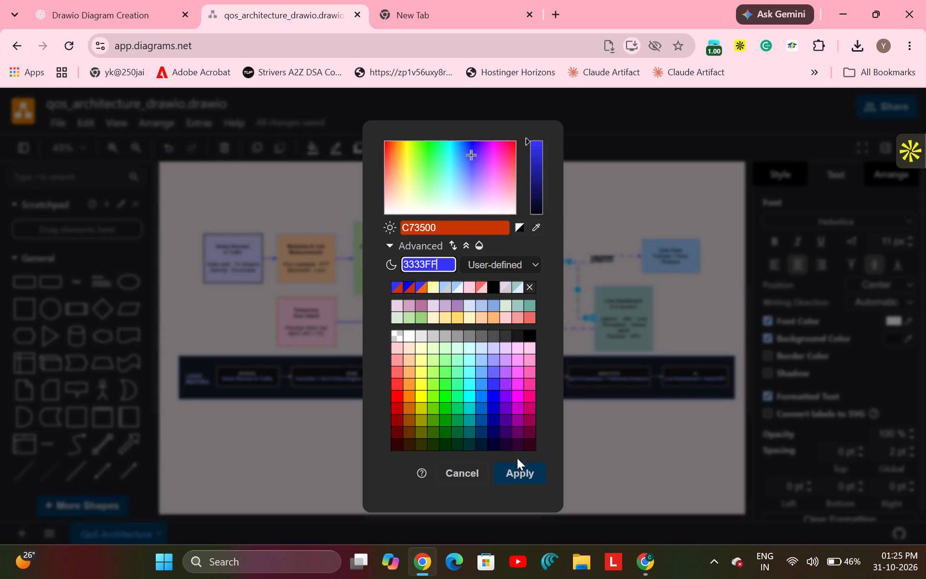
{"action": "left_click", "coordinate": [522, 475]}
{"action": "left_click", "coordinate": [688, 320]}
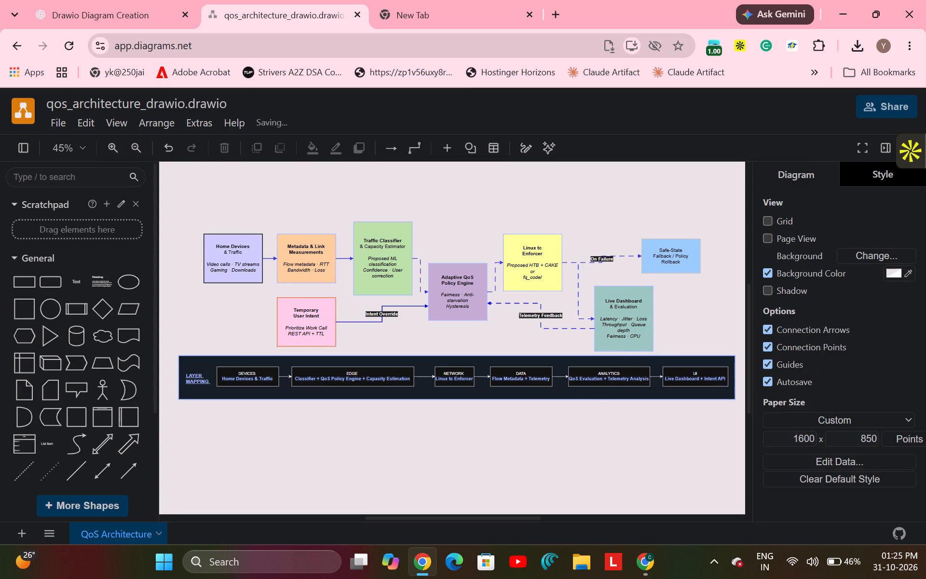
Recolour the line of the connector from Home Devices to Metadata & Link Measurements to black.
{"action": "left_click", "coordinate": [270, 258]}
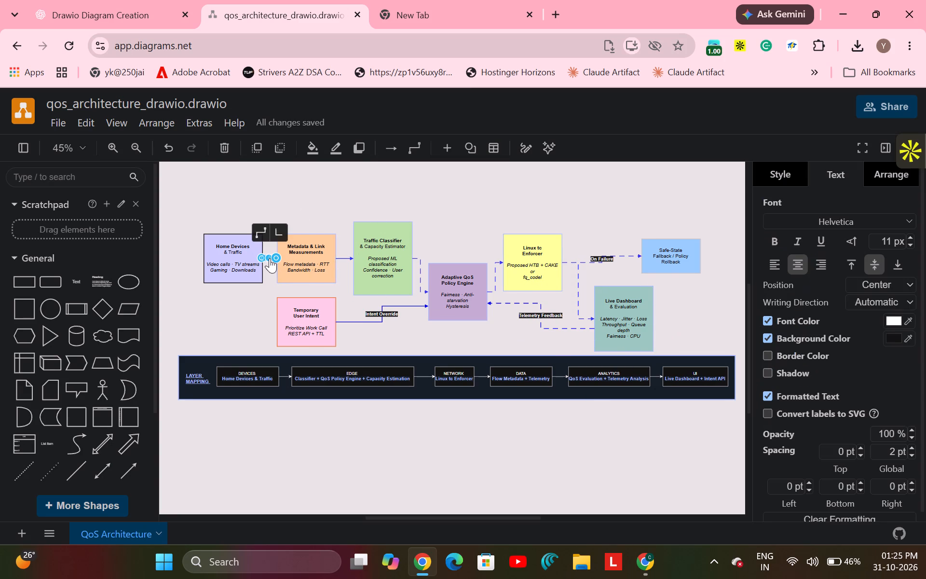
{"action": "left_click", "coordinate": [332, 144]}
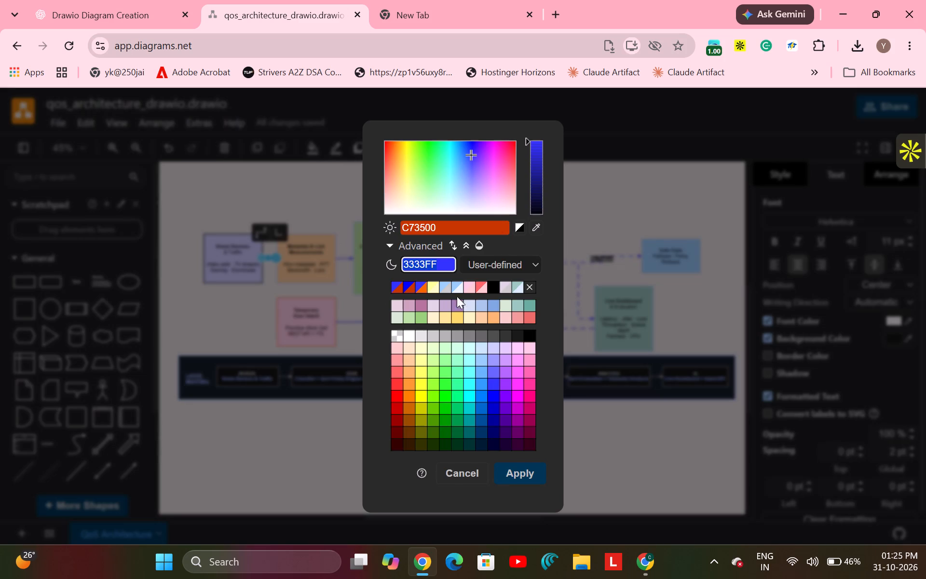
{"action": "left_click", "coordinate": [498, 284]}
{"action": "left_click", "coordinate": [506, 473]}
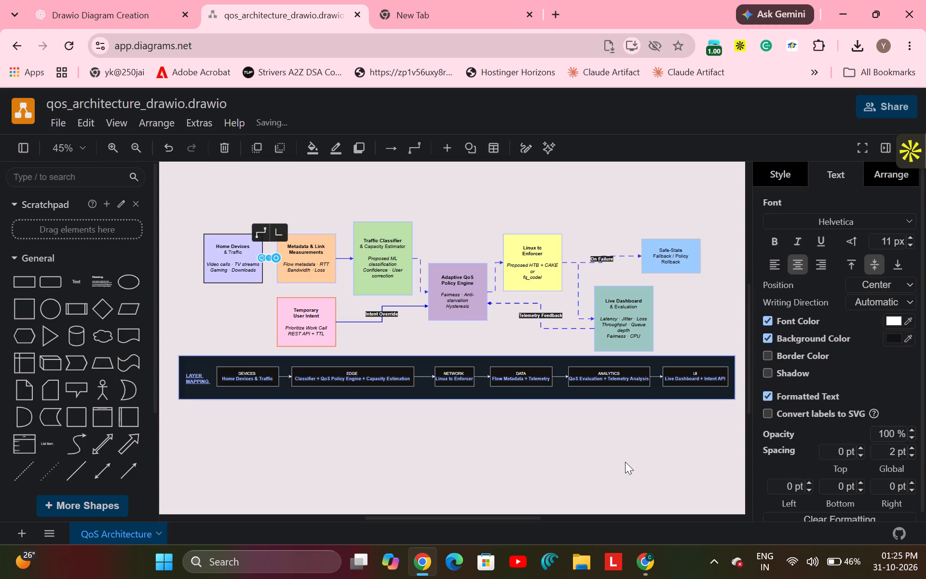
{"action": "left_click", "coordinate": [625, 462]}
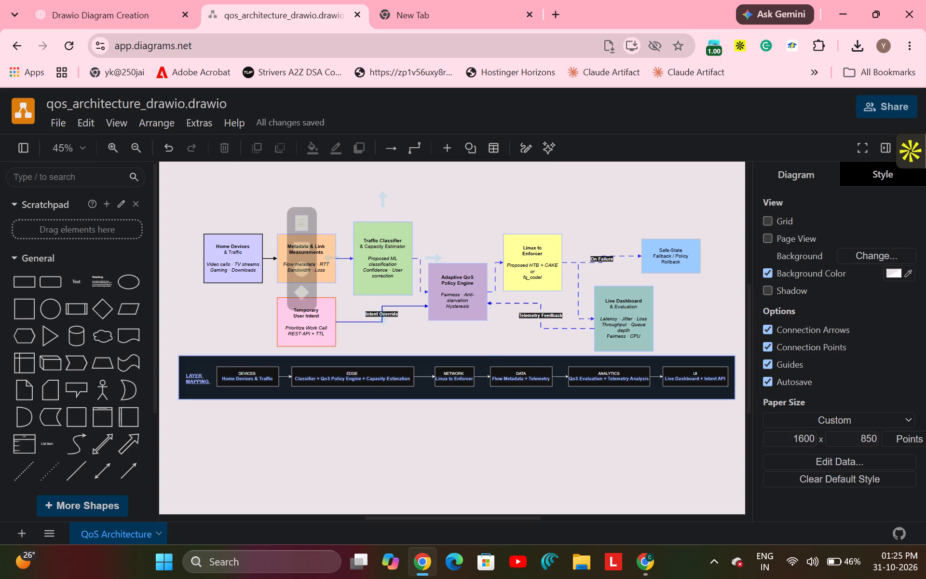
Recolour the line of the connector from Metadata & Link Measurements to Traffic Classifier to black.
{"action": "left_click", "coordinate": [345, 257]}
{"action": "left_click", "coordinate": [331, 149]}
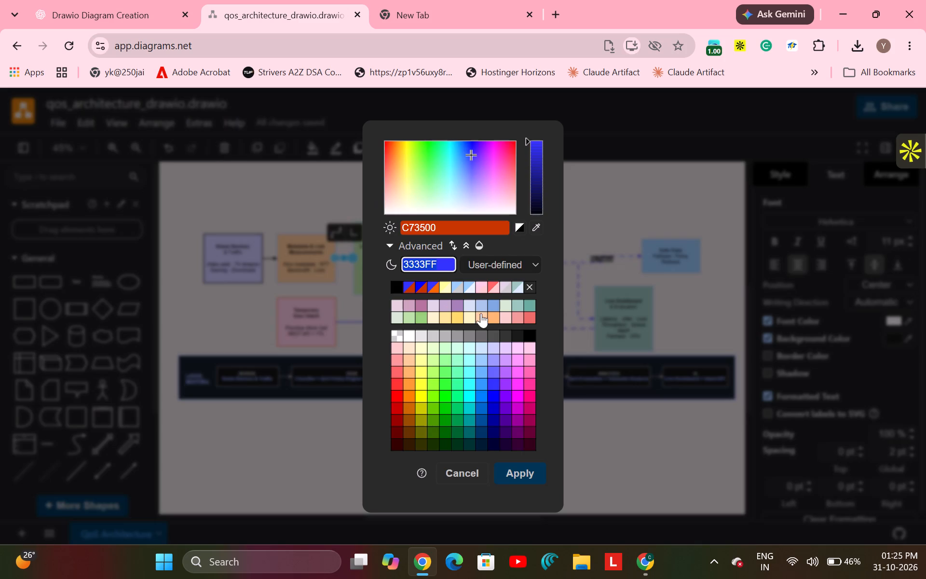
{"action": "left_click", "coordinate": [395, 285]}
{"action": "left_click", "coordinate": [511, 466]}
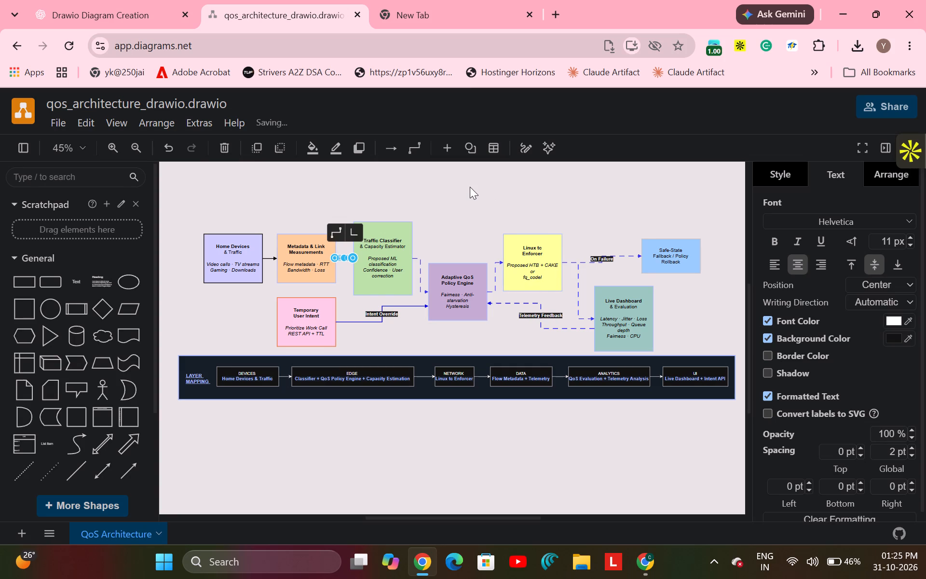
{"action": "left_click", "coordinate": [470, 187]}
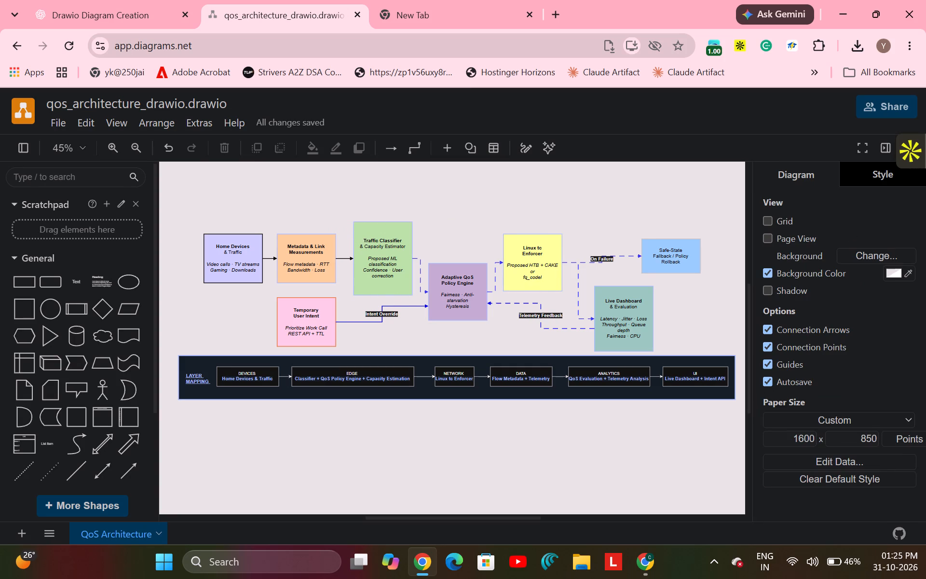
Set the line colour of the Intent Override connector to black 000000 for both light and dark modes.
{"action": "left_click", "coordinate": [413, 306]}
{"action": "left_click", "coordinate": [340, 149]}
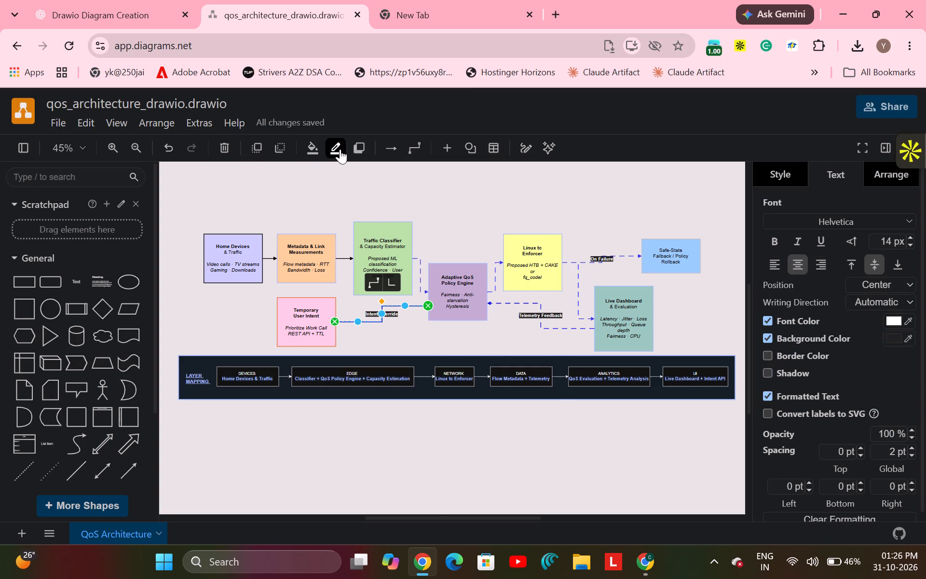
{"action": "left_click", "coordinate": [397, 287]}
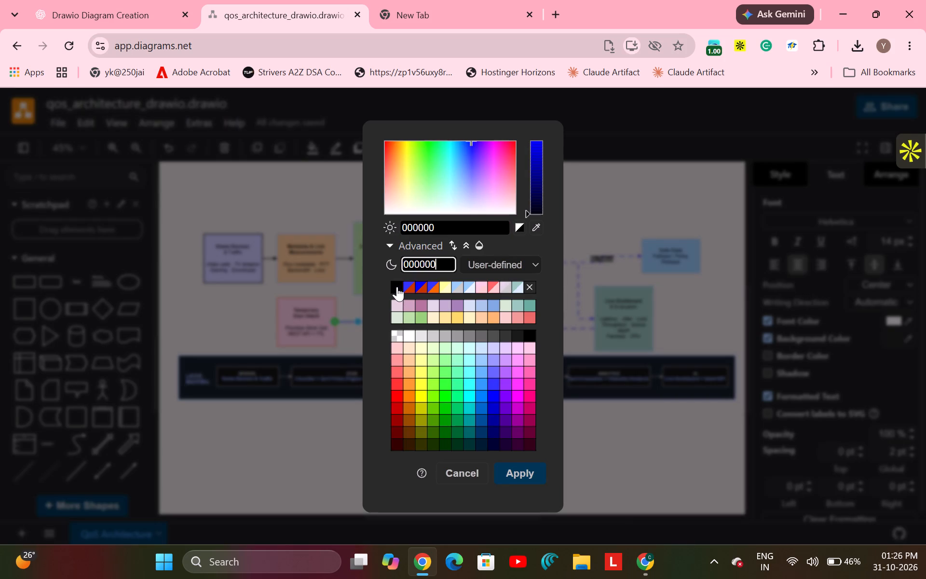
{"action": "left_click", "coordinate": [510, 469]}
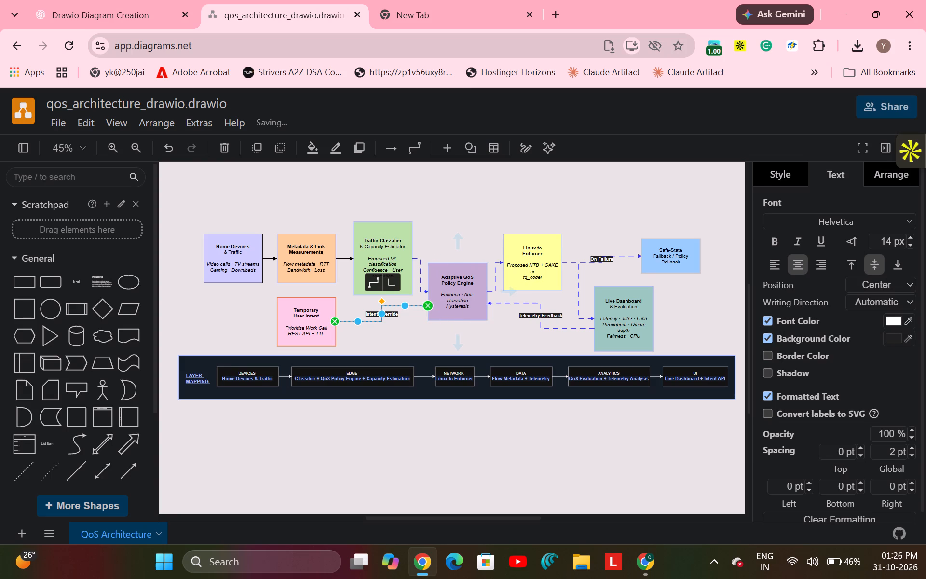
Set the line colour of the connector from Traffic Classifier to Adaptive QoS Policy Engine to black 000000.
{"action": "left_click", "coordinate": [419, 273]}
{"action": "left_click", "coordinate": [336, 146]}
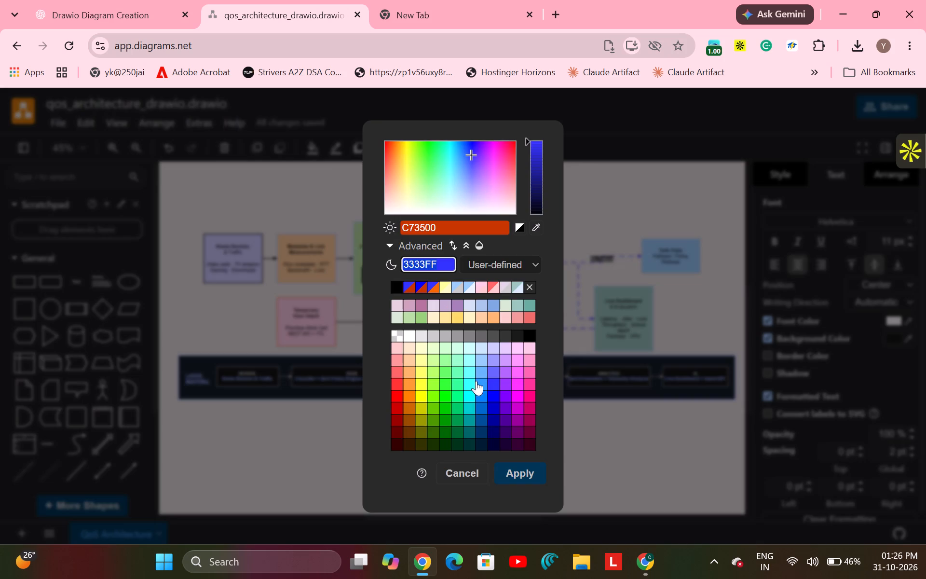
{"action": "left_click", "coordinate": [400, 289]}
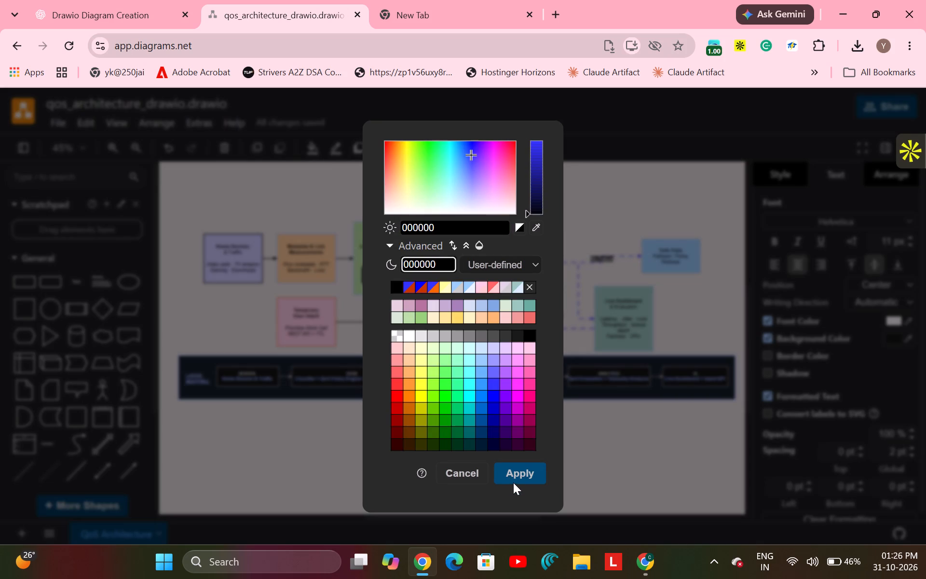
{"action": "left_click", "coordinate": [513, 482]}
Set the line colour of the connector from Adaptive QoS Policy Engine to Linux tc Enforcer to black.
{"action": "left_click", "coordinate": [493, 280]}
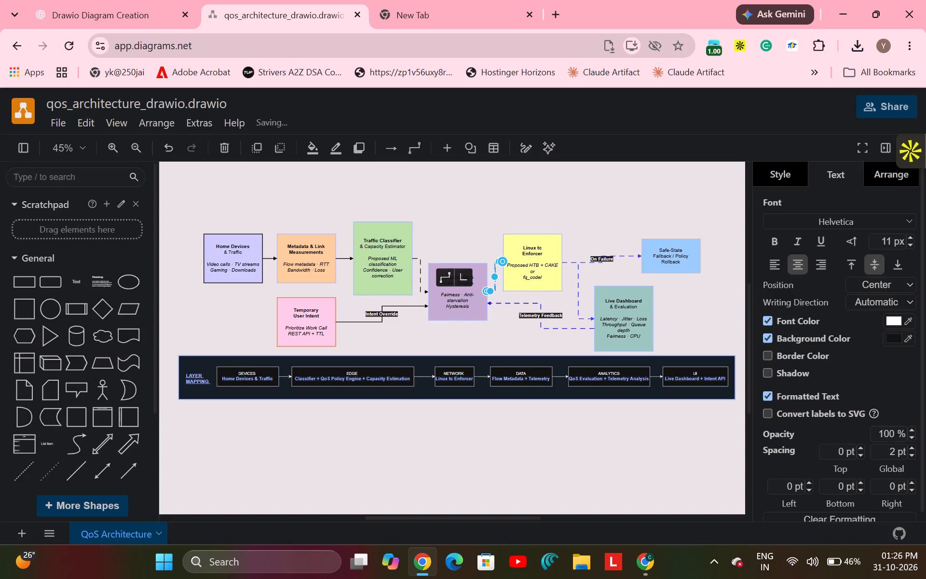
{"action": "left_click", "coordinate": [340, 146]}
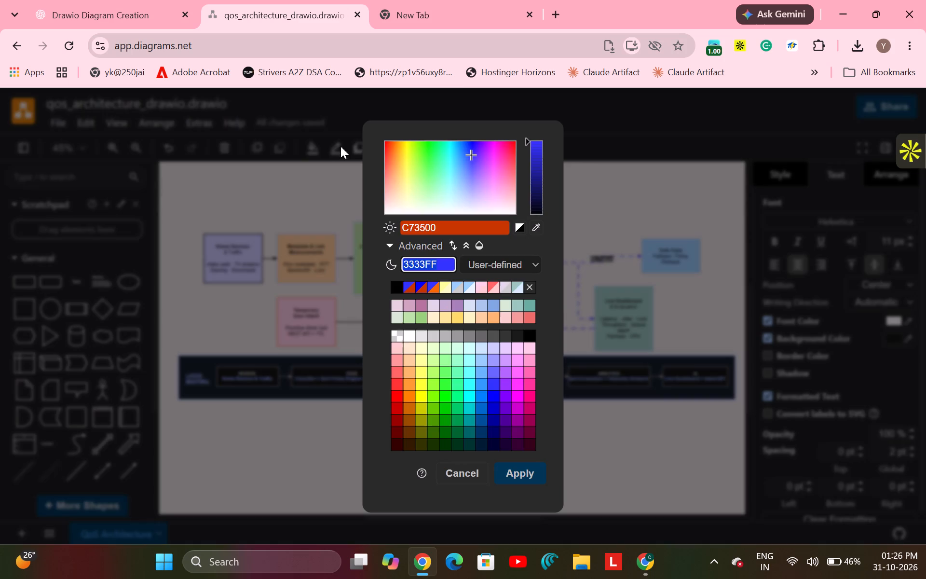
{"action": "left_click", "coordinate": [401, 288]}
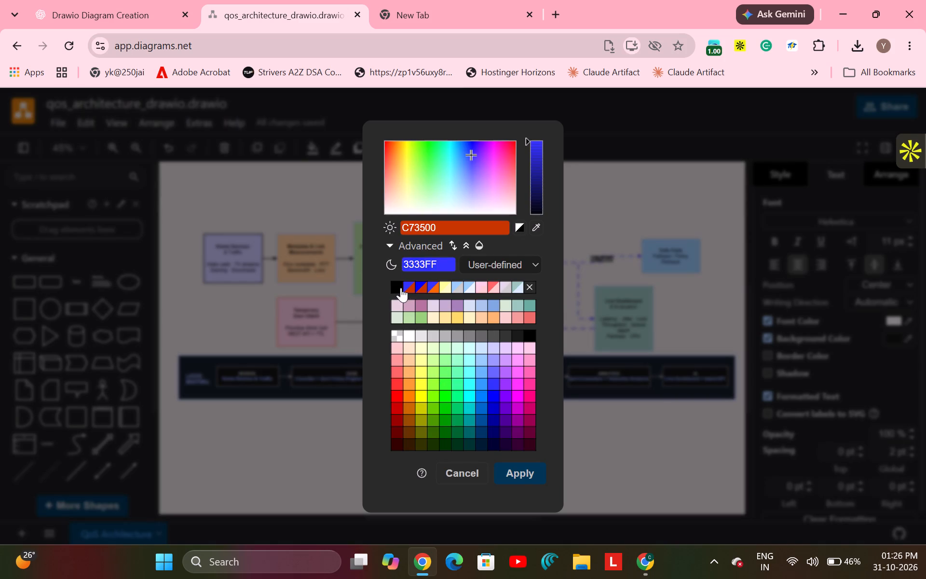
{"action": "left_click", "coordinate": [518, 476]}
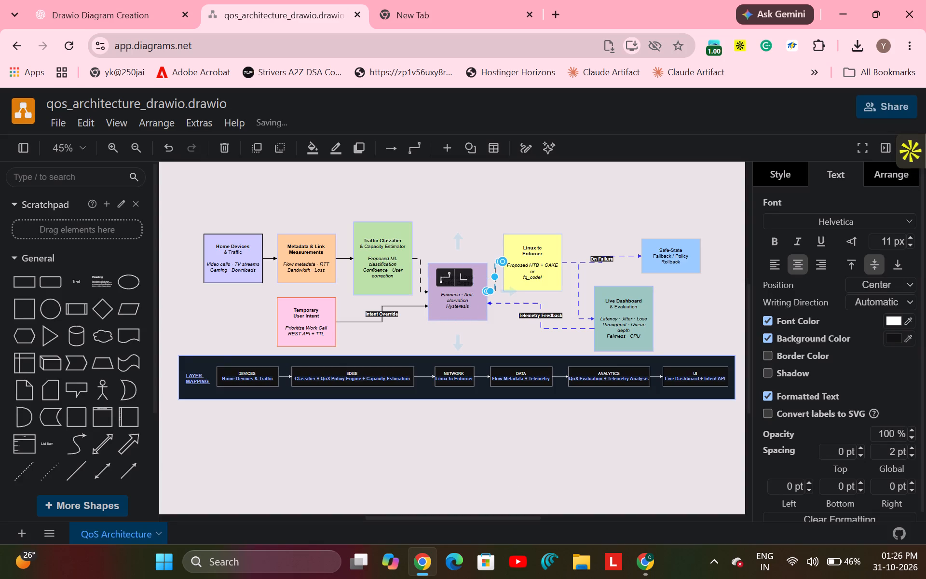
Set the line colour of the Telemetry Feedback connector to black.
{"action": "left_click", "coordinate": [520, 304]}
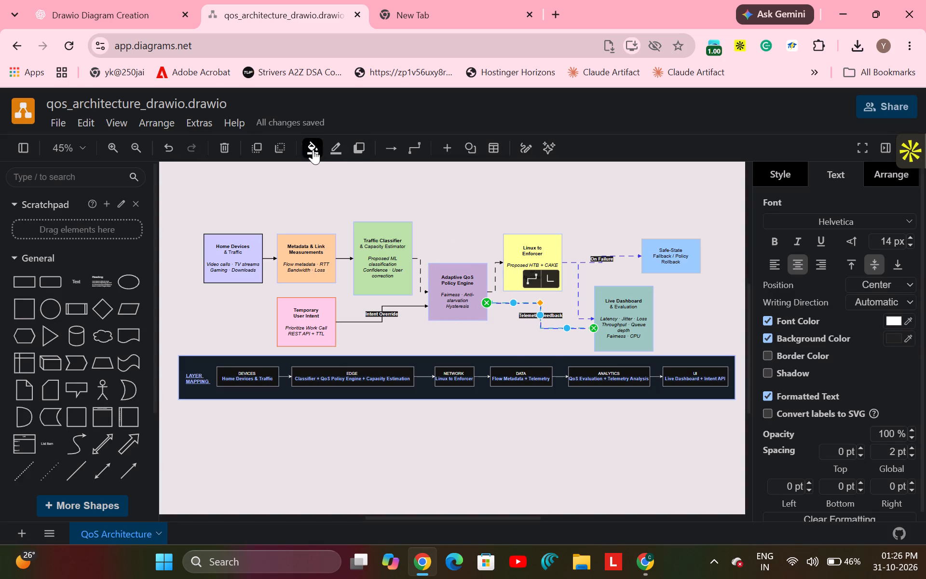
{"action": "left_click", "coordinate": [335, 149]}
{"action": "left_click", "coordinate": [399, 288]}
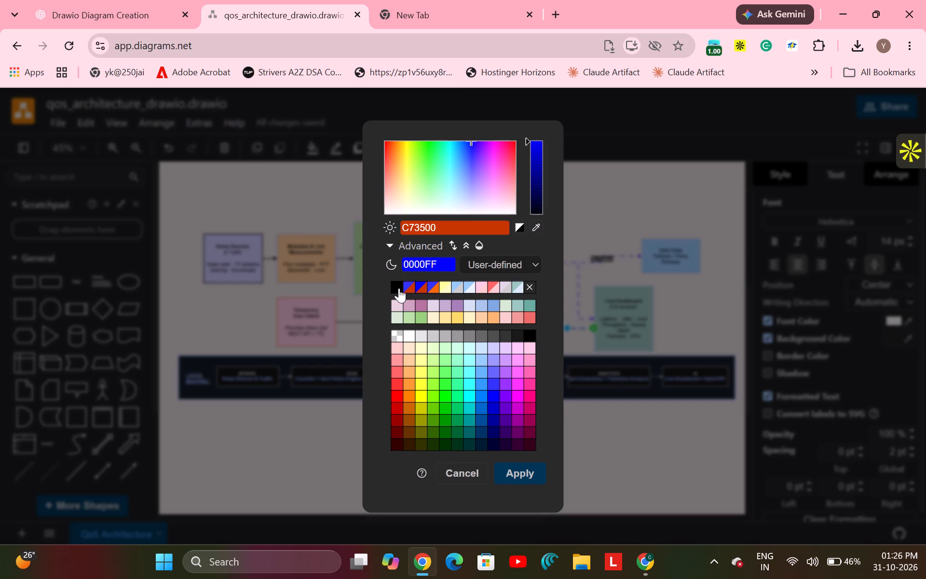
{"action": "left_click", "coordinate": [509, 471]}
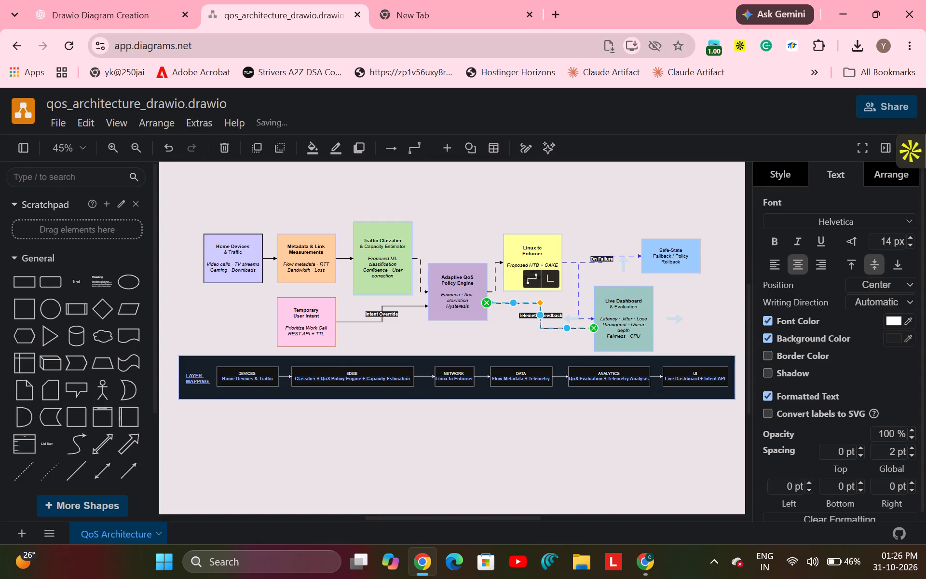
Set the line colour of the connector from Linux tc Enforcer to Live Dashboard & Evaluation to black.
{"action": "left_click", "coordinate": [577, 285]}
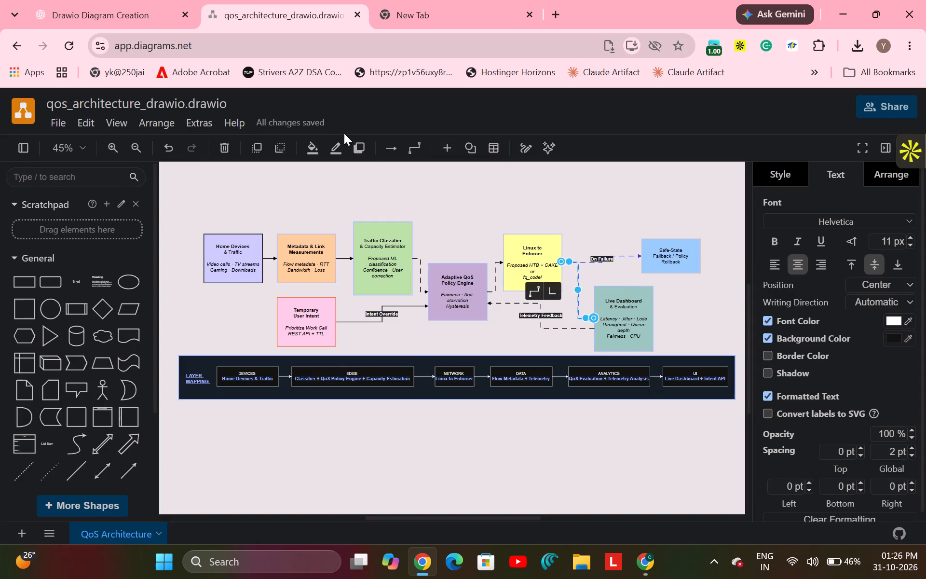
{"action": "left_click", "coordinate": [337, 142]}
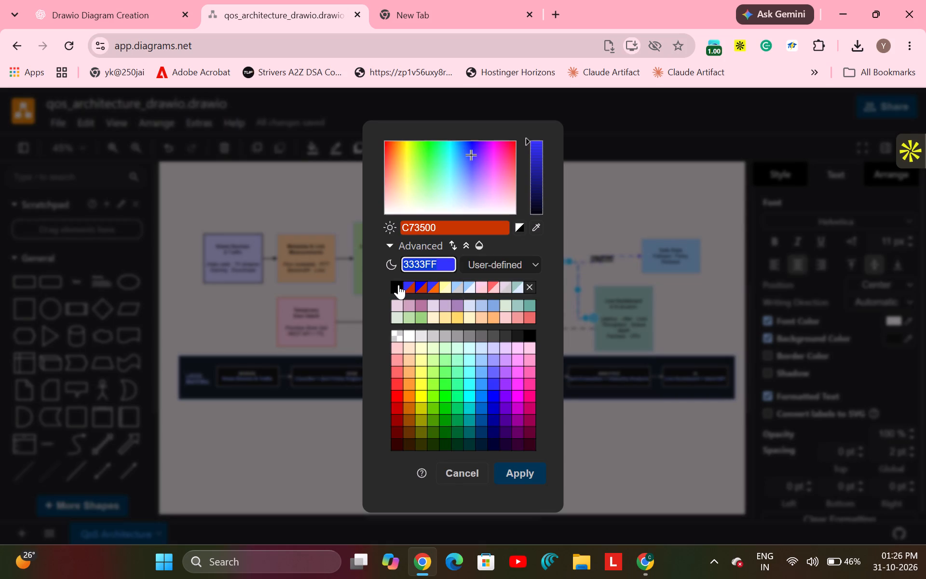
{"action": "left_click", "coordinate": [398, 285]}
{"action": "left_click", "coordinate": [523, 473]}
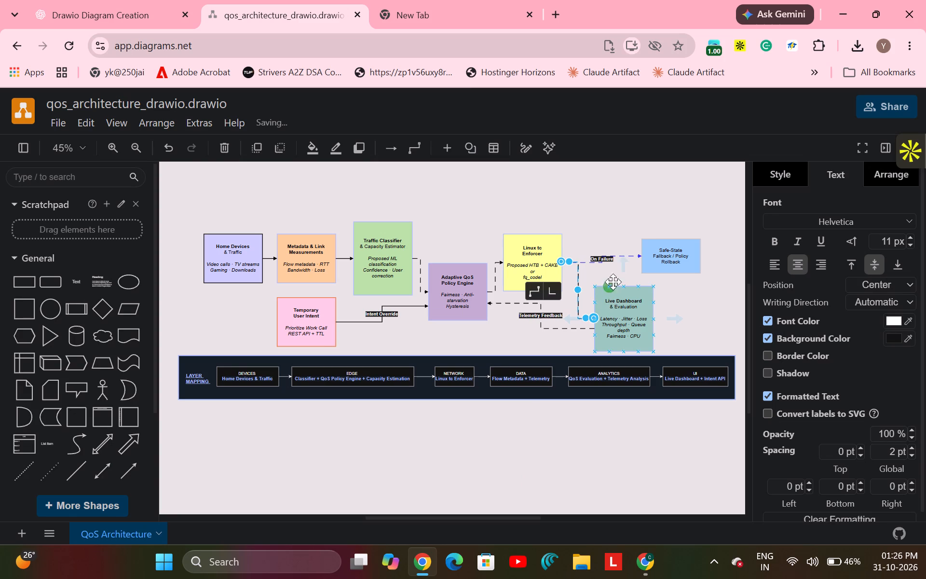
Set the line colour of the On Failure connector to Safe-State to black and deselect it.
{"action": "left_click", "coordinate": [593, 262]}
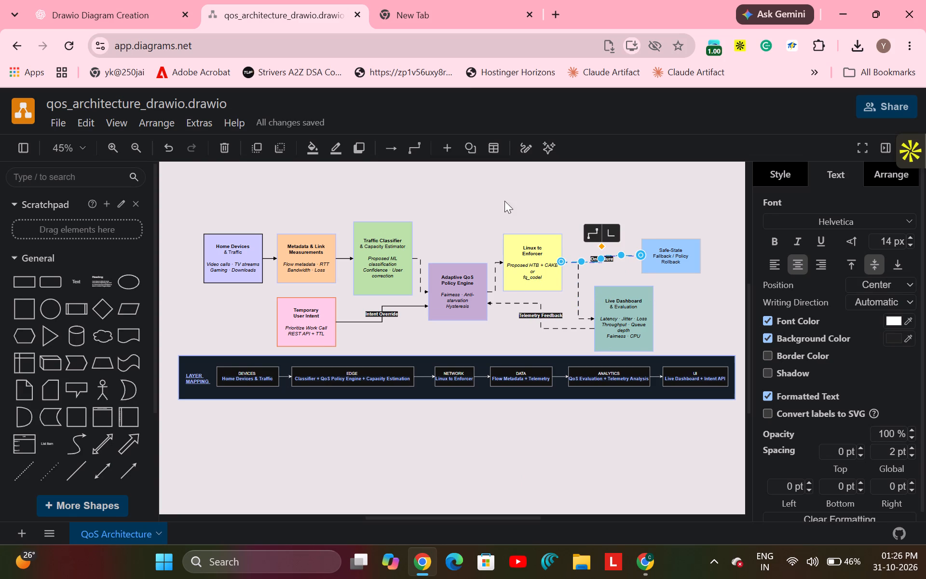
{"action": "left_click", "coordinate": [336, 146]}
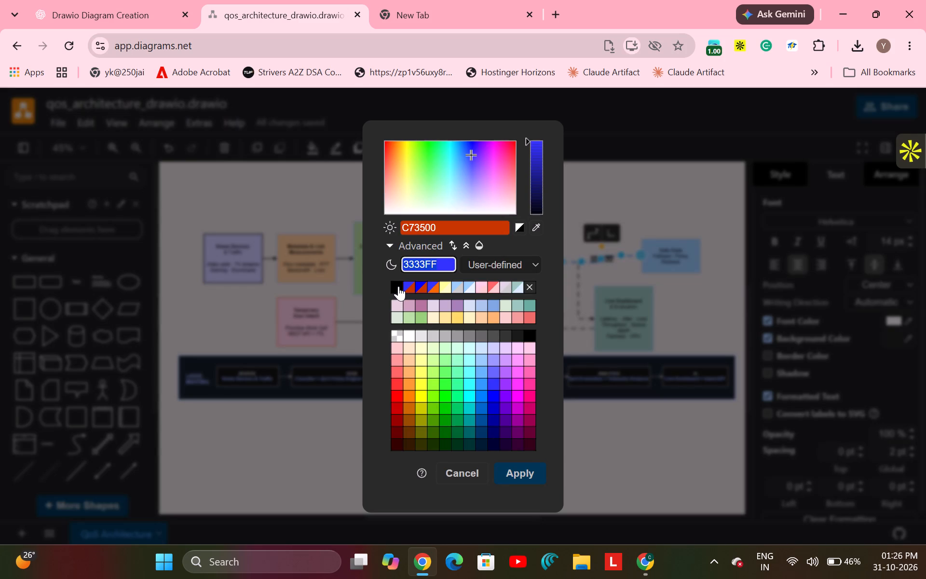
{"action": "left_click", "coordinate": [398, 286]}
{"action": "left_click", "coordinate": [521, 475]}
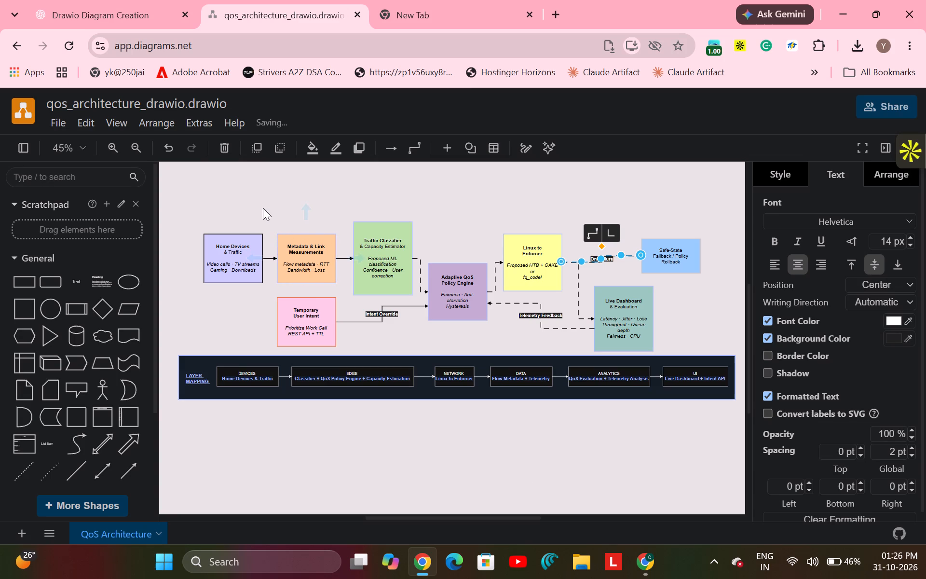
{"action": "left_click", "coordinate": [263, 207]}
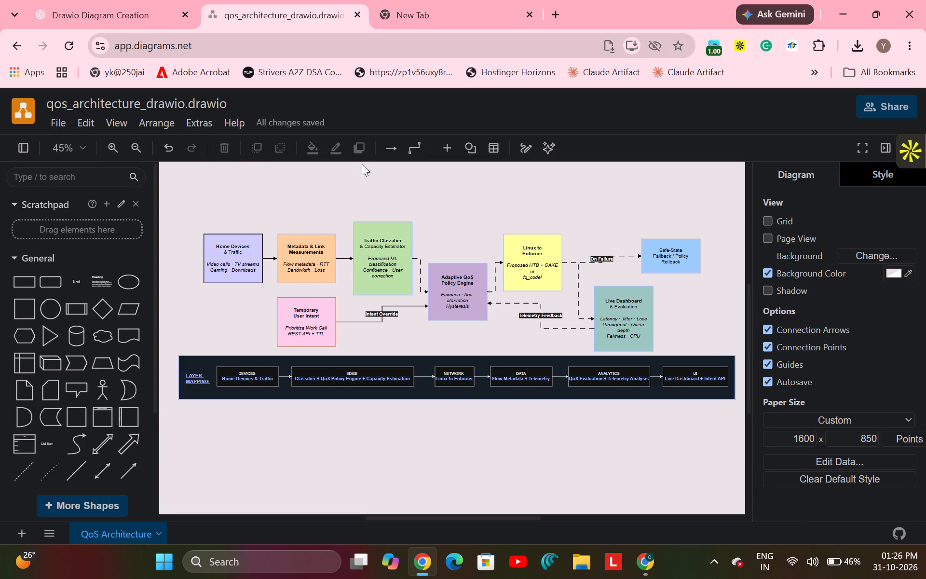
Switch between the Mermaid QoS pipeline and the draw.io diagram to compare their layout, colours and connectors.
{"action": "key", "text": "alt+Tab"}
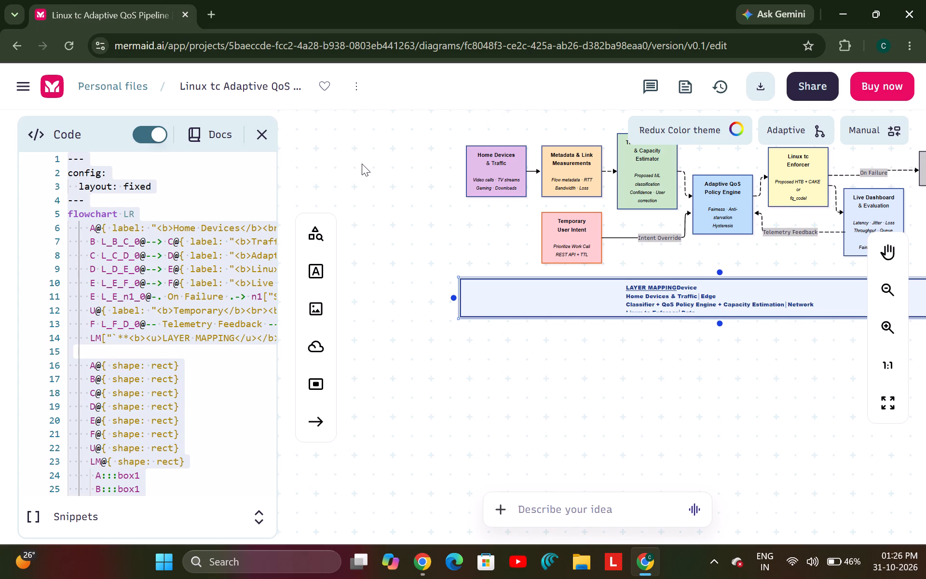
{"action": "scroll", "coordinate": [362, 164], "scroll_direction": "up", "scroll_amount": 1}
{"action": "key", "text": "alt+Tab"}
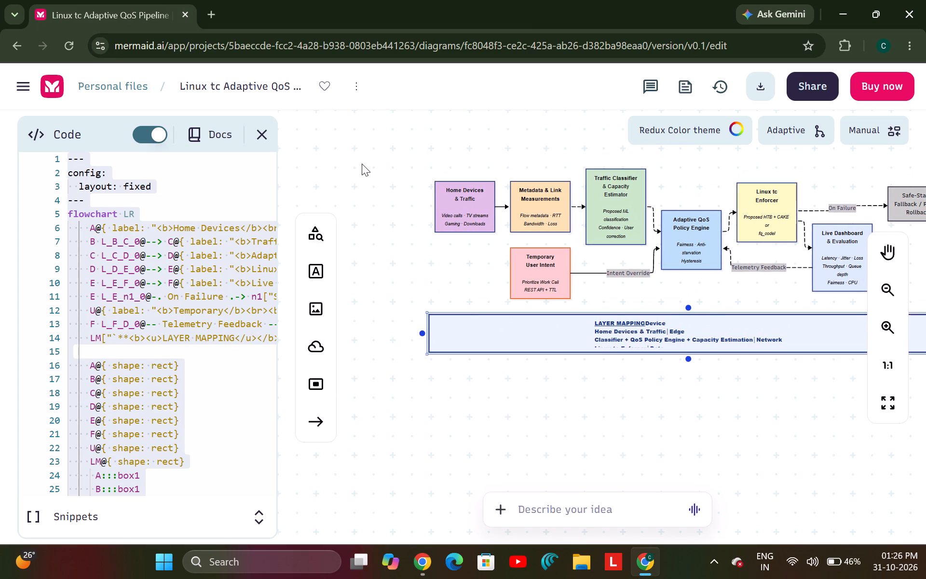
{"action": "key", "text": "alt+Tab"}
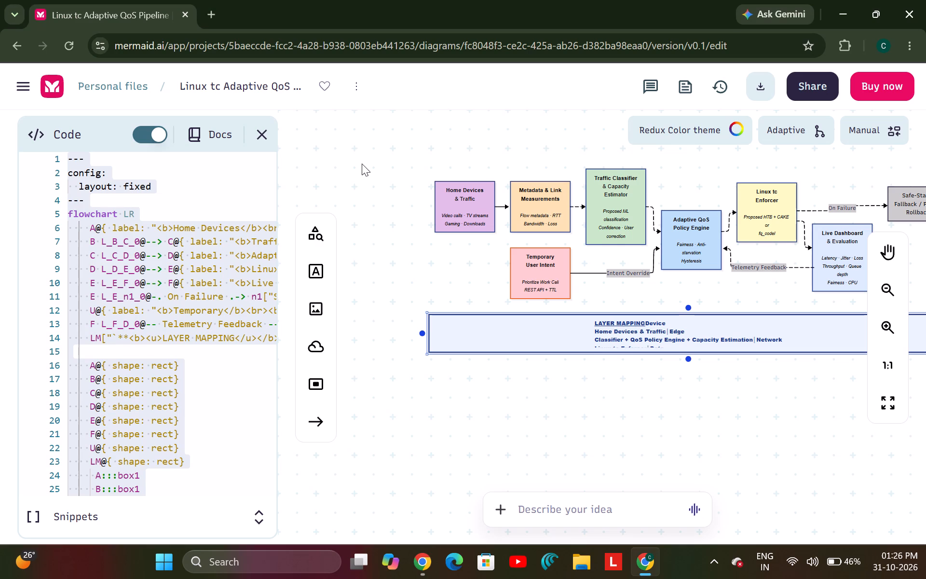
{"action": "key", "text": "alt+Tab"}
{"action": "key", "text": "alt+Tab"}
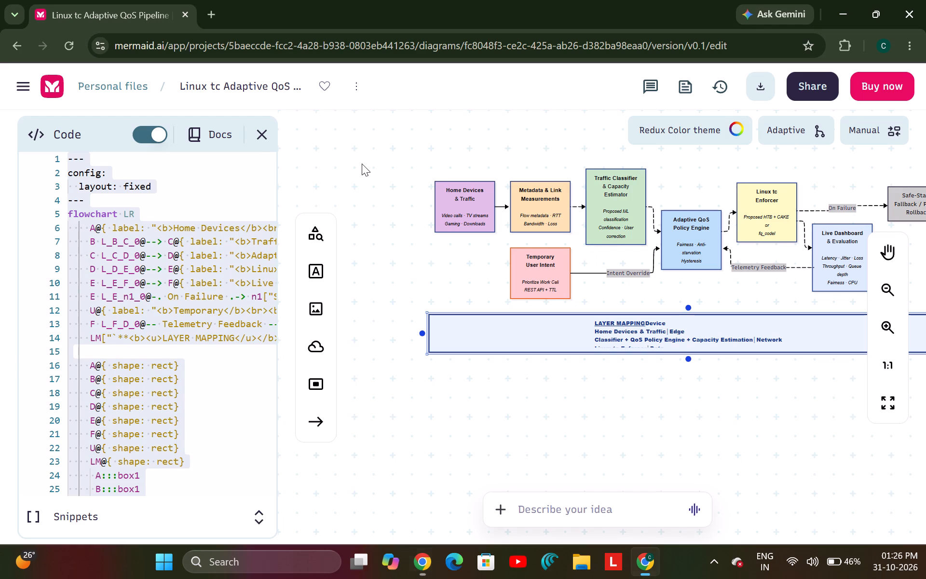
{"action": "scroll", "coordinate": [500, 136], "scroll_direction": "left", "scroll_amount": 1}
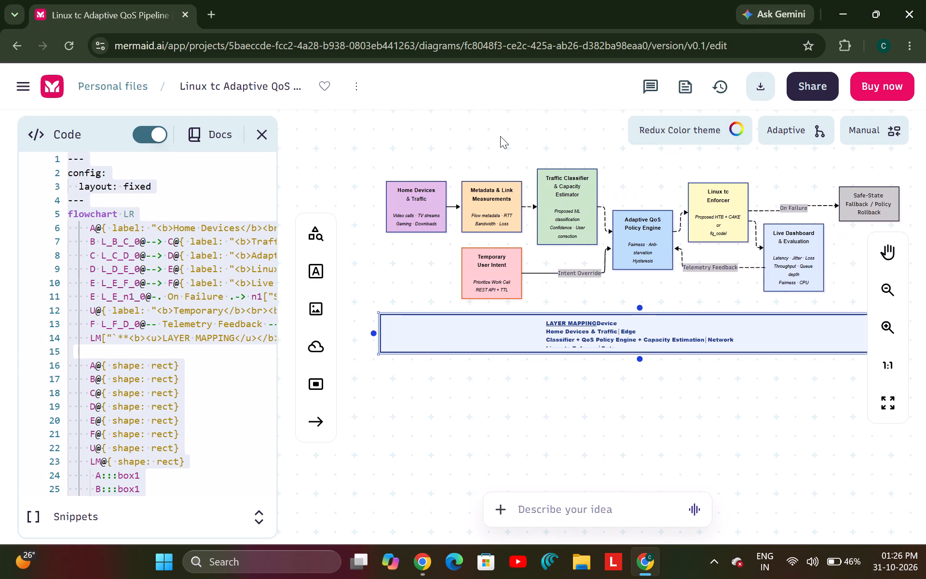
{"action": "key", "text": "alt+Tab"}
{"action": "key", "text": "alt+Tab"}
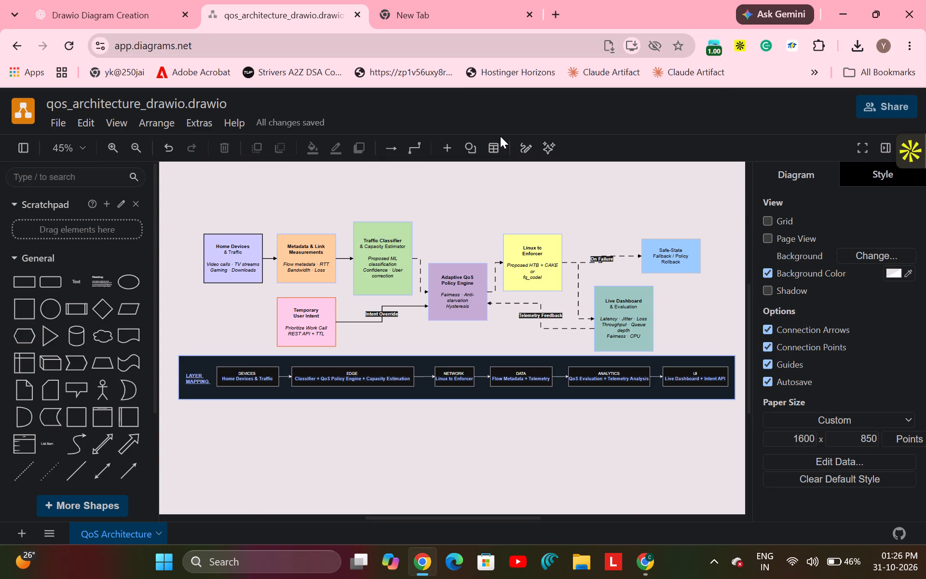
{"action": "key", "text": "alt+Tab"}
{"action": "scroll", "coordinate": [593, 181], "scroll_direction": "right", "scroll_amount": 1}
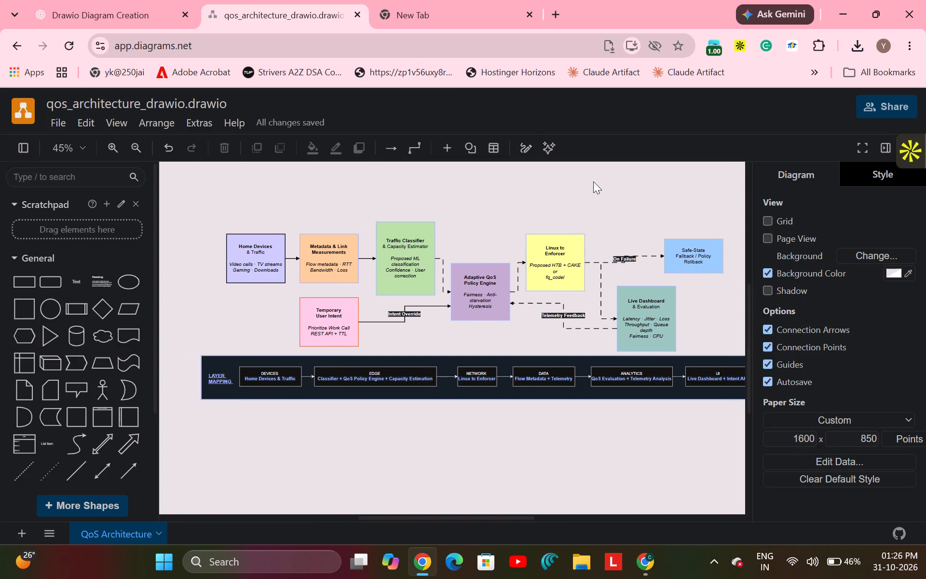
{"action": "scroll", "coordinate": [593, 181], "scroll_direction": "down", "scroll_amount": 1}
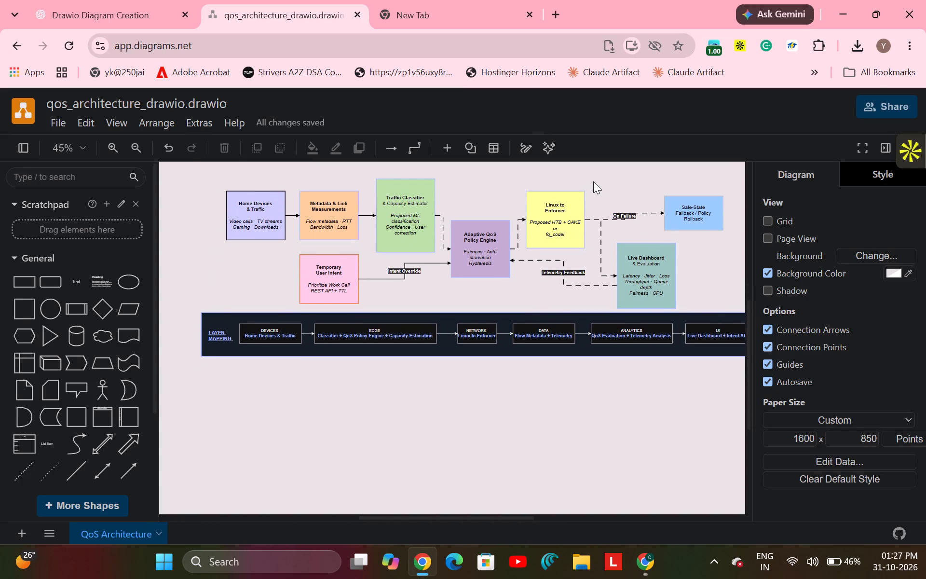
{"action": "scroll", "coordinate": [593, 181], "scroll_direction": "left", "scroll_amount": 1}
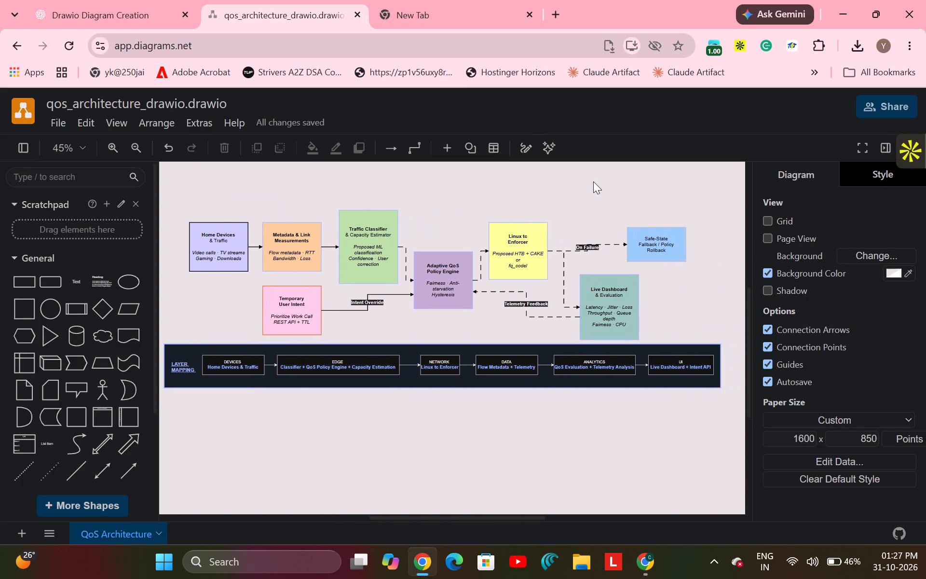
{"action": "scroll", "coordinate": [593, 181], "scroll_direction": "left", "scroll_amount": 2}
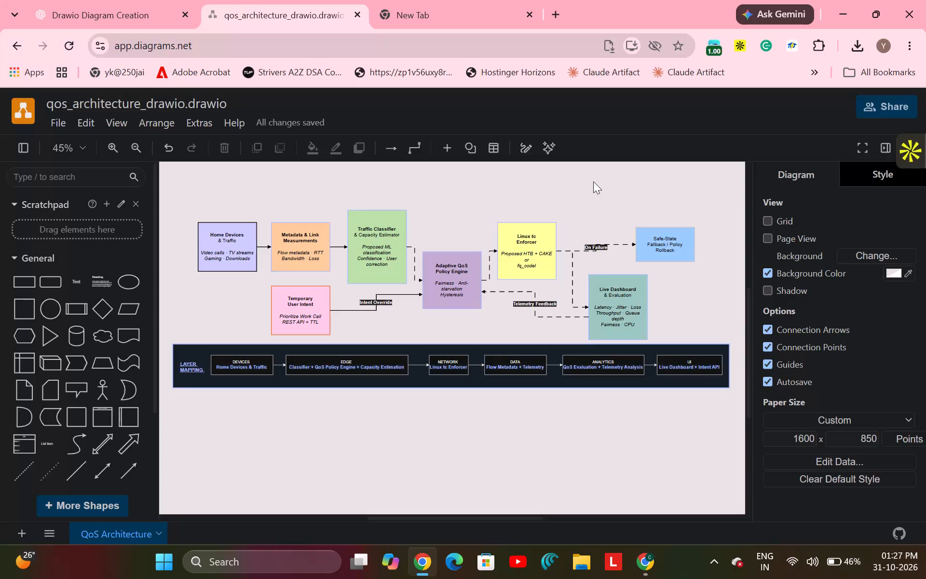
Widen the NETWORK box in the layer mapping band to about 129 x 60.
{"action": "left_click", "coordinate": [455, 363]}
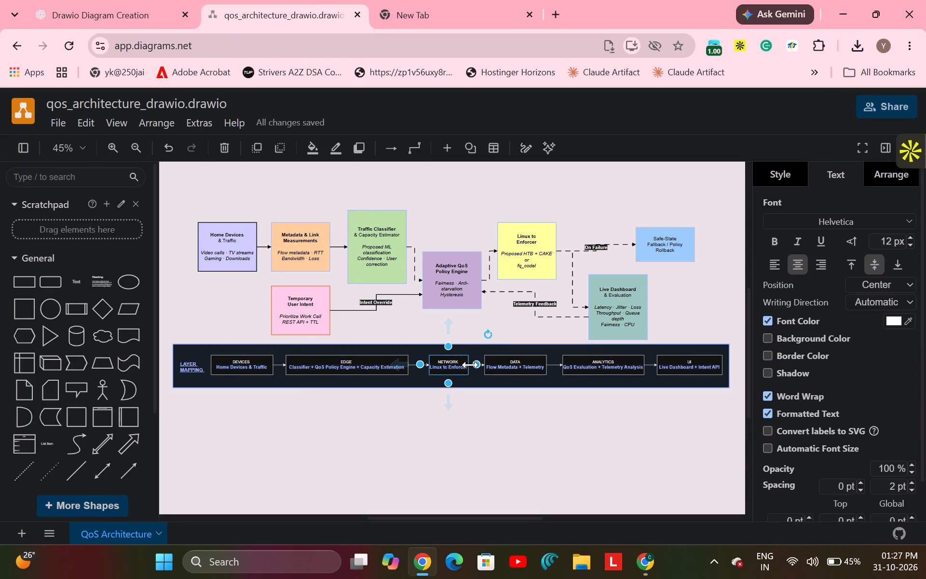
{"action": "left_click", "coordinate": [470, 365]}
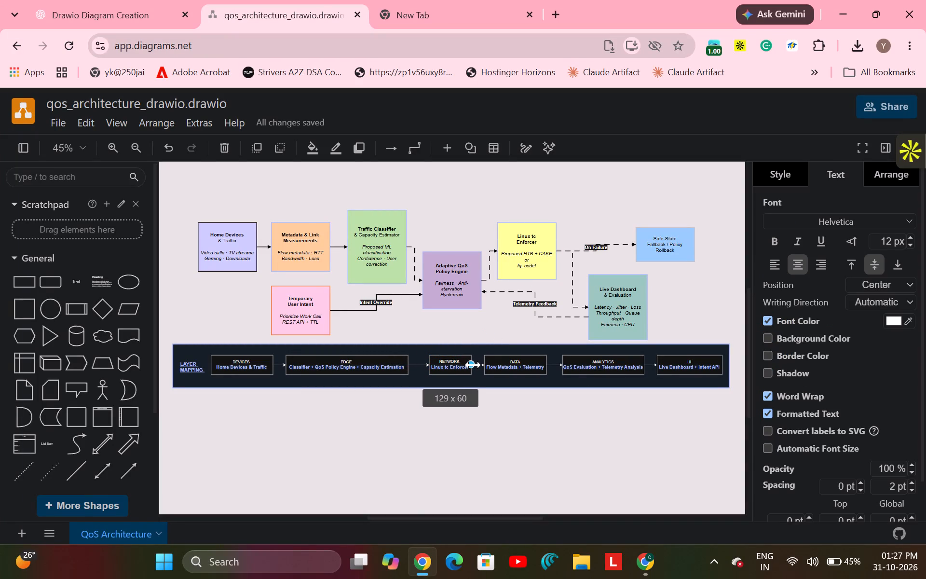
{"action": "left_click", "coordinate": [714, 294]}
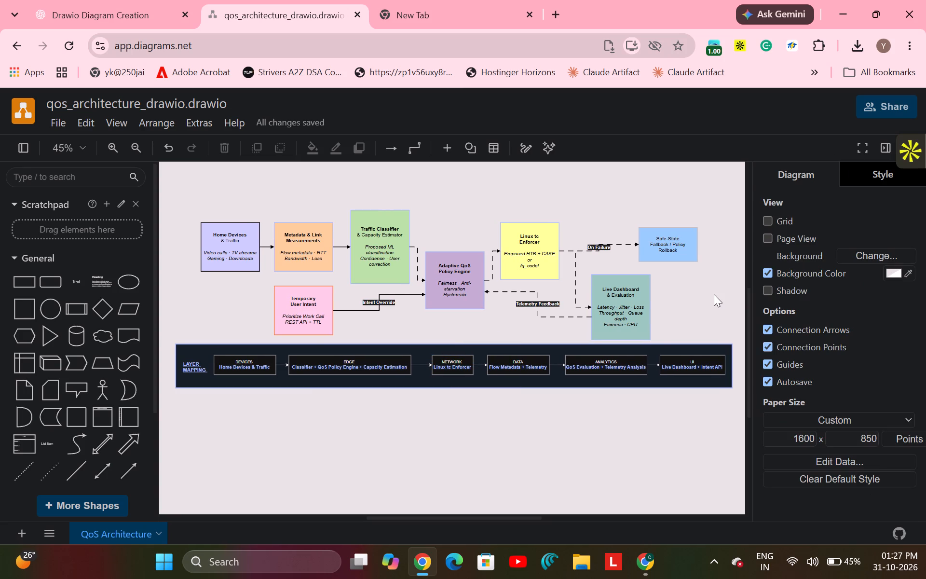
Widen the ANALYTICS box in the layer mapping band to about 259 x 60.
{"action": "left_click", "coordinate": [621, 363]}
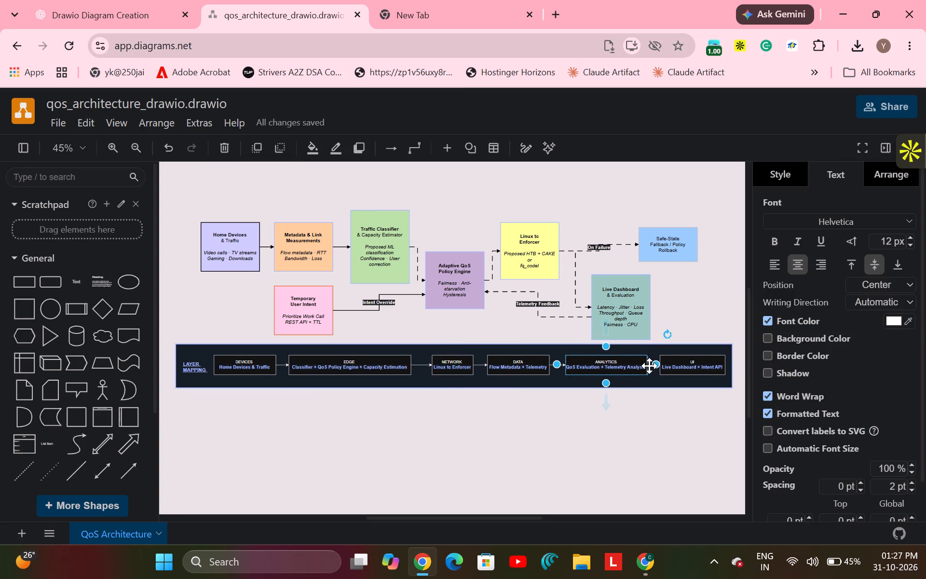
{"action": "left_click", "coordinate": [652, 366]}
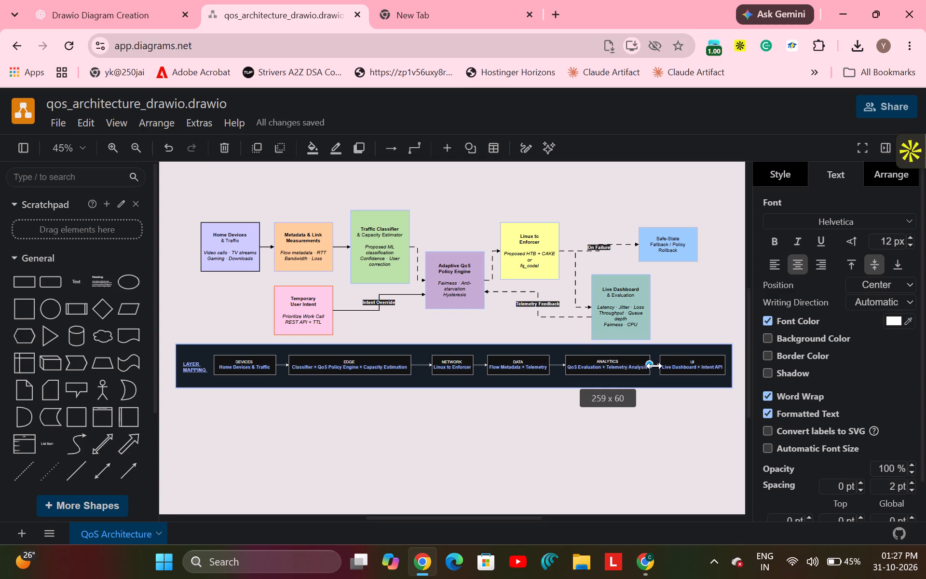
{"action": "left_click", "coordinate": [708, 309]}
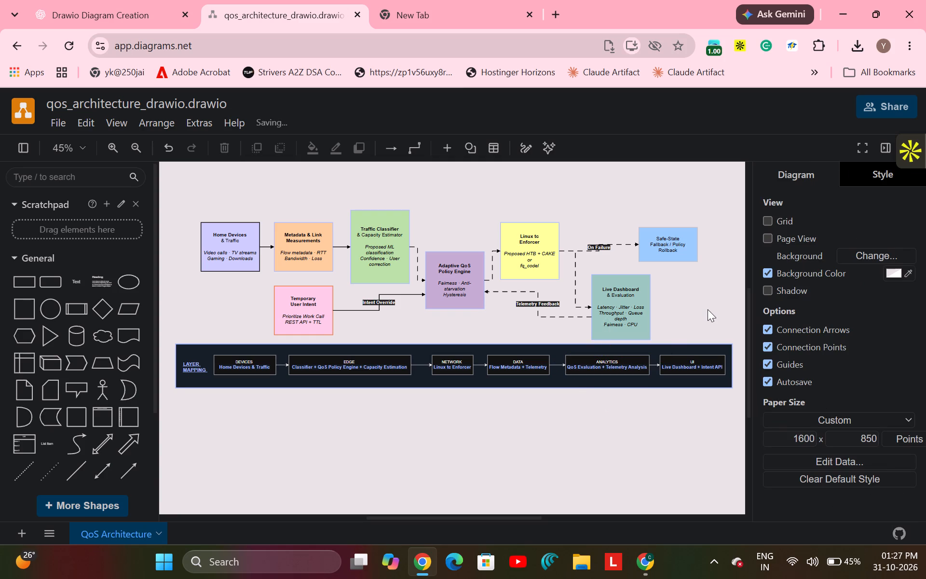
Widen the UI box in the layer mapping band slightly so its label fits inside with more room.
{"action": "left_click", "coordinate": [699, 369]}
{"action": "left_click", "coordinate": [728, 364]}
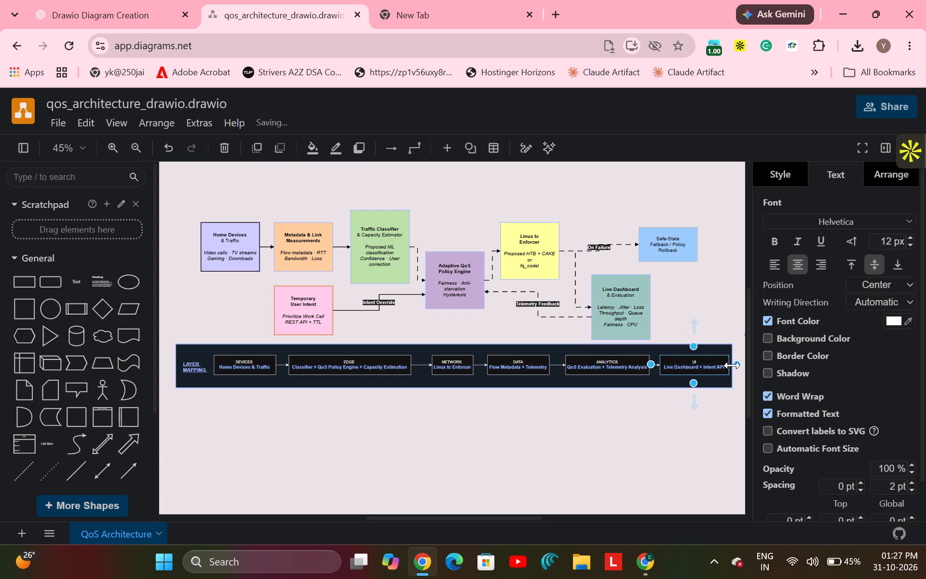
{"action": "left_click", "coordinate": [717, 297]}
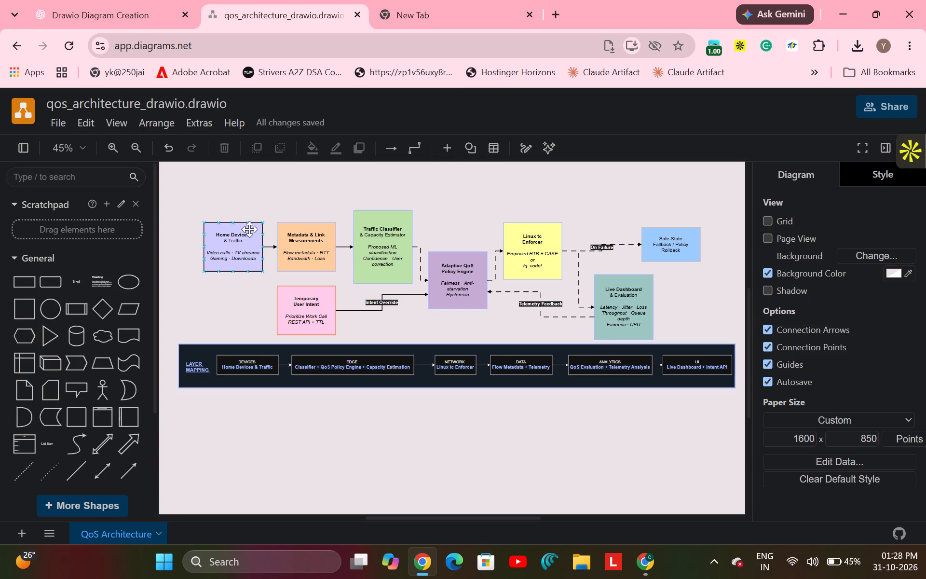
Set the line height of the Home Devices & Traffic label to 130%.
{"action": "triple_click", "coordinate": [229, 253]}
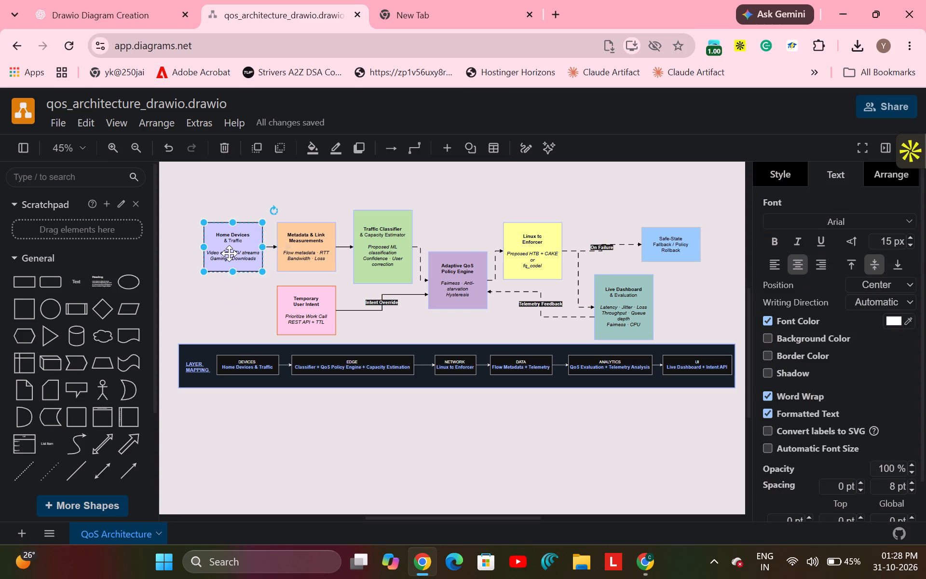
{"action": "left_click", "coordinate": [243, 257]}
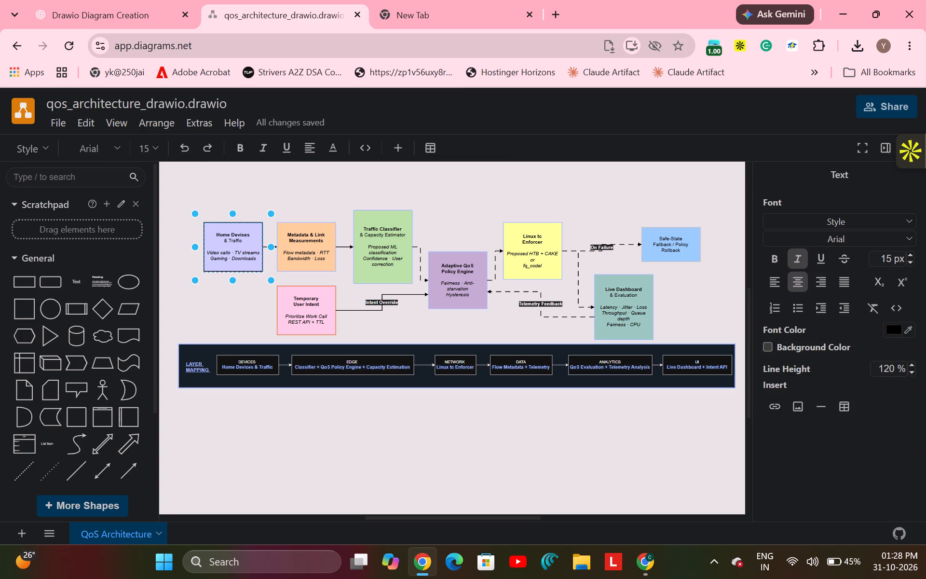
{"action": "left_click", "coordinate": [909, 367]}
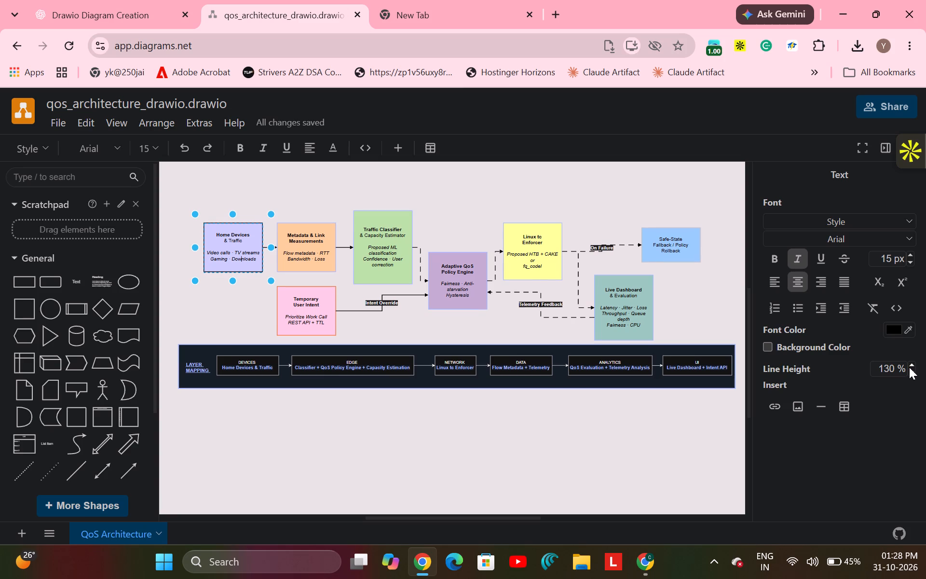
{"action": "triple_click", "coordinate": [909, 367]}
{"action": "triple_click", "coordinate": [909, 367]}
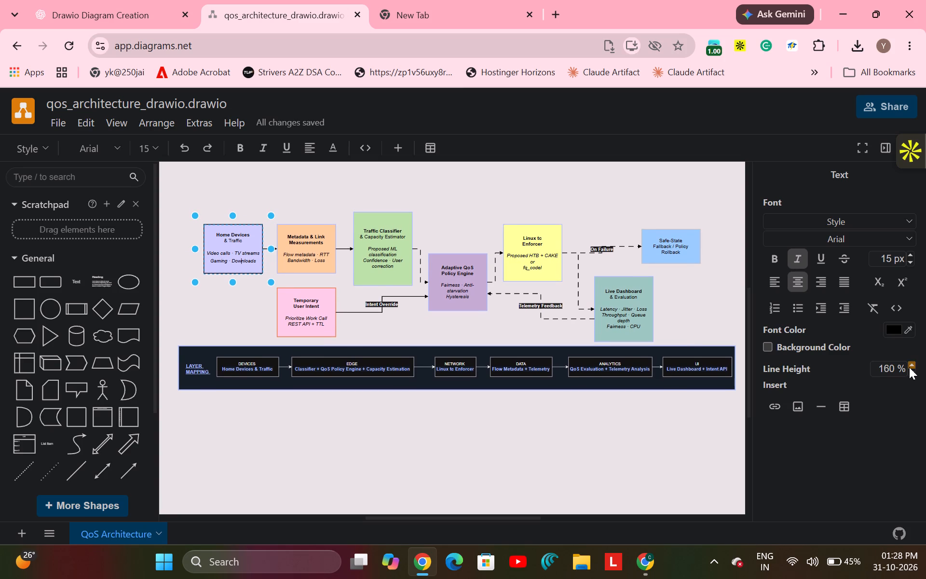
{"action": "left_click", "coordinate": [909, 367]}
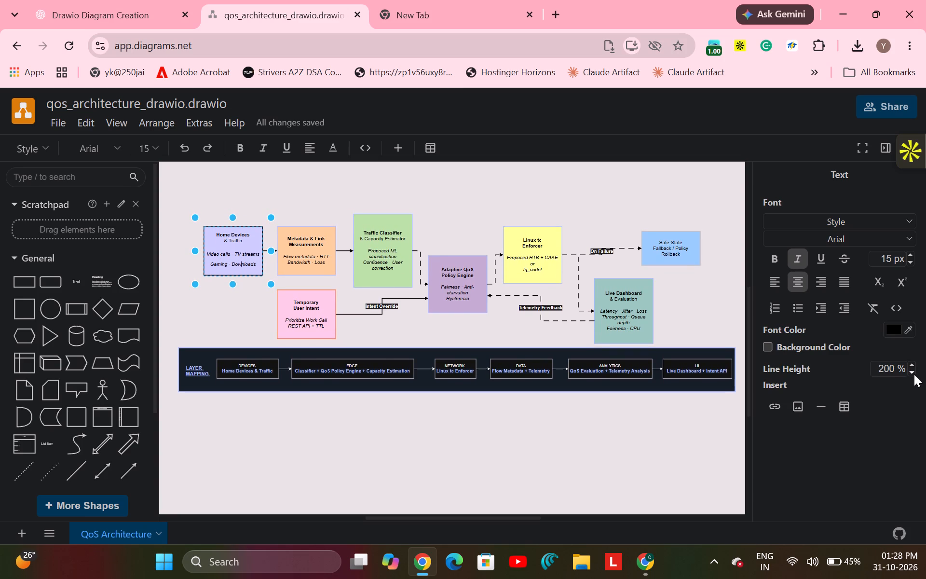
{"action": "triple_click", "coordinate": [910, 372]}
{"action": "double_click", "coordinate": [910, 372]}
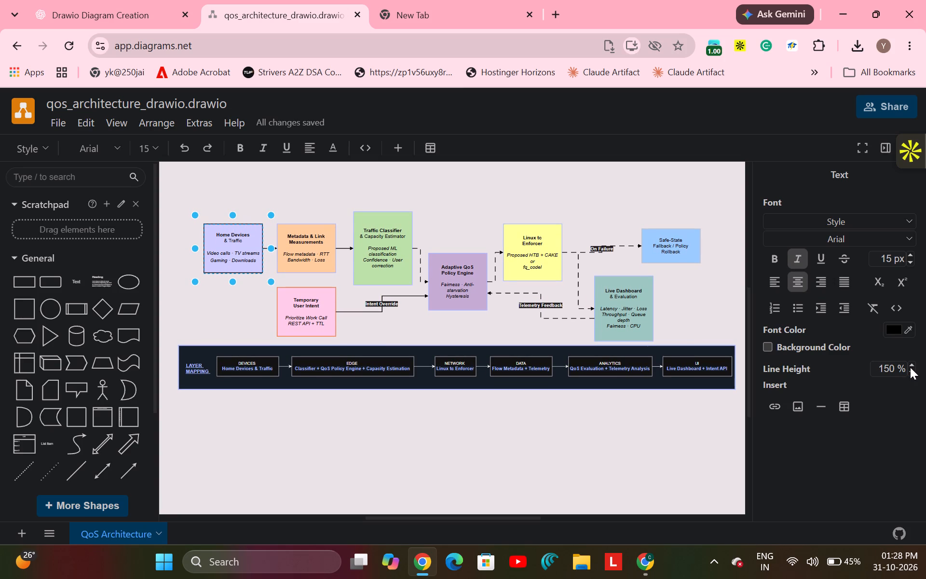
{"action": "left_click", "coordinate": [911, 365]}
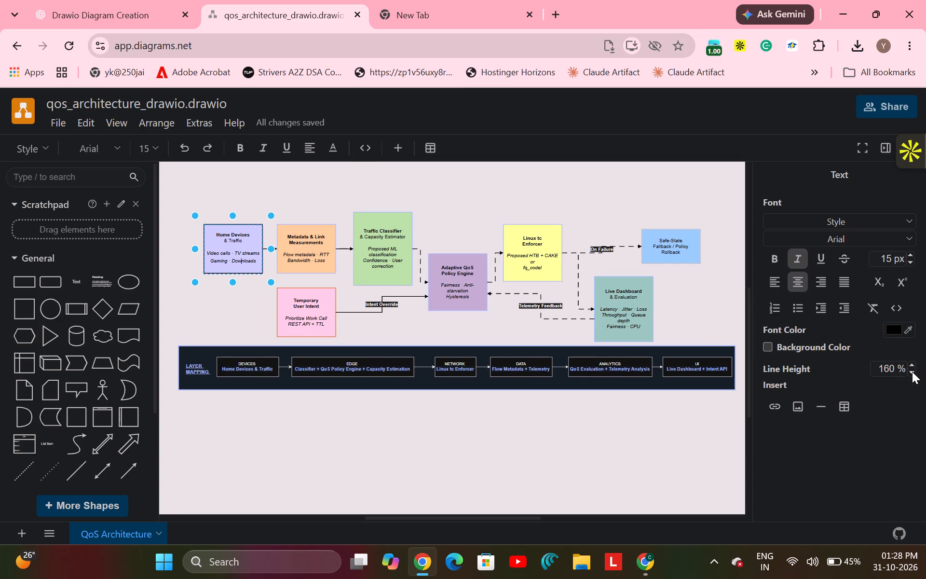
{"action": "triple_click", "coordinate": [912, 372]}
{"action": "left_click", "coordinate": [912, 372]}
{"action": "left_click", "coordinate": [911, 365]}
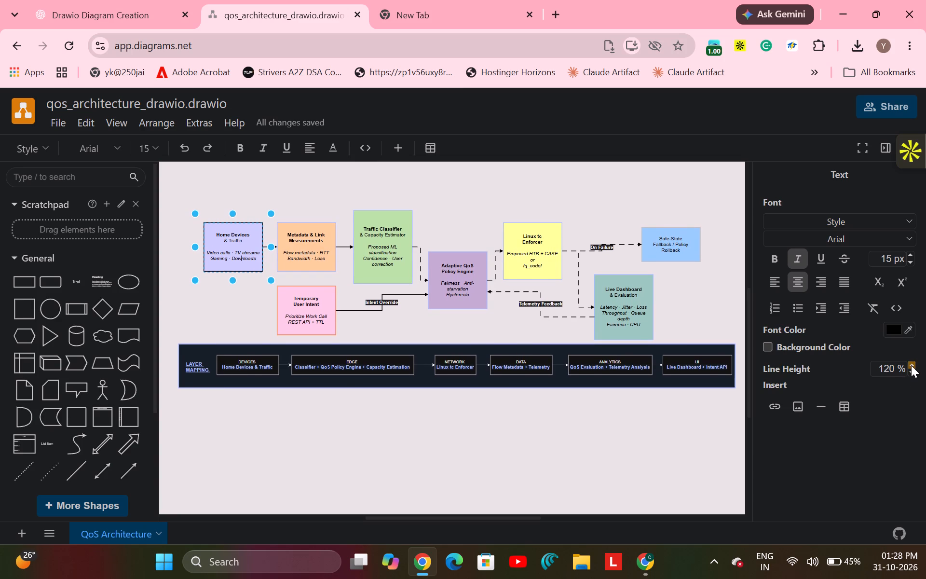
{"action": "left_click", "coordinate": [887, 355]}
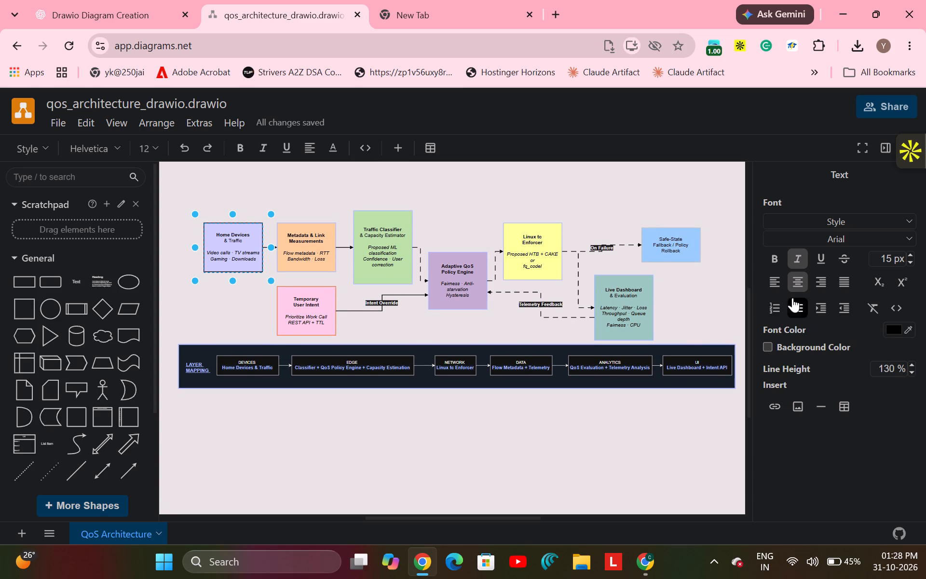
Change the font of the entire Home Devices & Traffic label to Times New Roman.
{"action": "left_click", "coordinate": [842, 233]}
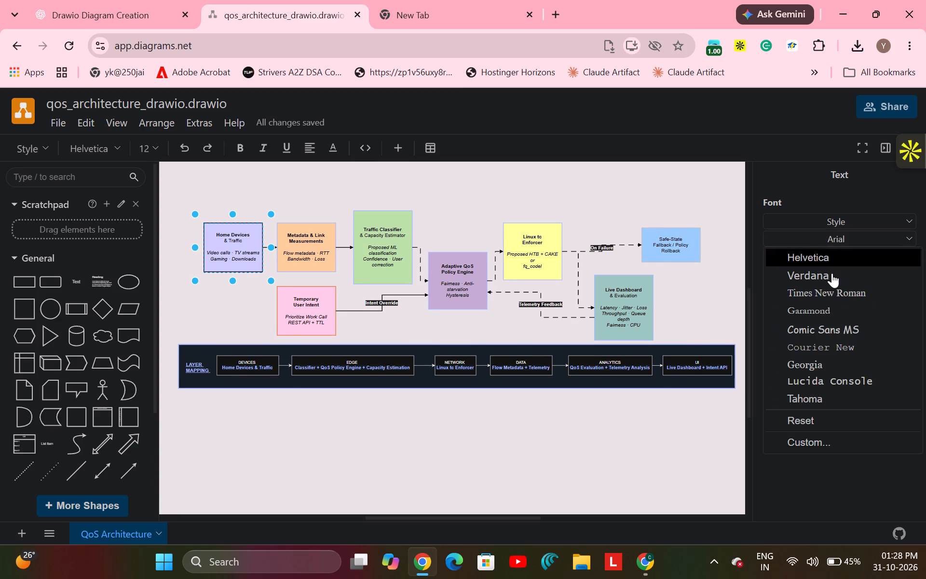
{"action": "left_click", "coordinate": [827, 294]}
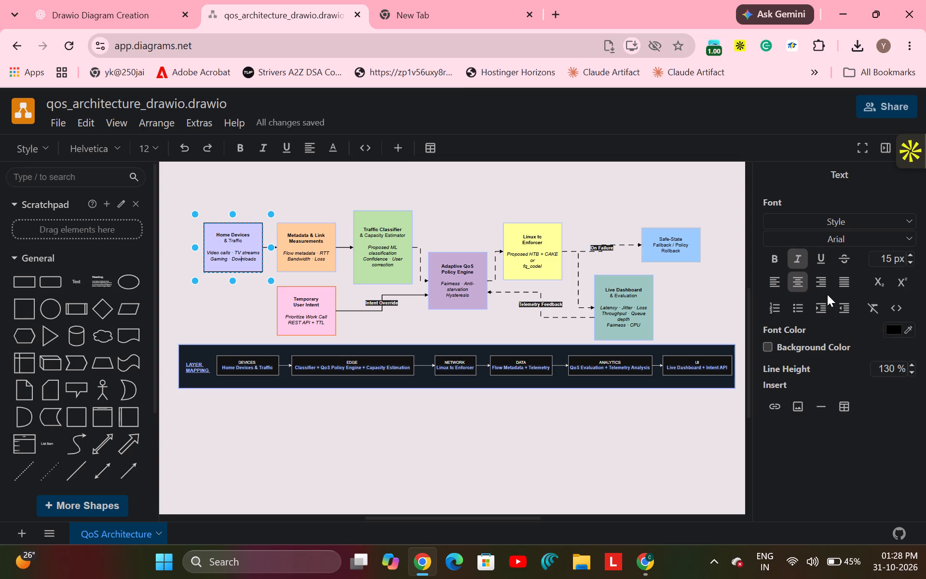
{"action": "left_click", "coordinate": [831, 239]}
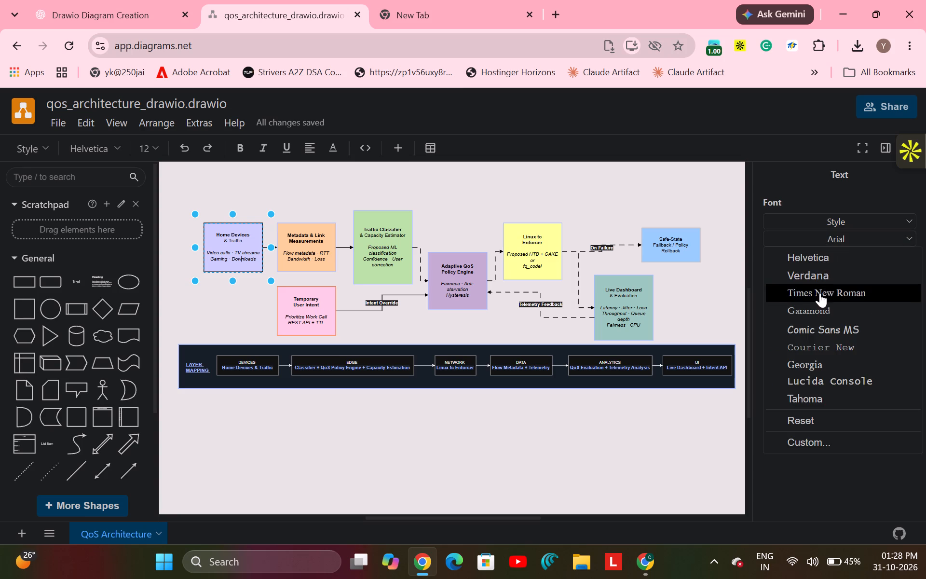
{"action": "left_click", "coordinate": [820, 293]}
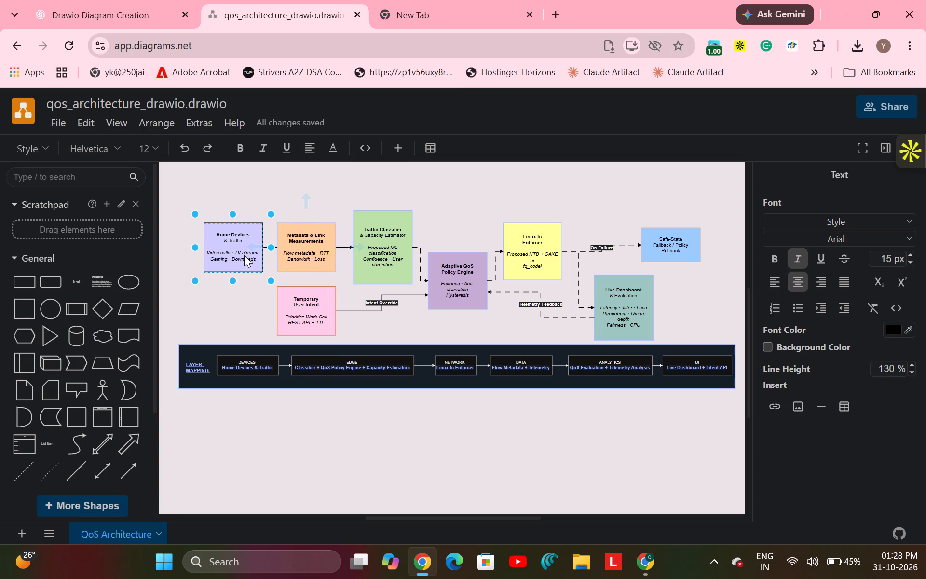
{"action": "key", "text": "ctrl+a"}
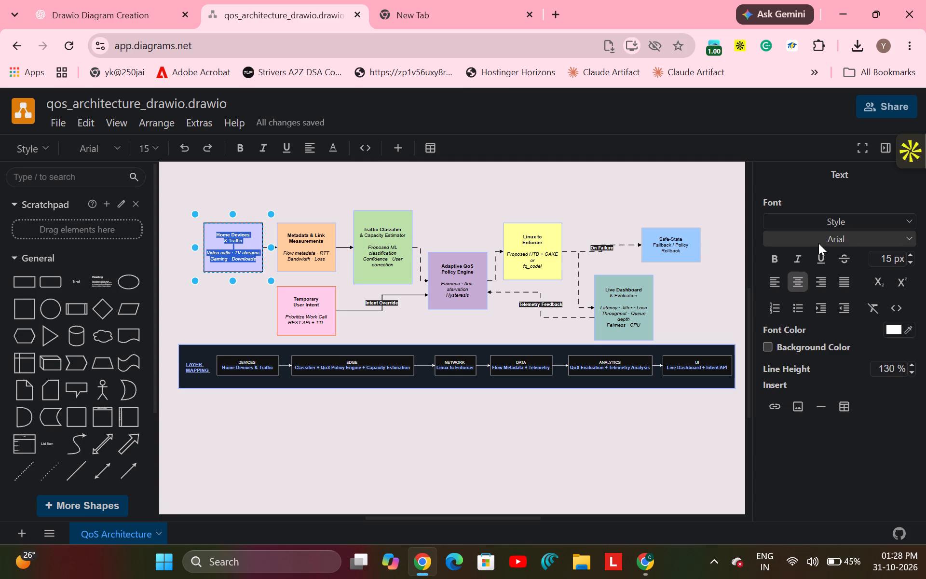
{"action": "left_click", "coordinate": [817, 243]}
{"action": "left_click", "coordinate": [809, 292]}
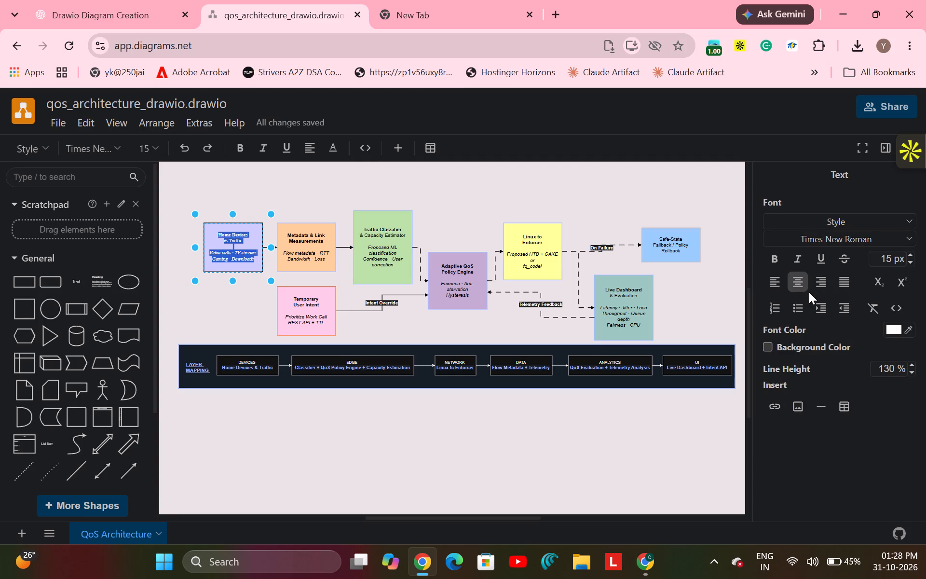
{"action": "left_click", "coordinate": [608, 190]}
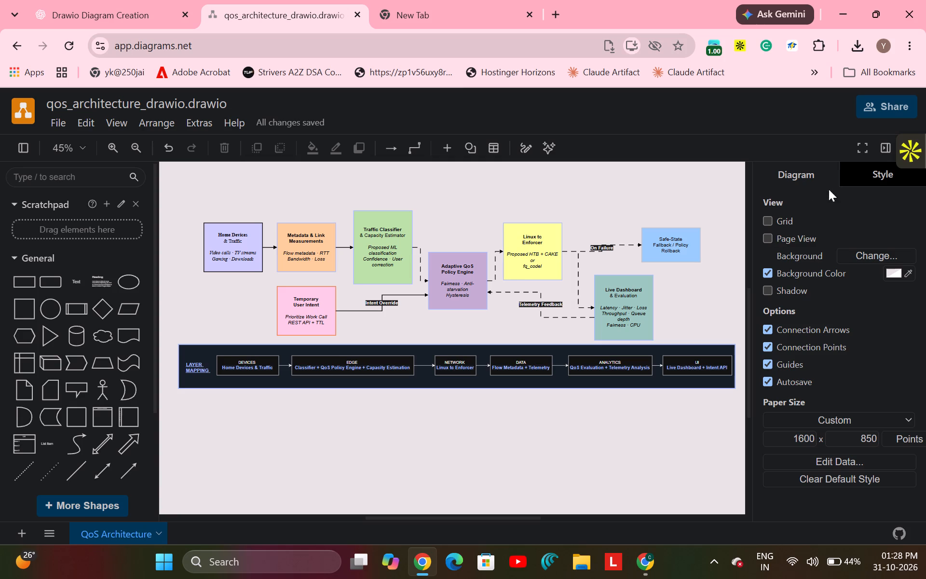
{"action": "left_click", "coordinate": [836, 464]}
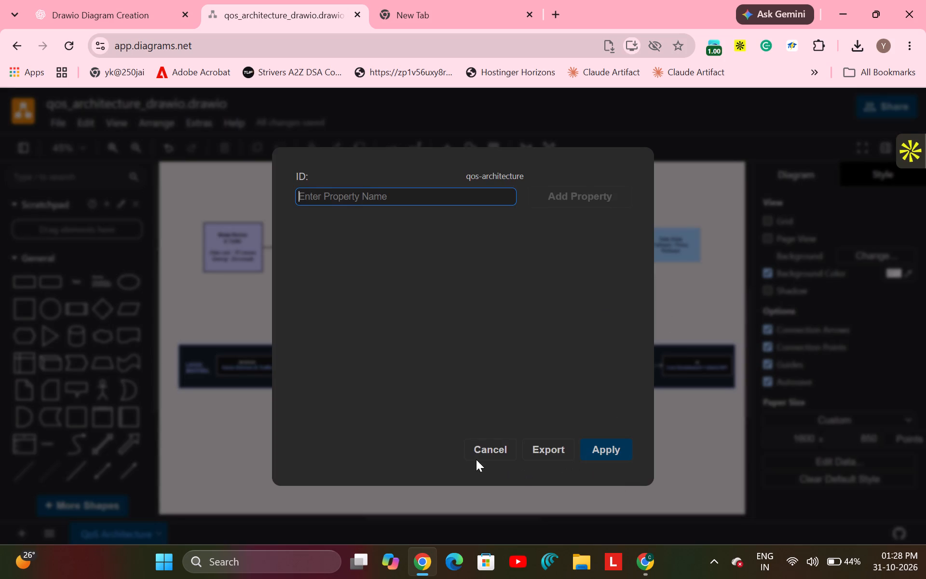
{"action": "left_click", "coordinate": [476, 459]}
Set the font size of the entire Home Devices & Traffic label to 17 px.
{"action": "left_click", "coordinate": [233, 254]}
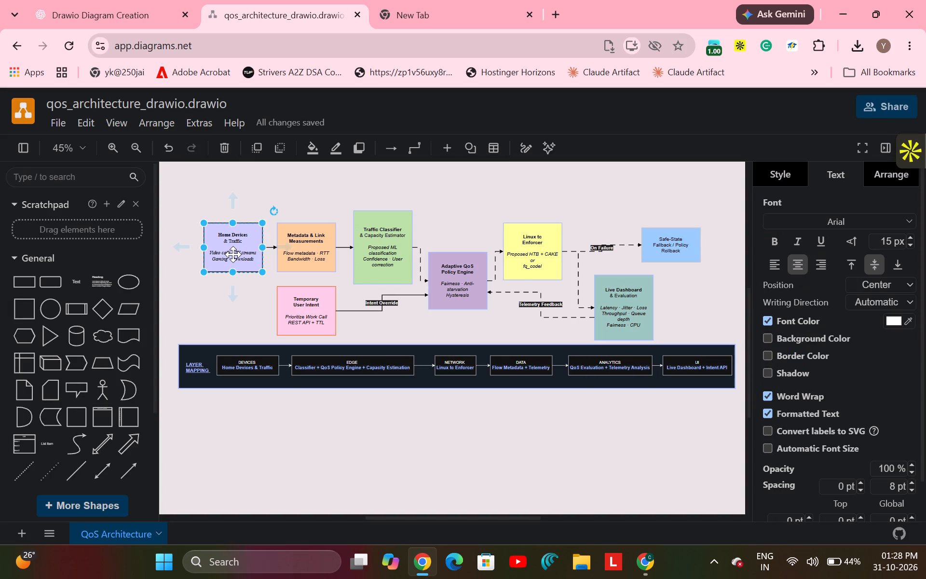
{"action": "double_click", "coordinate": [233, 254]}
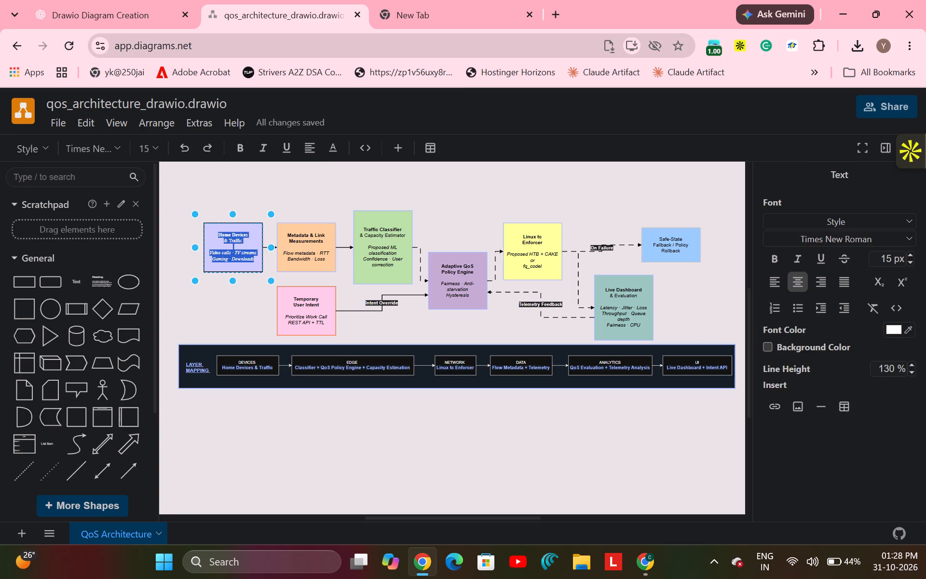
{"action": "left_click", "coordinate": [911, 256]}
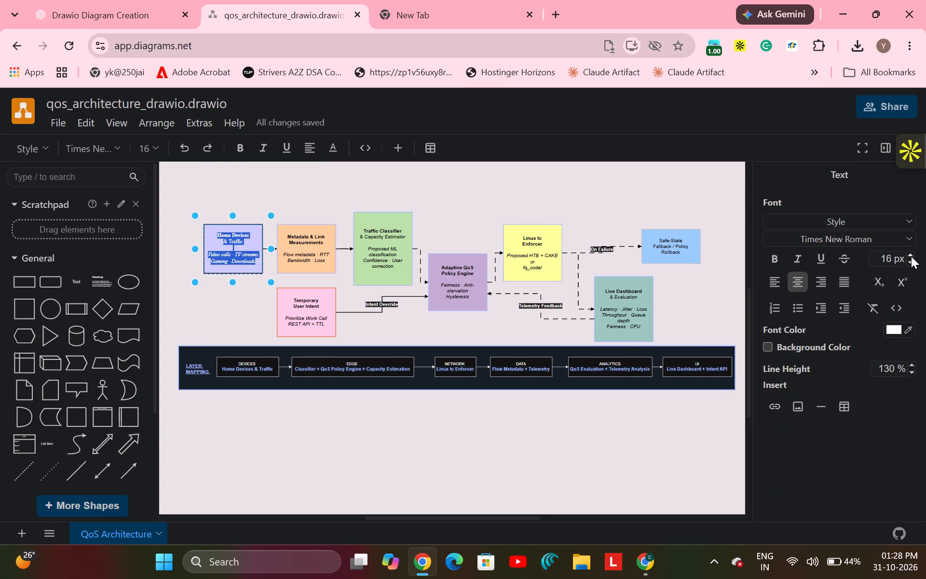
{"action": "left_click", "coordinate": [911, 256]}
{"action": "left_click", "coordinate": [911, 256]}
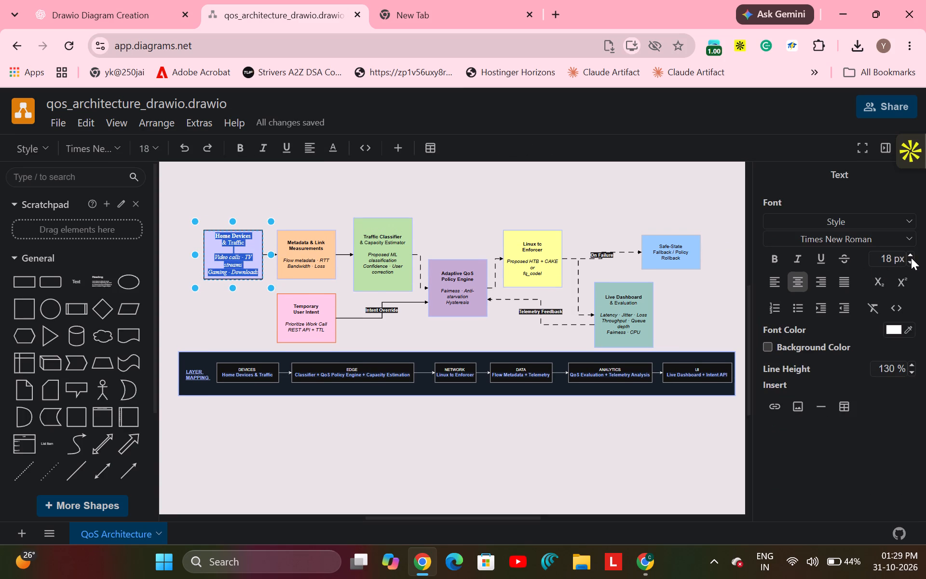
{"action": "left_click", "coordinate": [911, 262]}
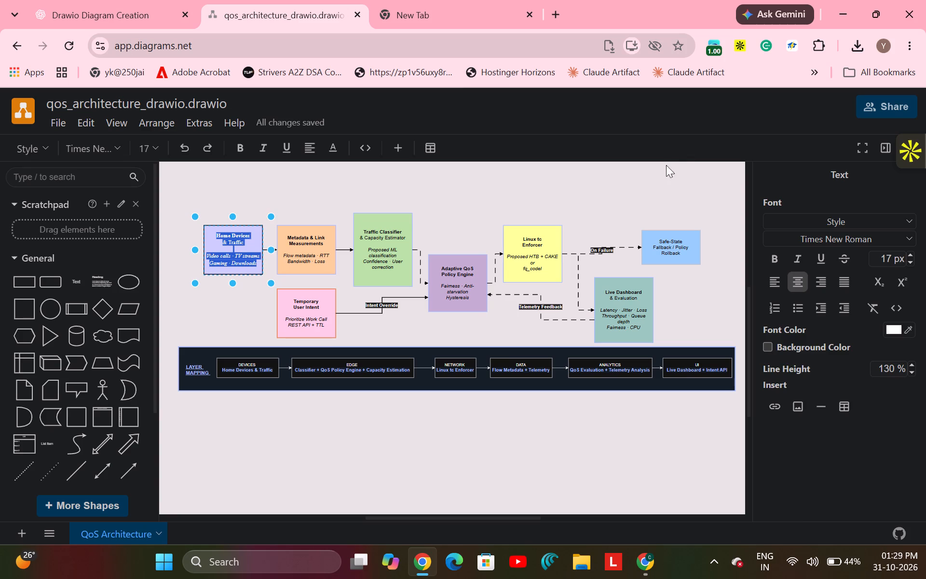
{"action": "left_click", "coordinate": [667, 181]}
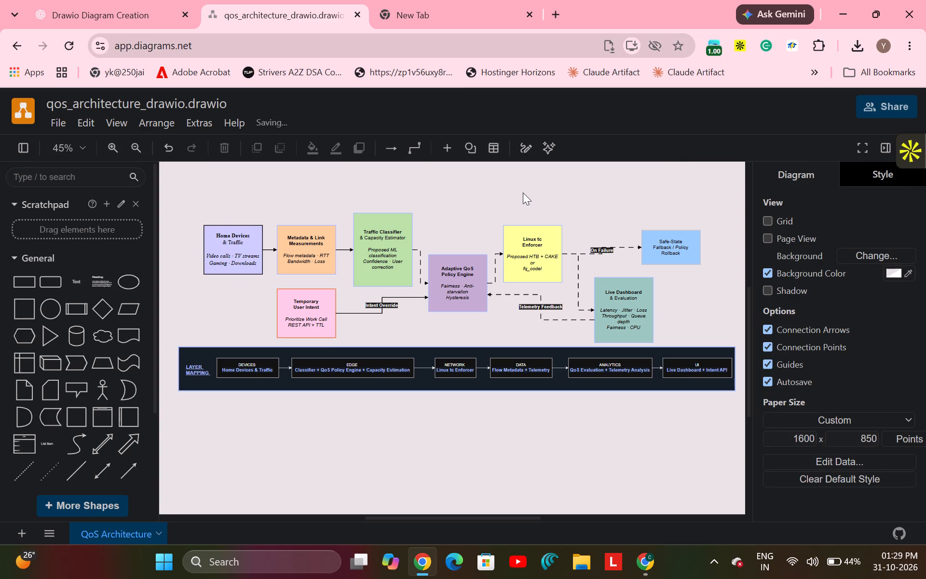
Set the entire Home Devices & Traffic label to the custom system font Arial.
{"action": "triple_click", "coordinate": [236, 257]}
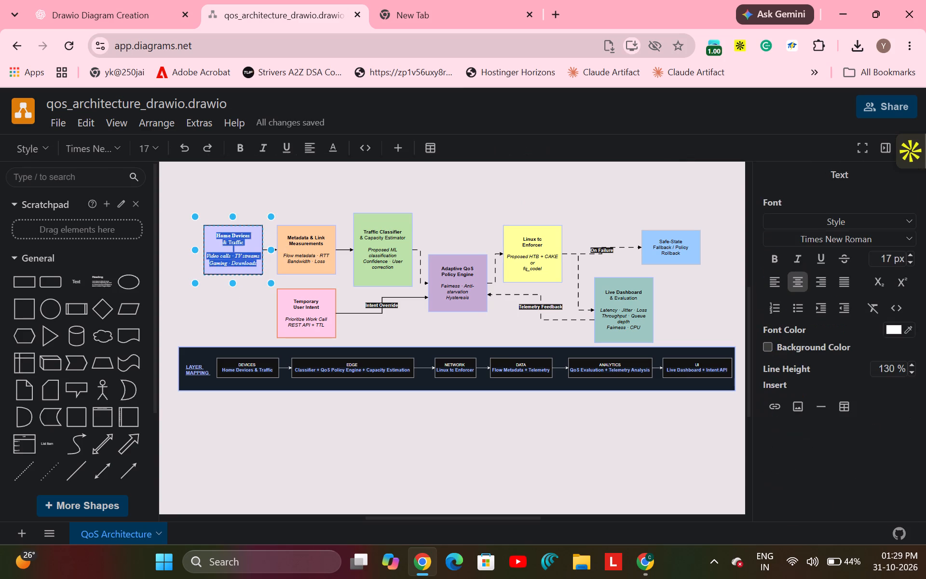
{"action": "key", "text": "ctrl+a"}
{"action": "left_click", "coordinate": [845, 238]}
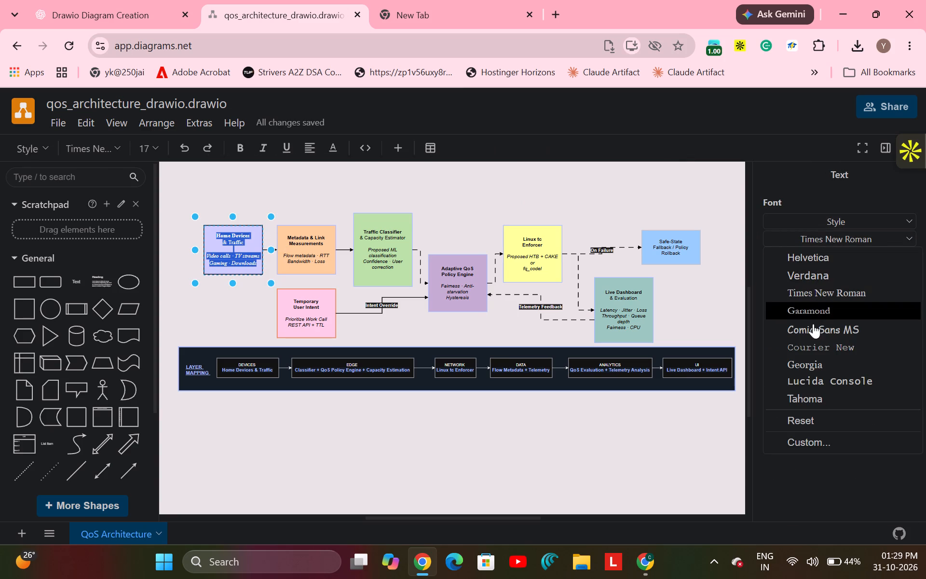
{"action": "left_click", "coordinate": [810, 420]}
{"action": "left_click", "coordinate": [832, 238]}
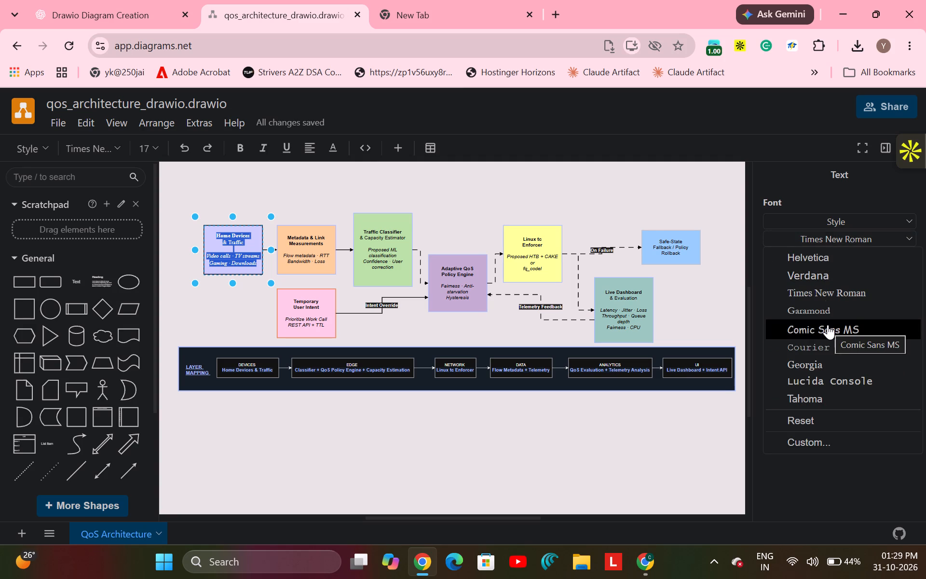
{"action": "left_click", "coordinate": [810, 442]}
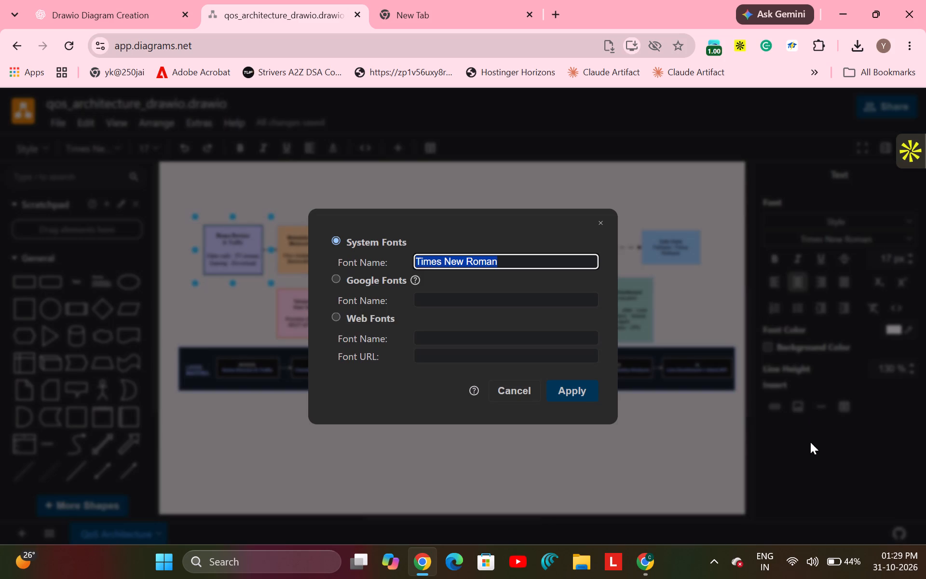
{"action": "key", "text": "BackSpace"}
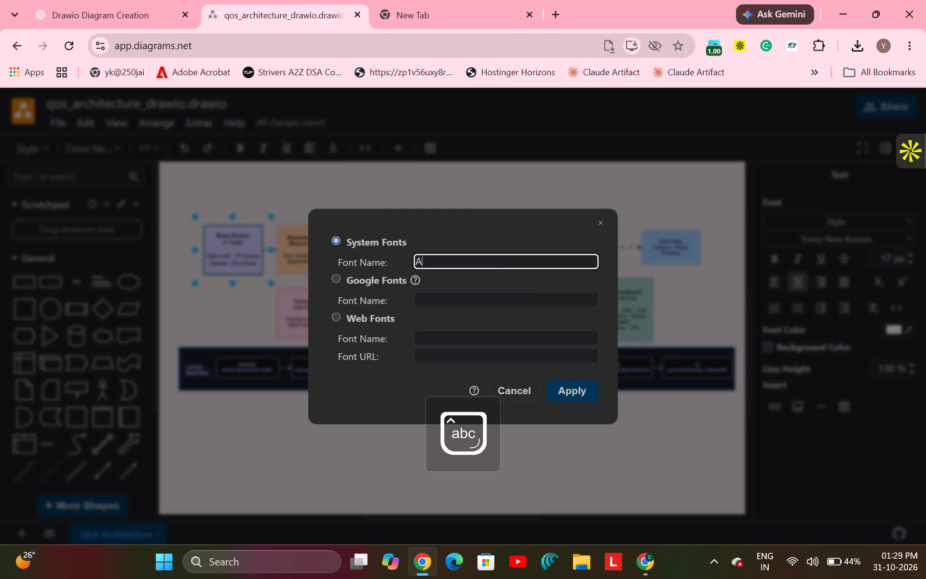
{"action": "type", "text": "rial"}
{"action": "key", "text": "Return"}
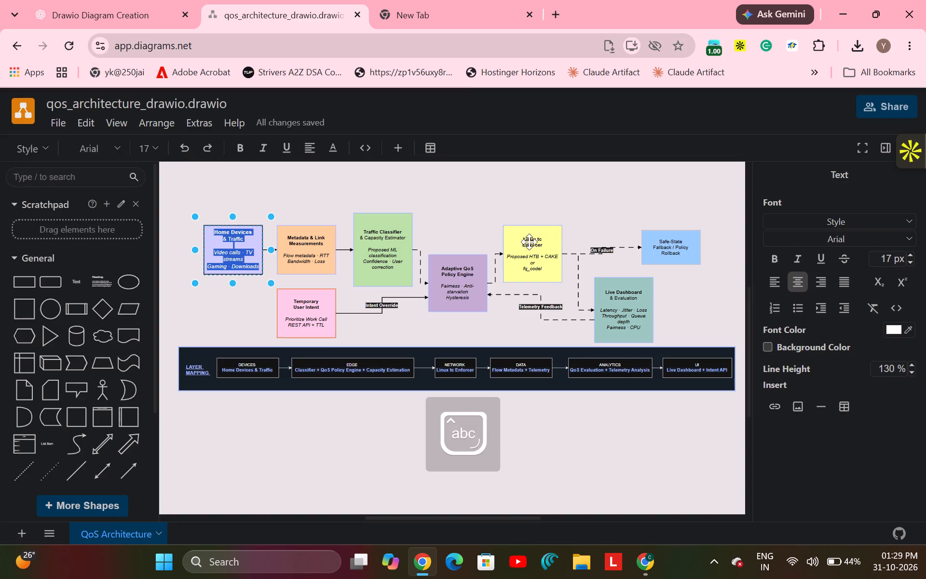
{"action": "left_click", "coordinate": [546, 174]}
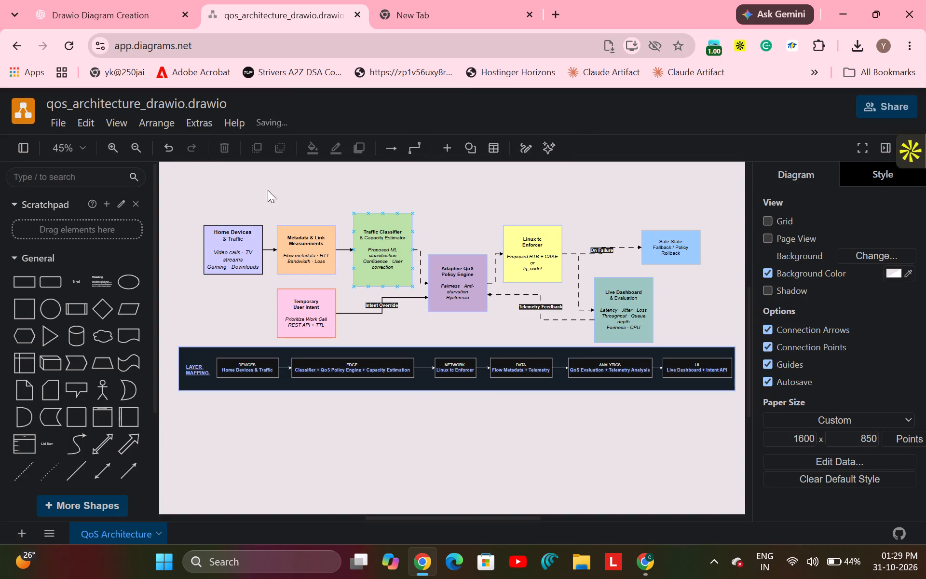
Set the font size of the entire Metadata & Link Measurements label to 17 px.
{"action": "left_click", "coordinate": [305, 259]}
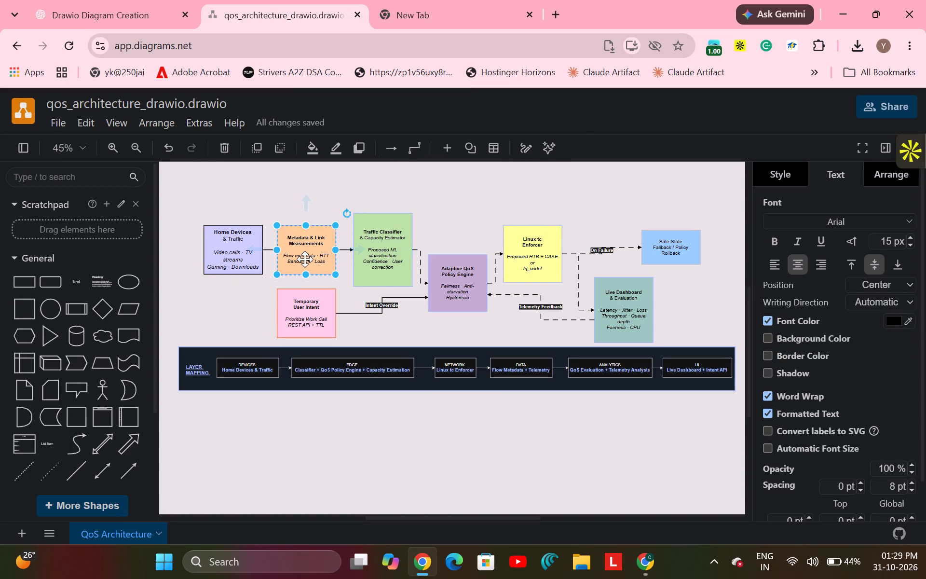
{"action": "double_click", "coordinate": [305, 259]}
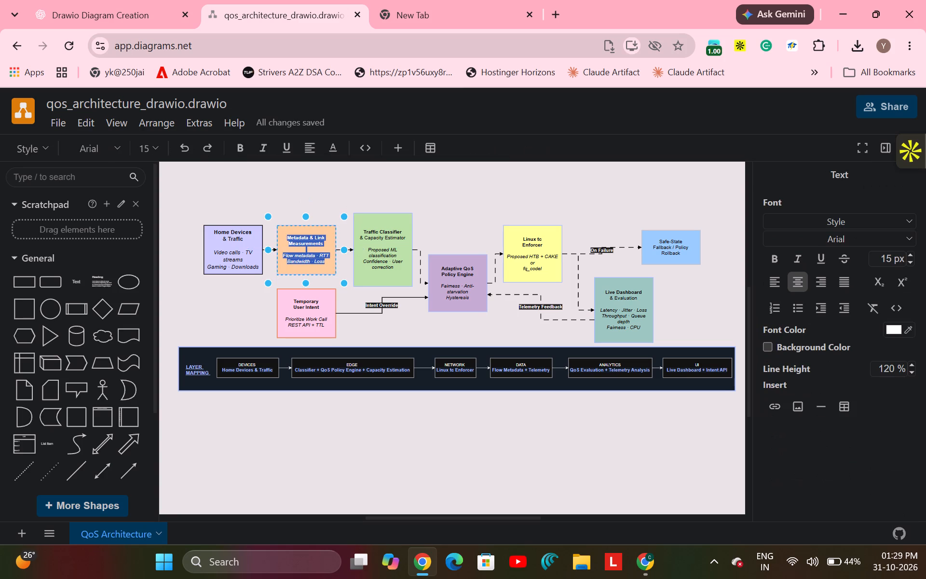
{"action": "left_click", "coordinate": [909, 254]}
{"action": "left_click", "coordinate": [909, 254]}
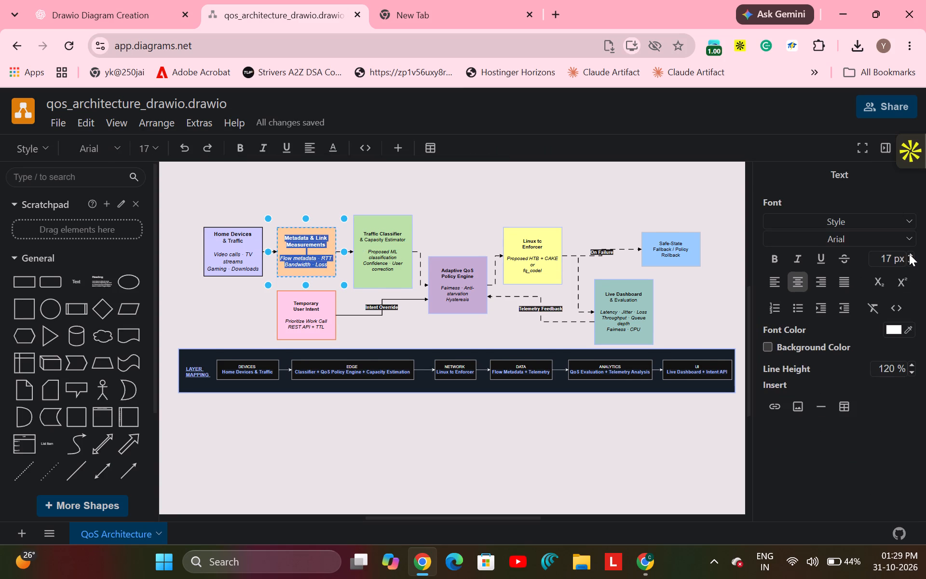
{"action": "left_click", "coordinate": [909, 254]}
{"action": "left_click", "coordinate": [911, 262]}
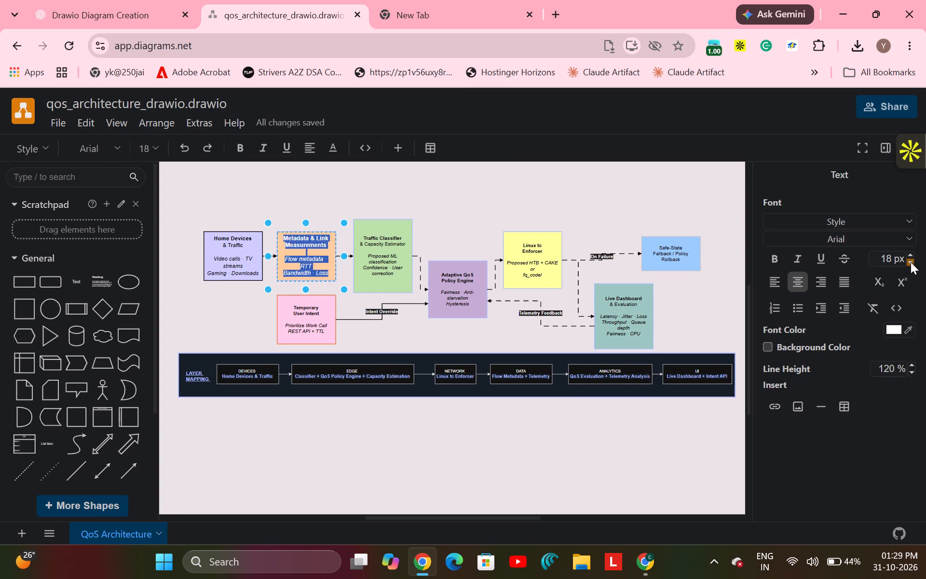
Set the font size of the entire Traffic Classifier & Capacity Estimator label to 17 px.
{"action": "left_click", "coordinate": [626, 180]}
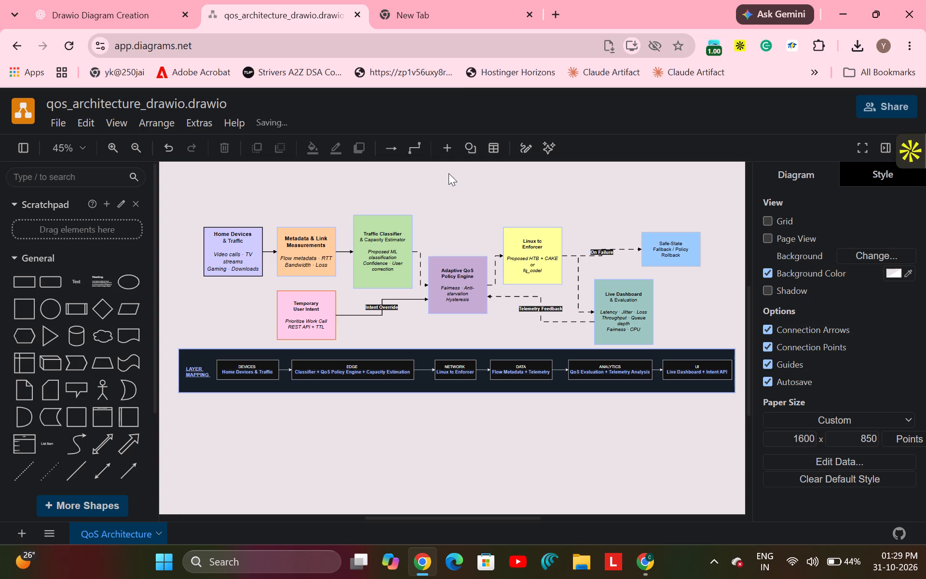
{"action": "left_click", "coordinate": [384, 253]}
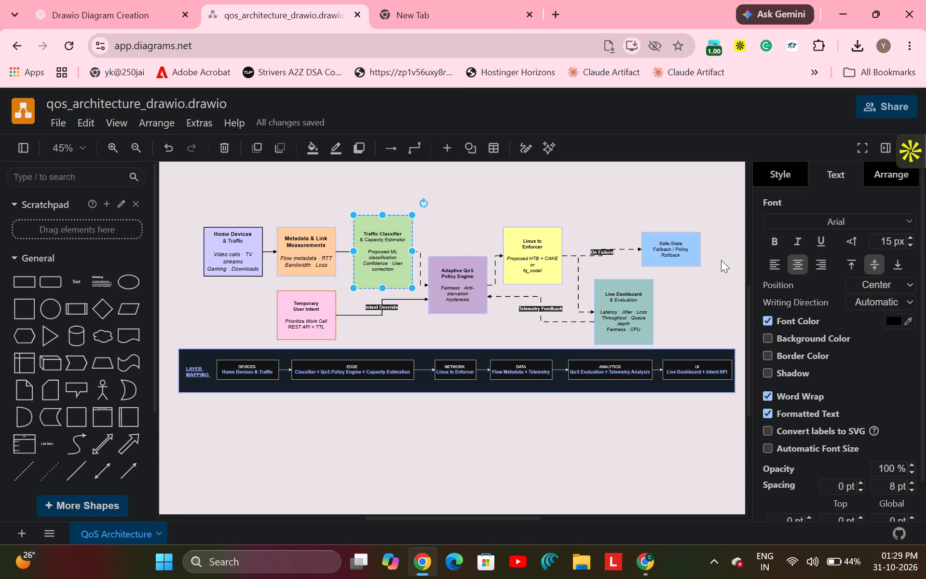
{"action": "triple_click", "coordinate": [393, 265]}
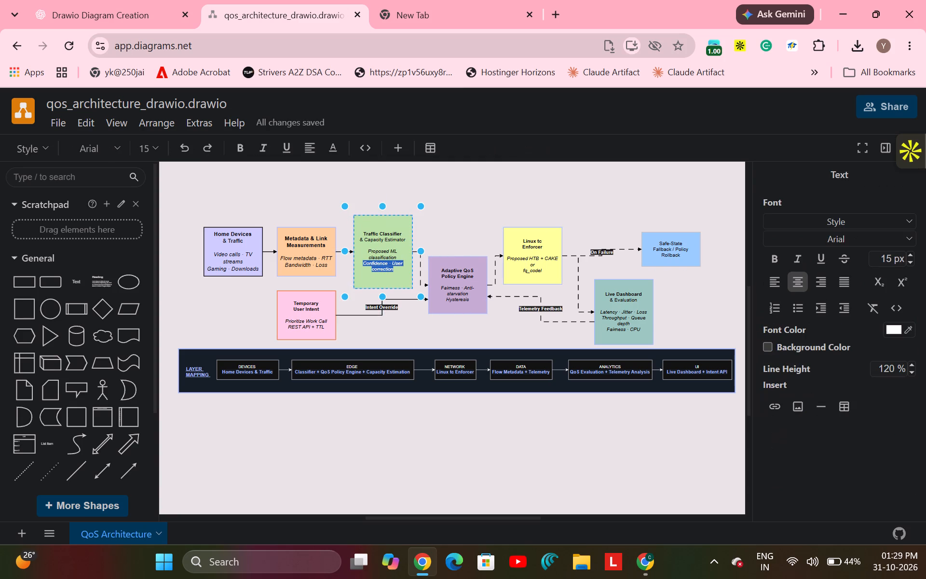
{"action": "key", "text": "ctrl+a"}
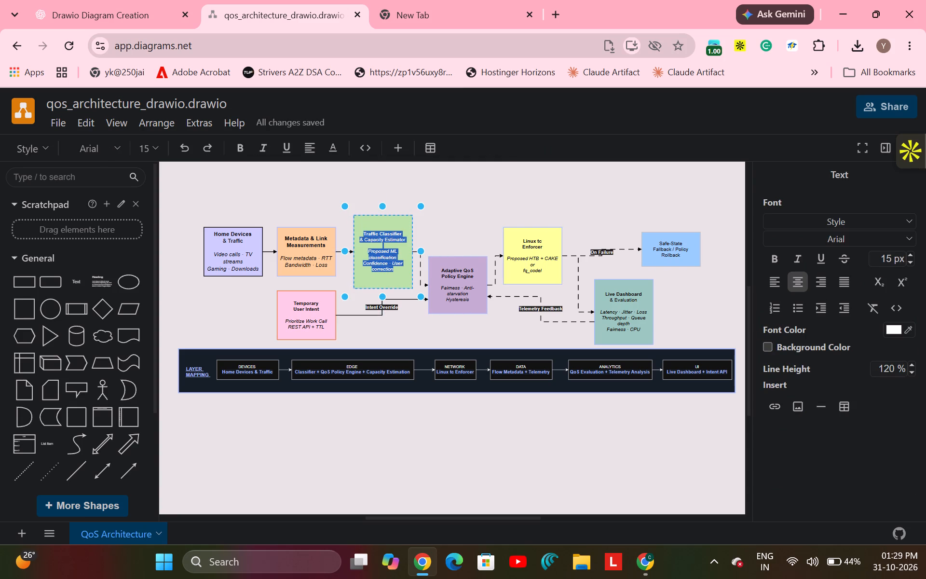
{"action": "left_click", "coordinate": [909, 257]}
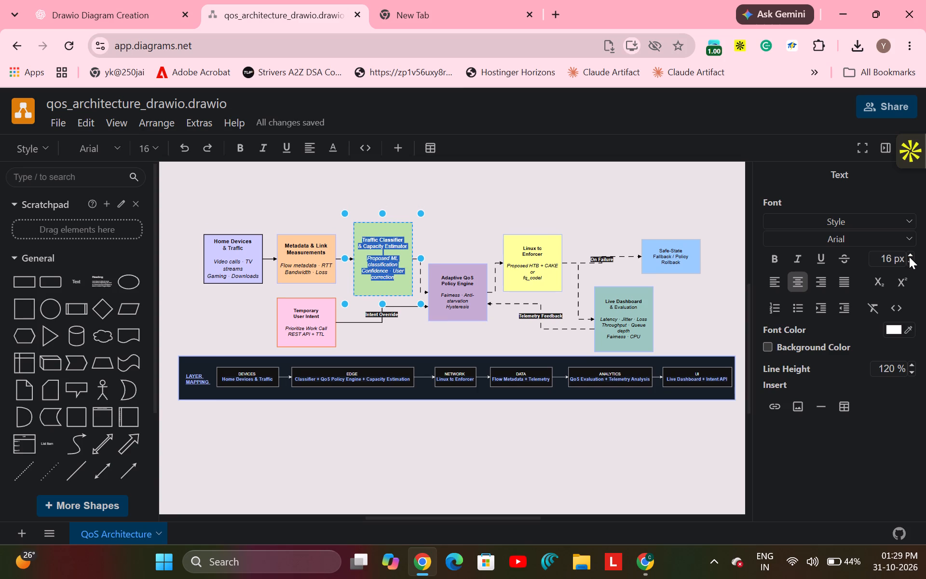
{"action": "left_click", "coordinate": [909, 257]}
{"action": "left_click", "coordinate": [639, 197]}
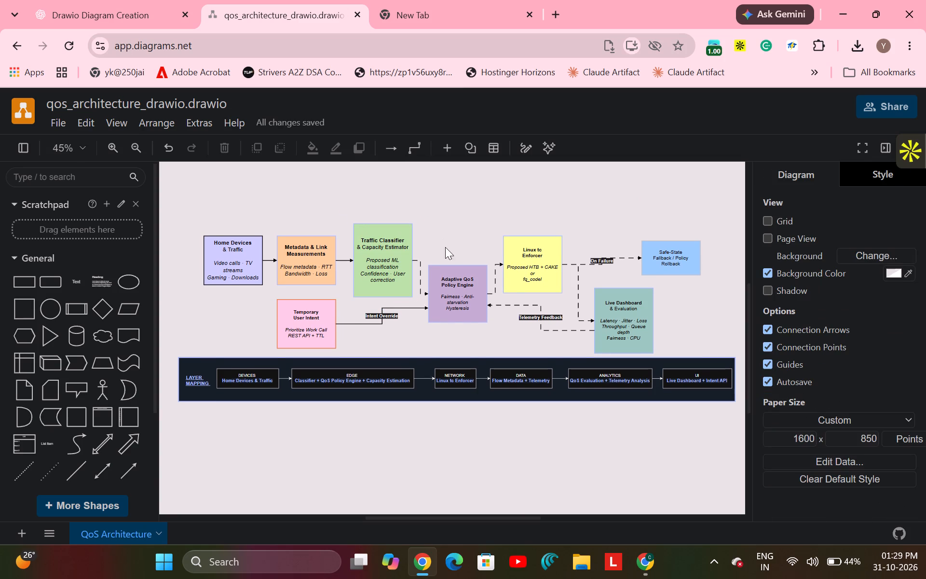
Set the font size of the entire Adaptive QoS Policy Engine label to 17 px.
{"action": "left_click", "coordinate": [470, 302]}
{"action": "double_click", "coordinate": [470, 302]}
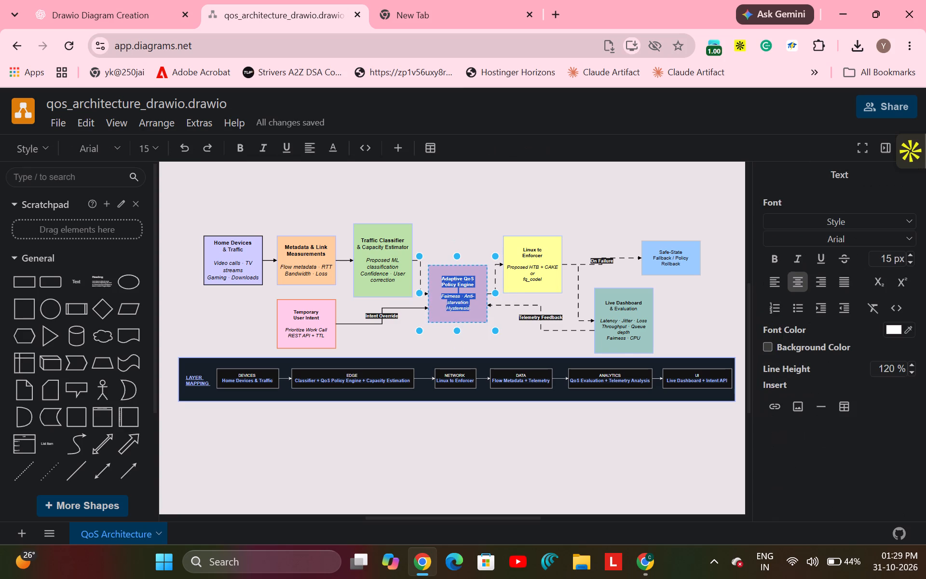
{"action": "left_click", "coordinate": [909, 257]}
{"action": "left_click", "coordinate": [909, 257]}
{"action": "left_click", "coordinate": [587, 202]}
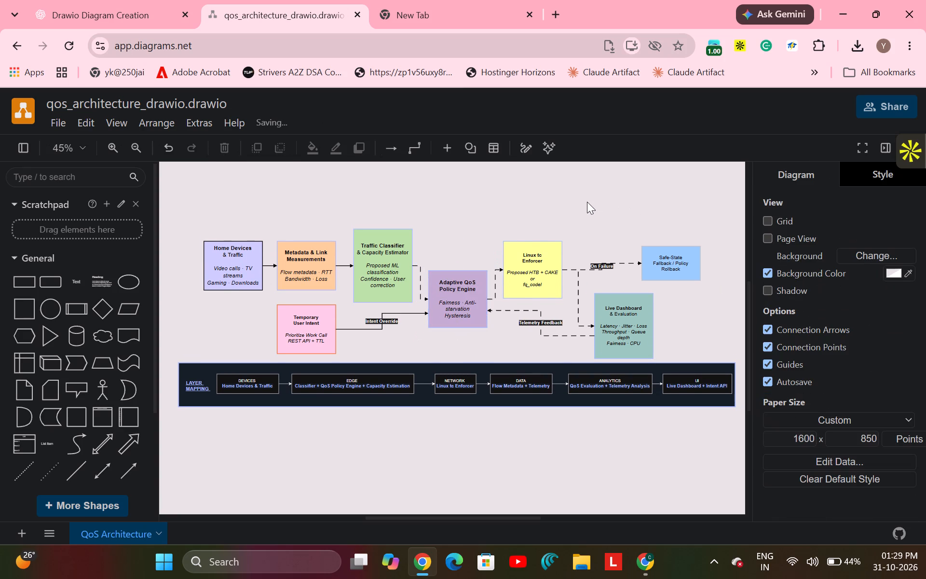
Set the font size of the entire Linux tc Enforcer label to 17 px.
{"action": "triple_click", "coordinate": [534, 271]}
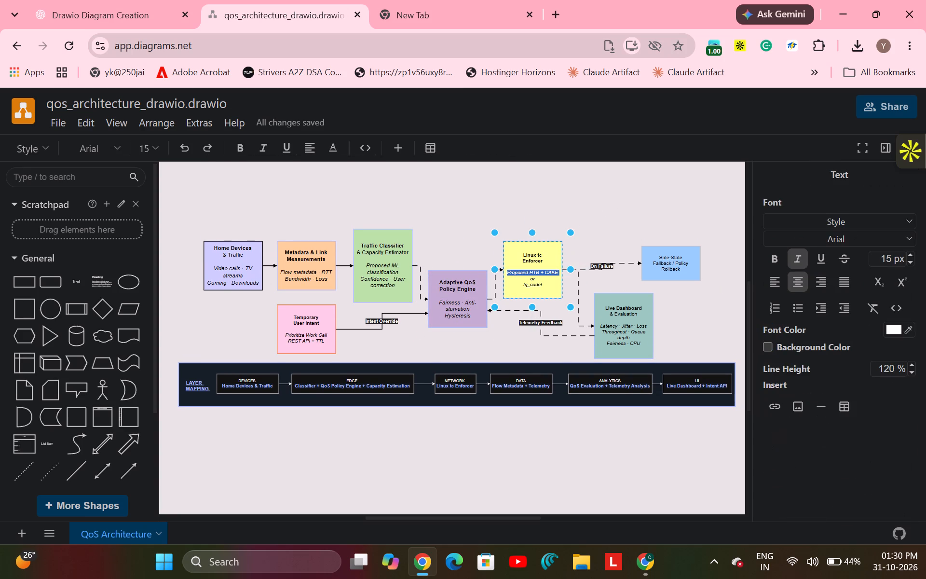
{"action": "key", "text": "ctrl+a"}
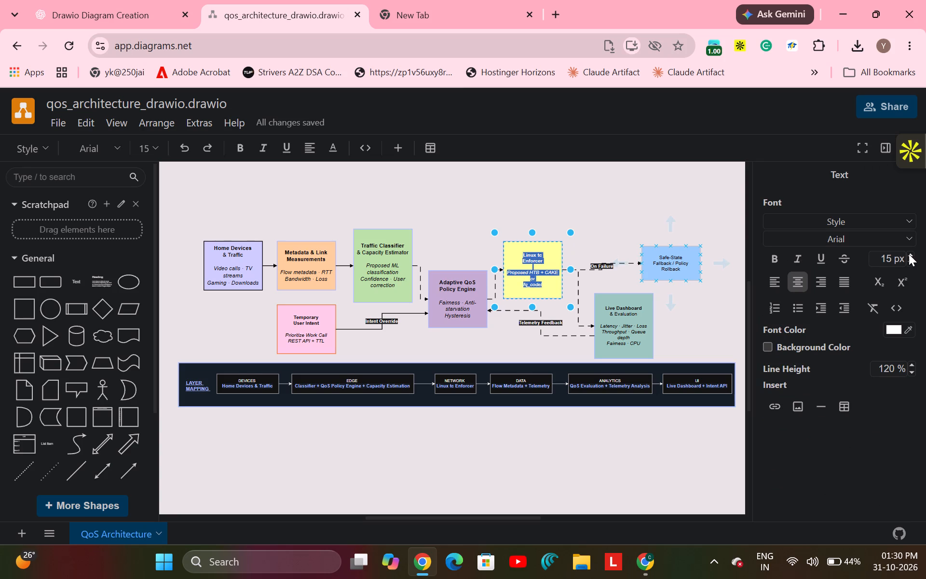
{"action": "double_click", "coordinate": [911, 253]}
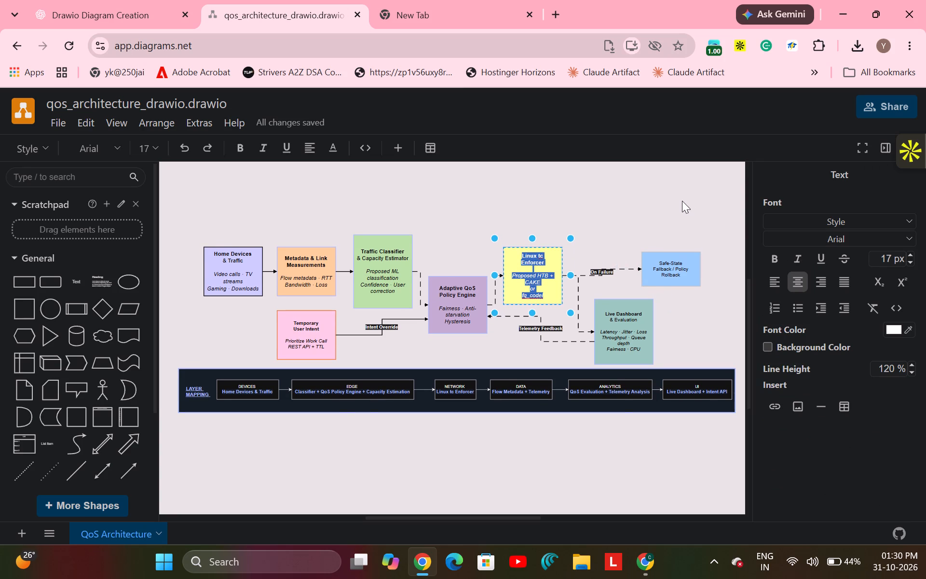
{"action": "left_click", "coordinate": [910, 262]}
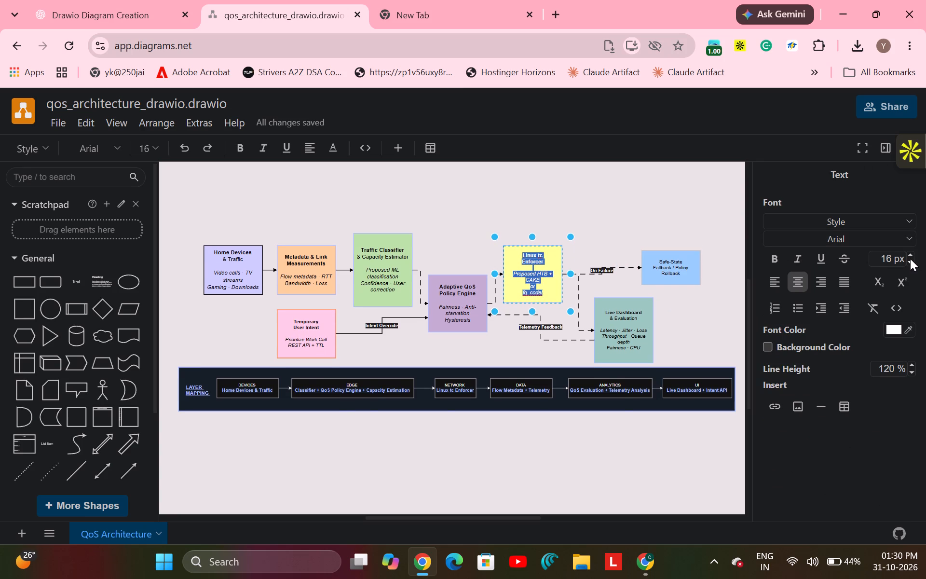
{"action": "left_click", "coordinate": [910, 255]}
{"action": "left_click", "coordinate": [627, 205]}
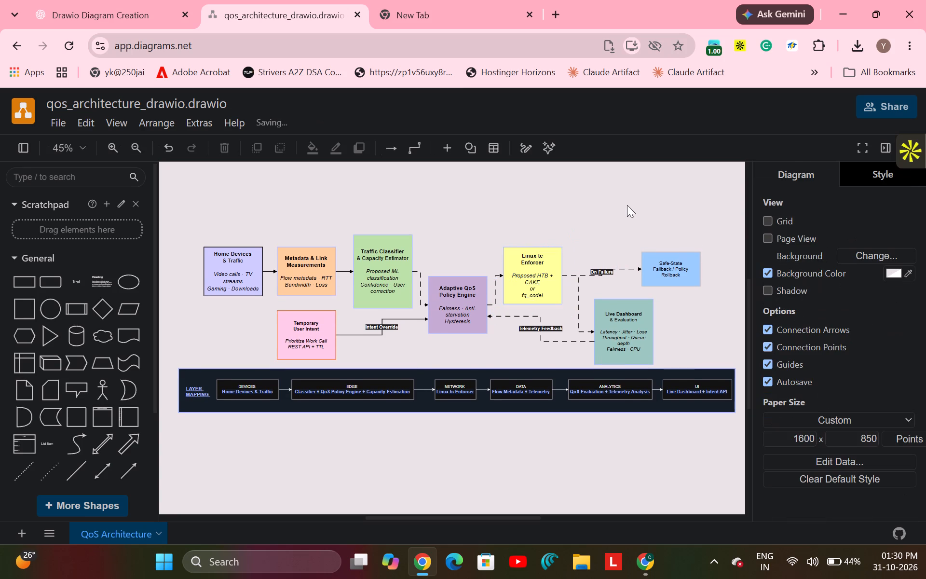
Set the font size of the entire Safe-State Fallback / Policy Rollback label to 17 px.
{"action": "triple_click", "coordinate": [675, 262]}
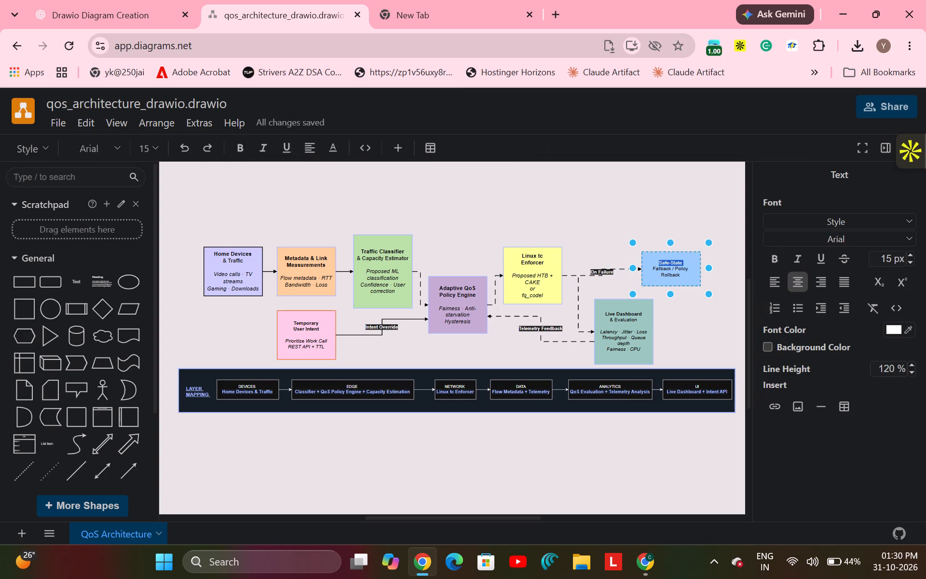
{"action": "key", "text": "ctrl+a"}
{"action": "double_click", "coordinate": [910, 255]}
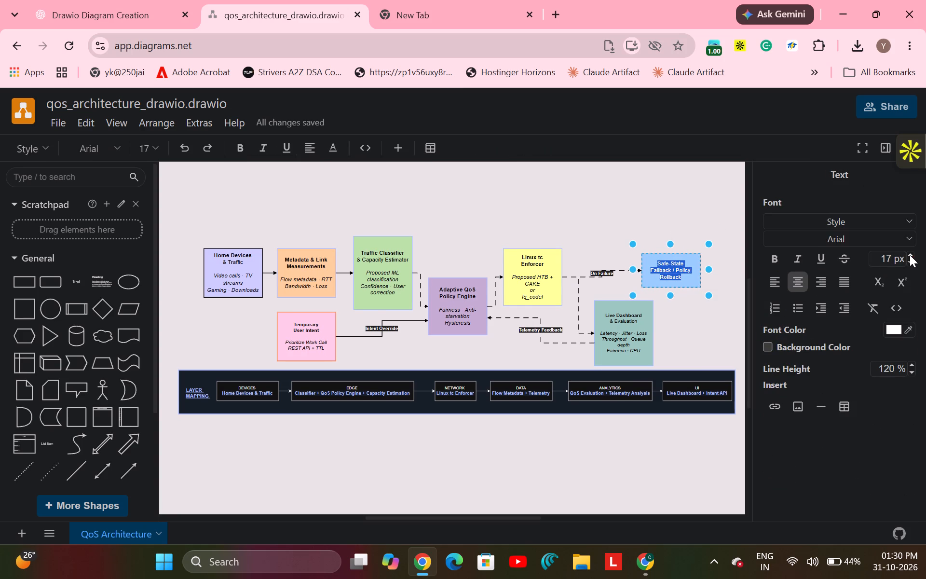
{"action": "left_click", "coordinate": [644, 205]}
Set the font size of the entire Live Dashboard & Evaluation label to 17 px.
{"action": "double_click", "coordinate": [628, 325]}
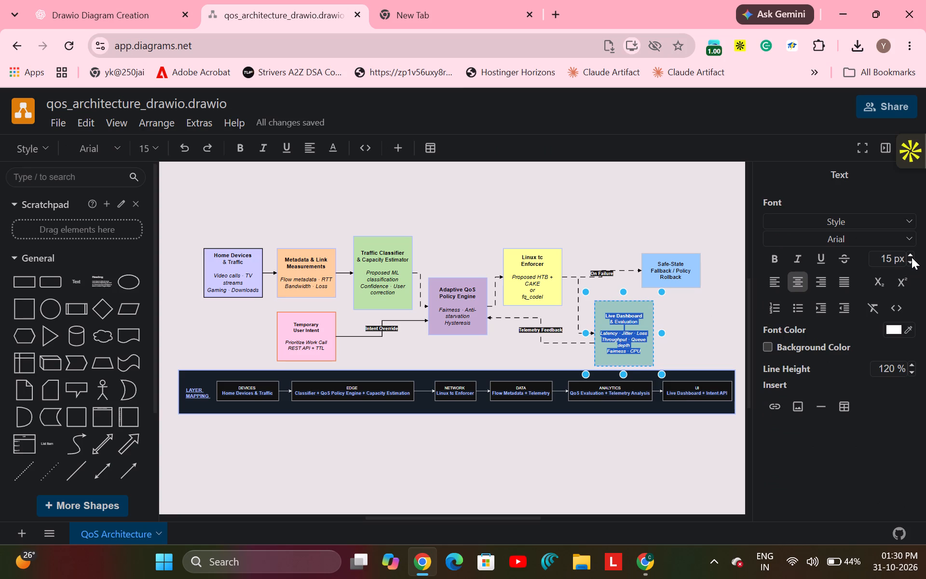
{"action": "left_click", "coordinate": [911, 254]}
{"action": "left_click", "coordinate": [911, 254]}
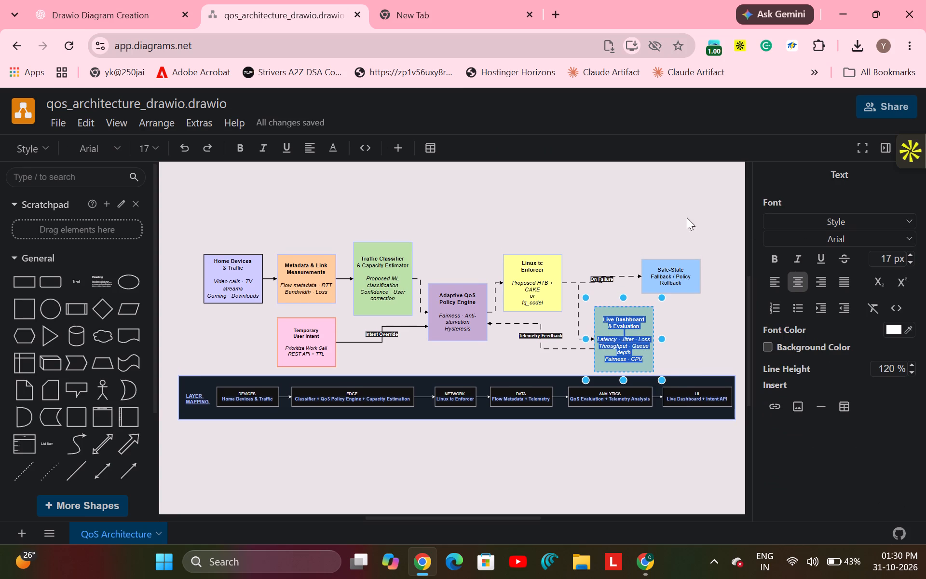
{"action": "left_click", "coordinate": [668, 219]}
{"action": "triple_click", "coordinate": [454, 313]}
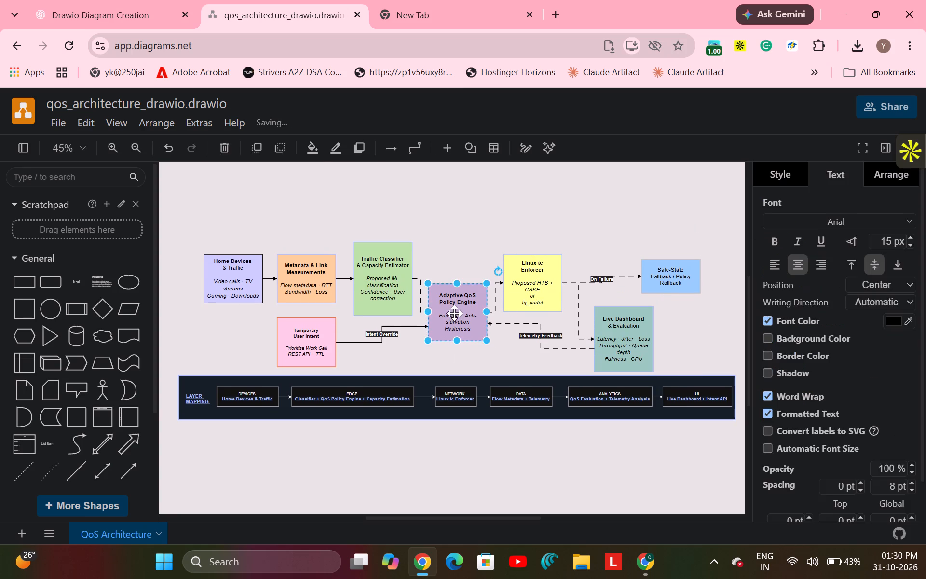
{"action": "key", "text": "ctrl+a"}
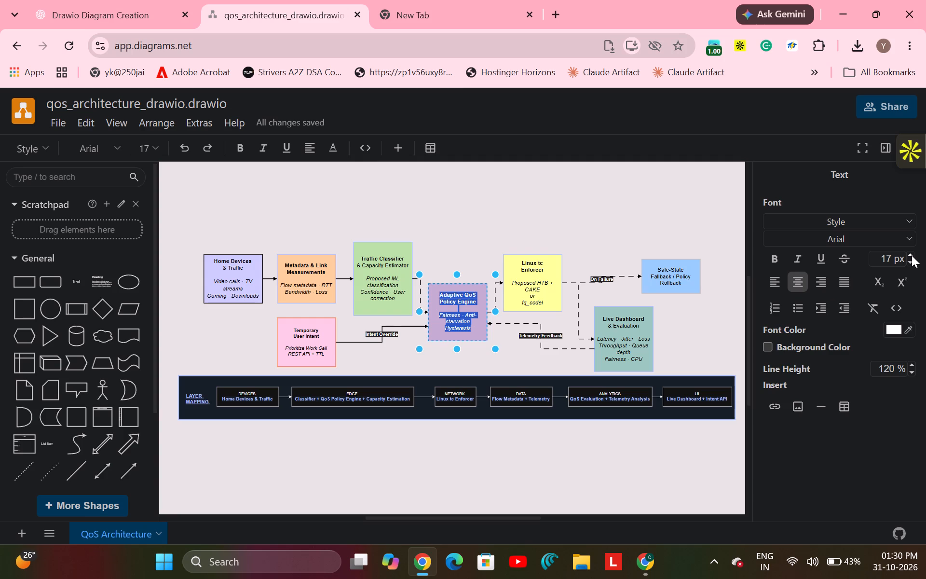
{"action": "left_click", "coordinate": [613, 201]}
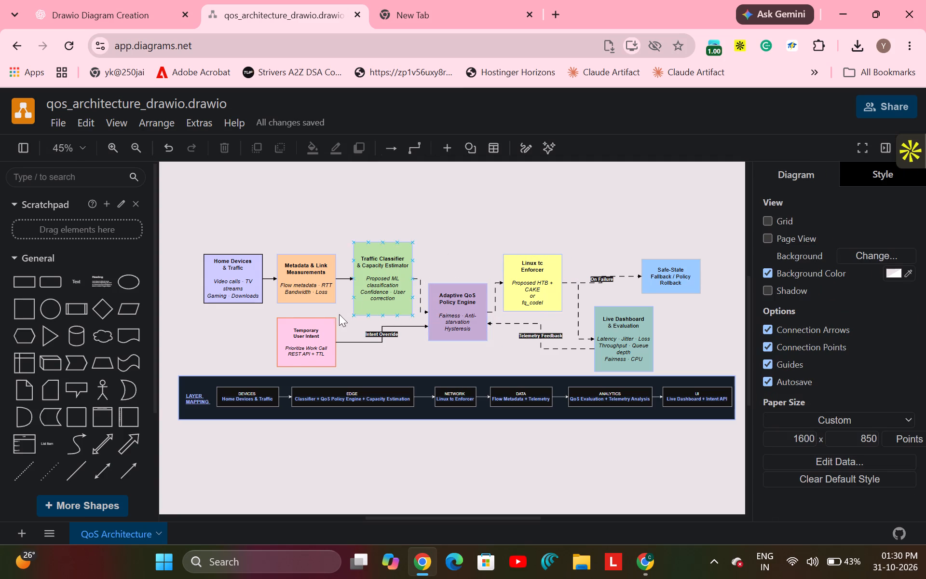
Set the font size of the entire Temporary User Intent label to 17 px.
{"action": "left_click", "coordinate": [304, 348]}
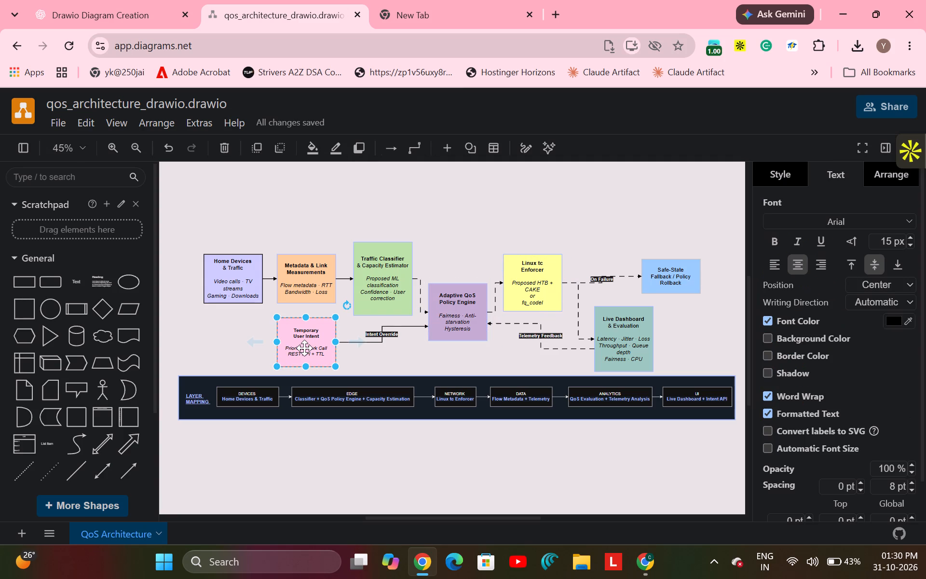
{"action": "double_click", "coordinate": [304, 348]}
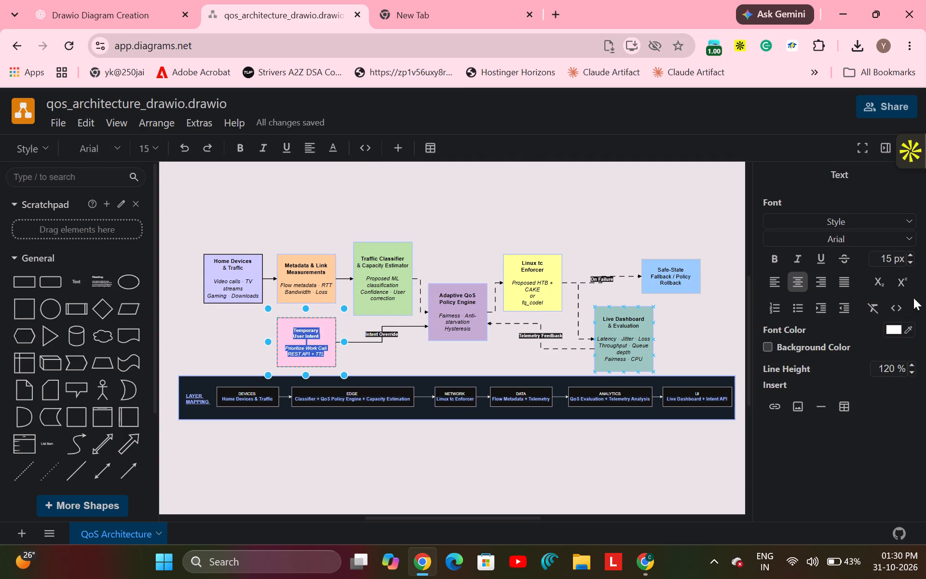
{"action": "left_click", "coordinate": [909, 254]}
{"action": "left_click", "coordinate": [909, 254]}
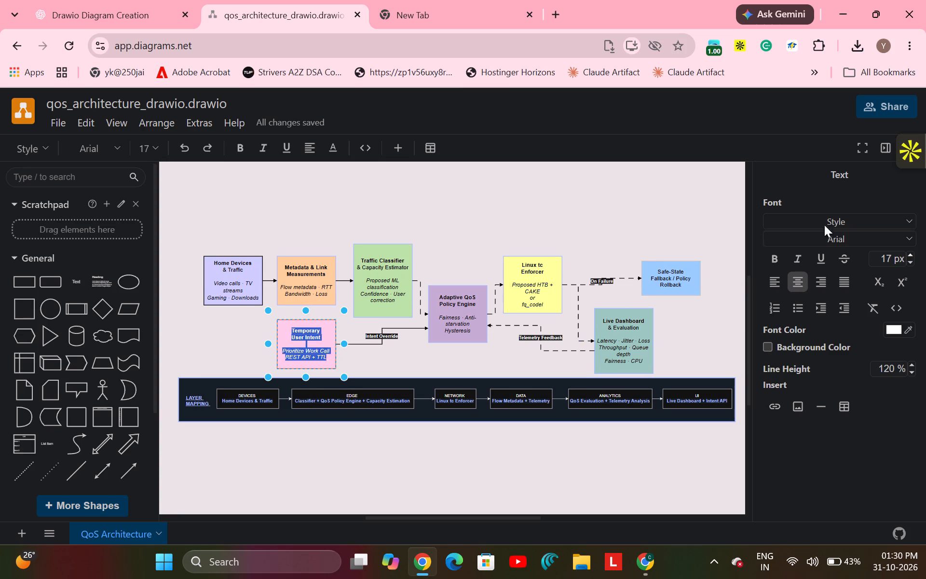
{"action": "left_click", "coordinate": [625, 189]}
Set the font size of the Intent Override connector label to 17 px.
{"action": "scroll", "coordinate": [625, 189], "scroll_direction": "down", "scroll_amount": 1}
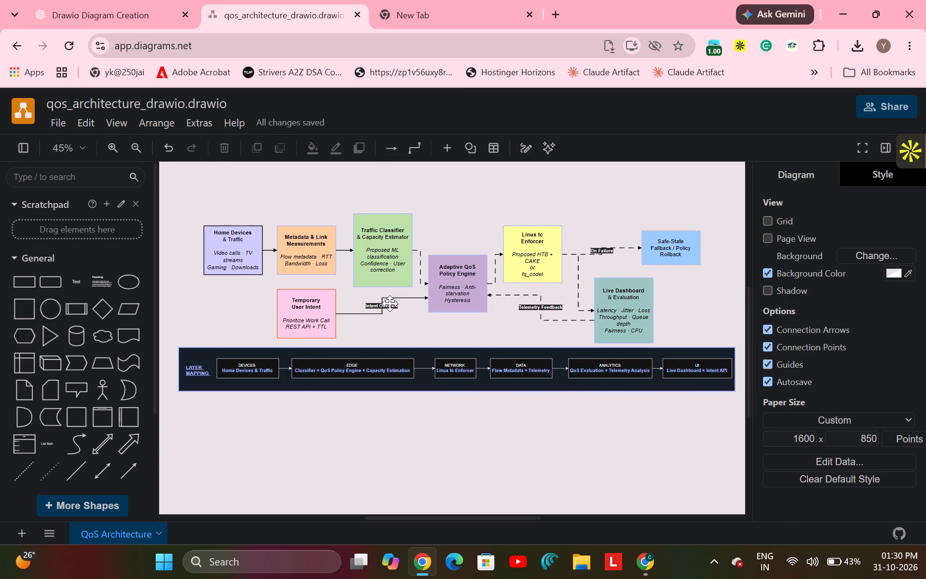
{"action": "double_click", "coordinate": [387, 304]}
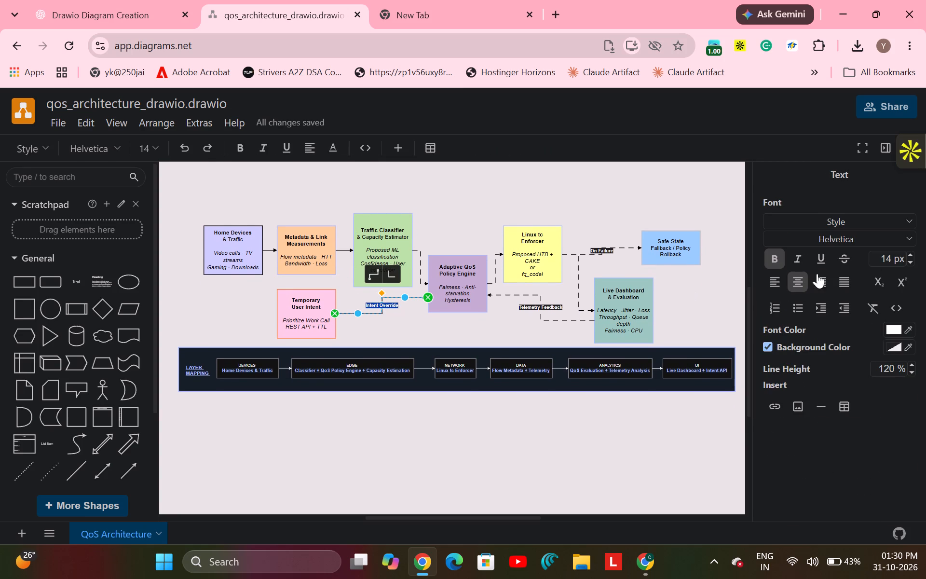
{"action": "left_click", "coordinate": [911, 256]}
{"action": "left_click", "coordinate": [911, 256]}
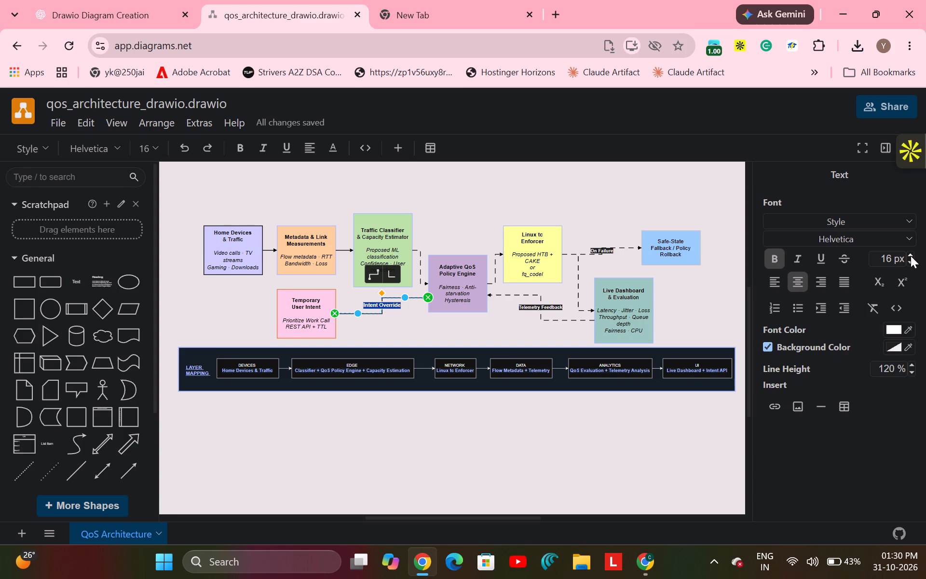
{"action": "left_click", "coordinate": [911, 256]}
{"action": "left_click", "coordinate": [605, 187]}
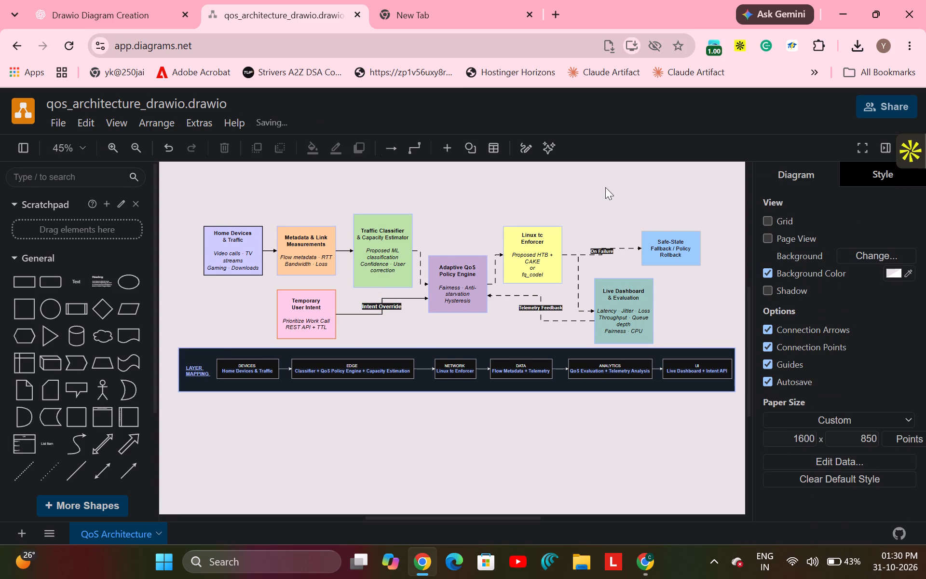
Set the font size of the On Failure connector label to 17 px.
{"action": "double_click", "coordinate": [601, 251]}
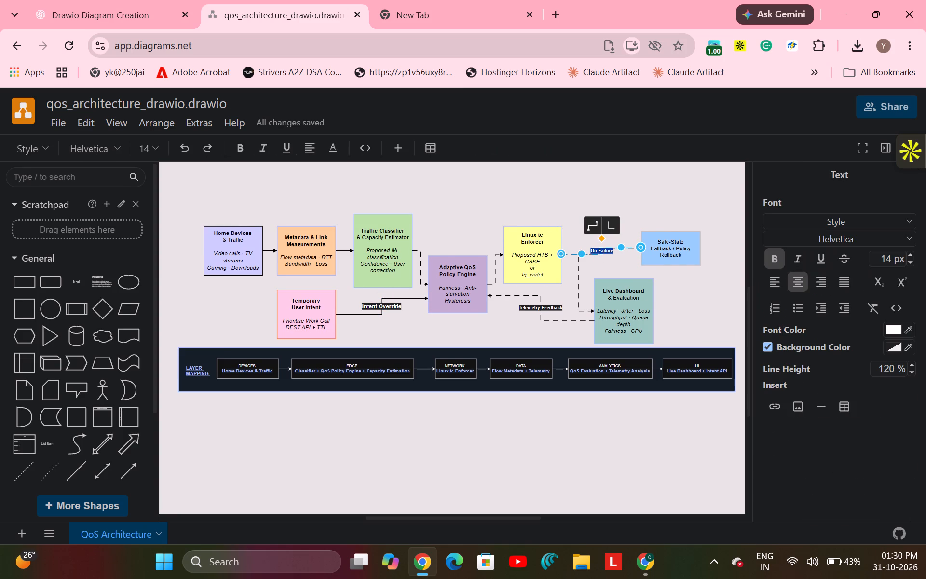
{"action": "double_click", "coordinate": [912, 254]}
{"action": "left_click", "coordinate": [912, 254]}
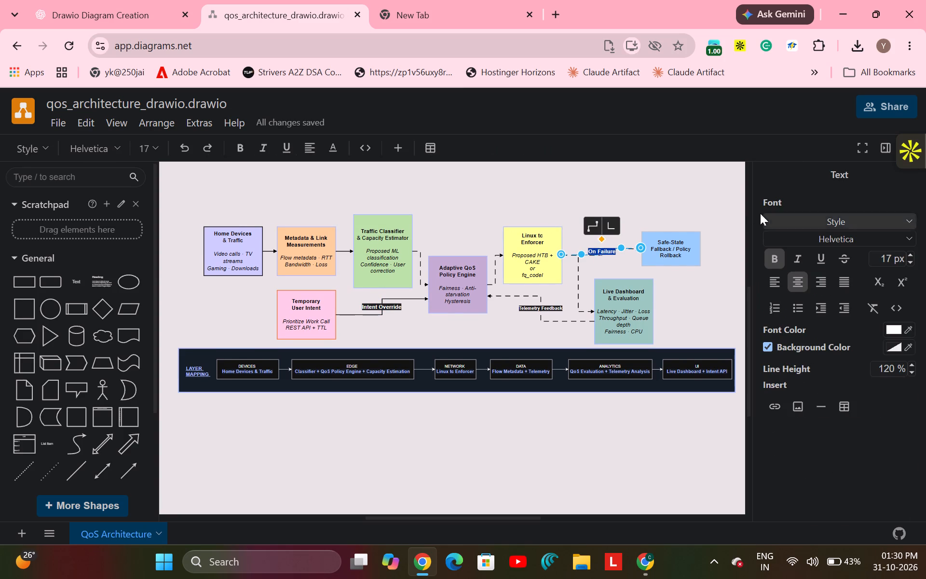
{"action": "left_click", "coordinate": [688, 188]}
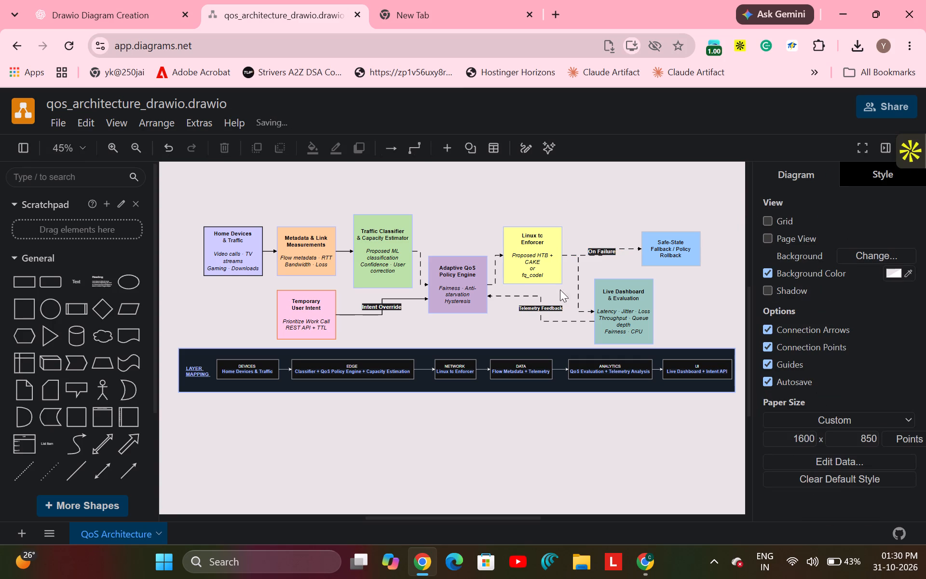
Set the font size of the Telemetry Feedback connector label to 17 px.
{"action": "triple_click", "coordinate": [536, 308]}
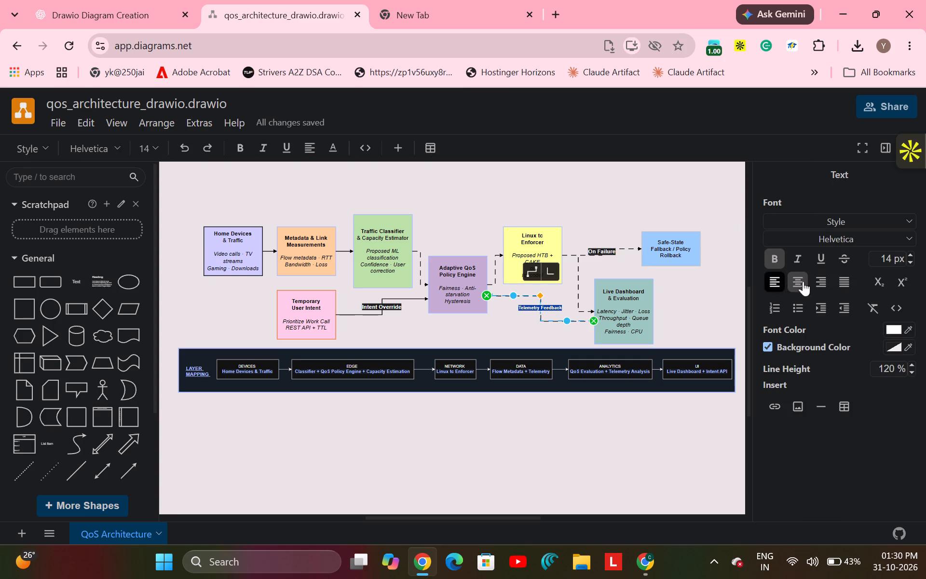
{"action": "triple_click", "coordinate": [911, 255]}
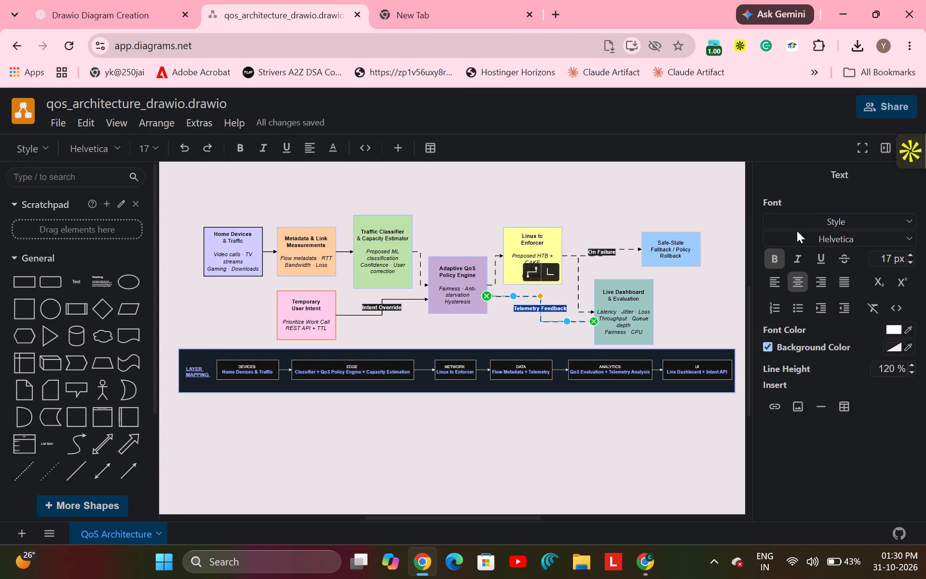
{"action": "left_click", "coordinate": [657, 194]}
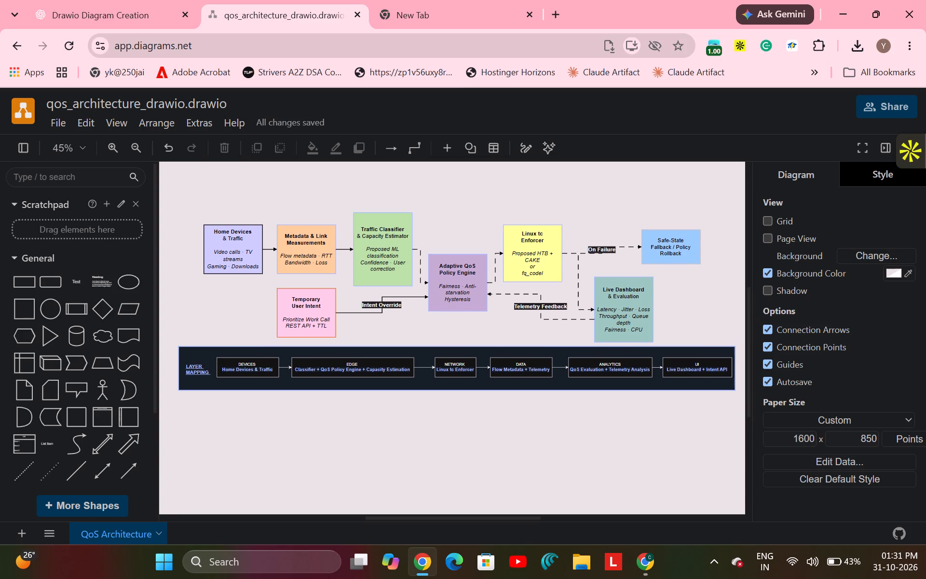
Set the font size of the Intent Override connector label to 19 px.
{"action": "triple_click", "coordinate": [376, 303]}
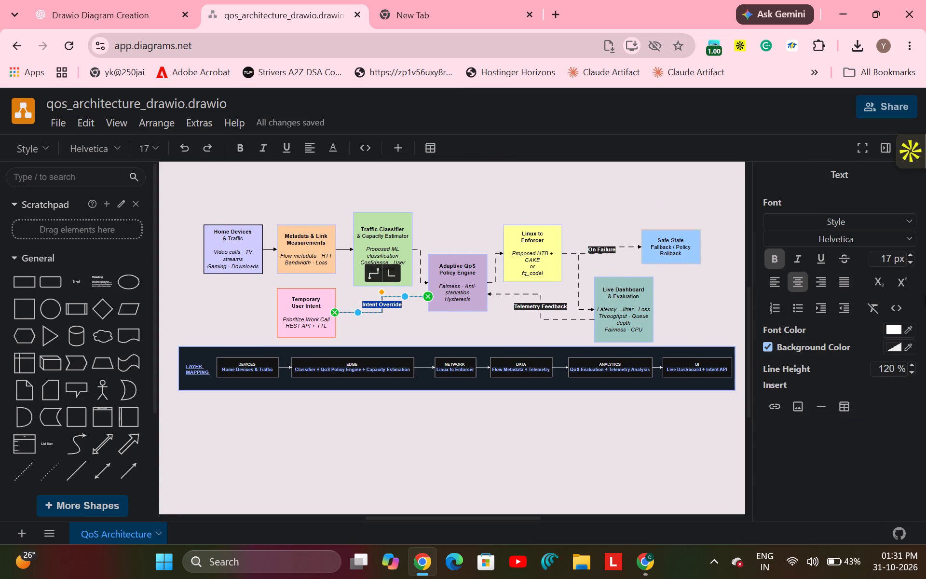
{"action": "left_click", "coordinate": [910, 255]}
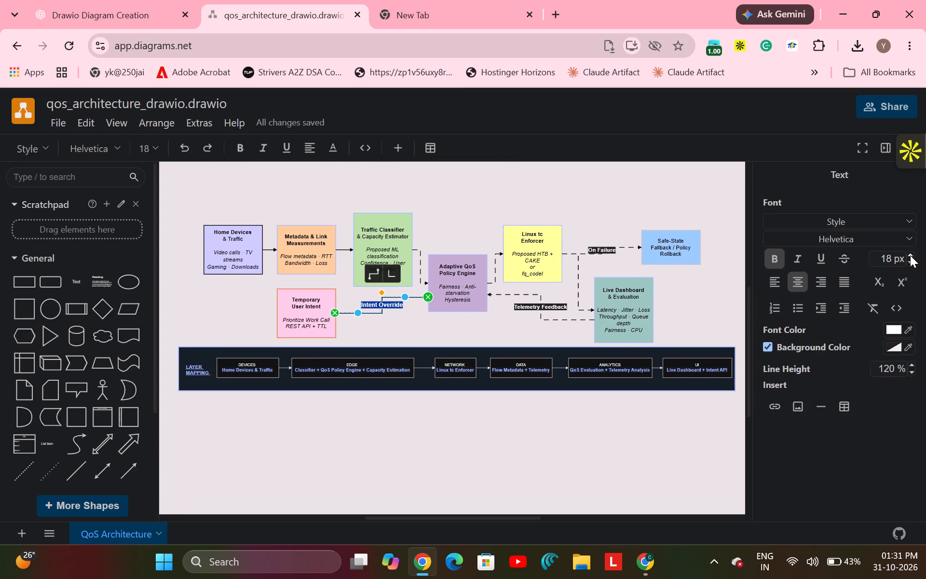
{"action": "left_click", "coordinate": [910, 255]}
{"action": "left_click", "coordinate": [611, 178]}
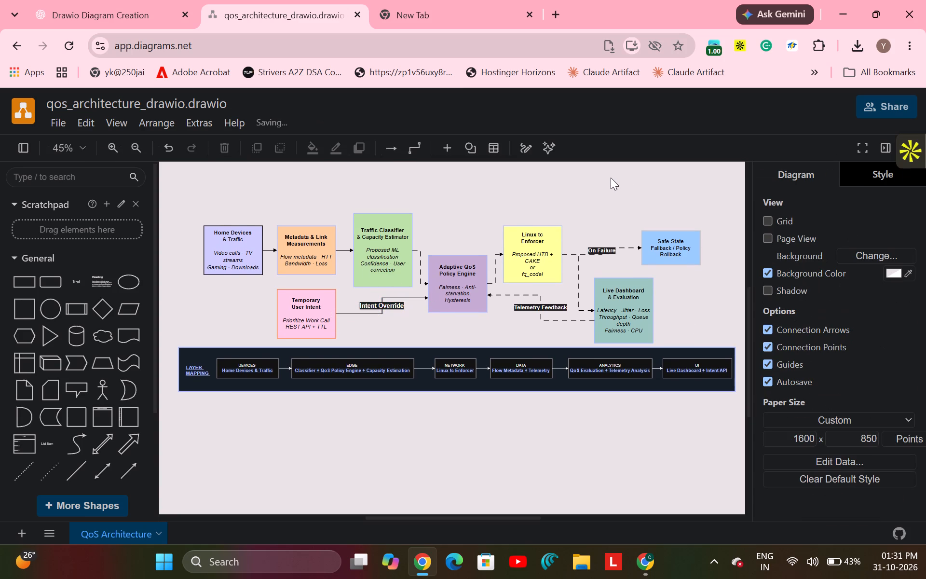
Set the font size of the Telemetry Feedback connector label to 19 px.
{"action": "triple_click", "coordinate": [556, 308]}
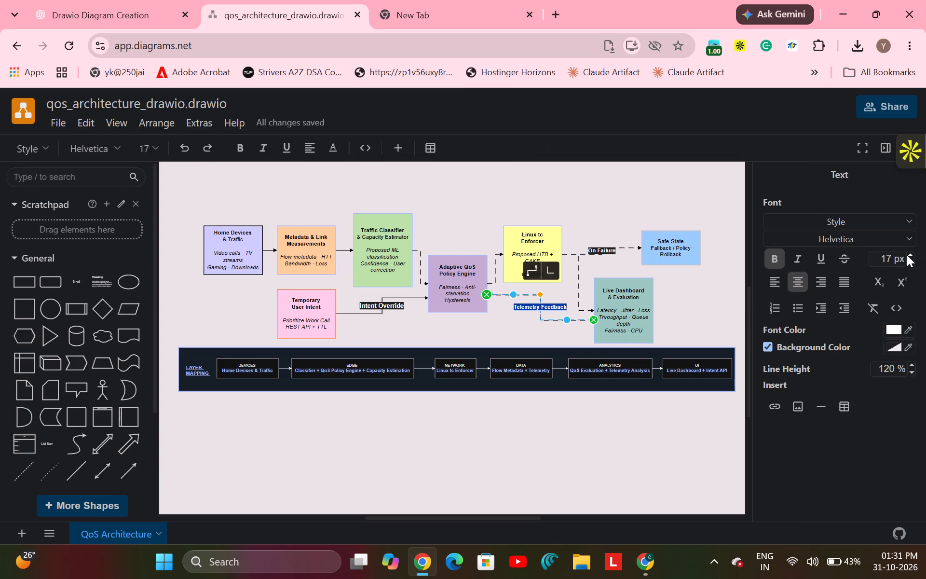
{"action": "left_click", "coordinate": [907, 255]}
{"action": "left_click", "coordinate": [907, 255]}
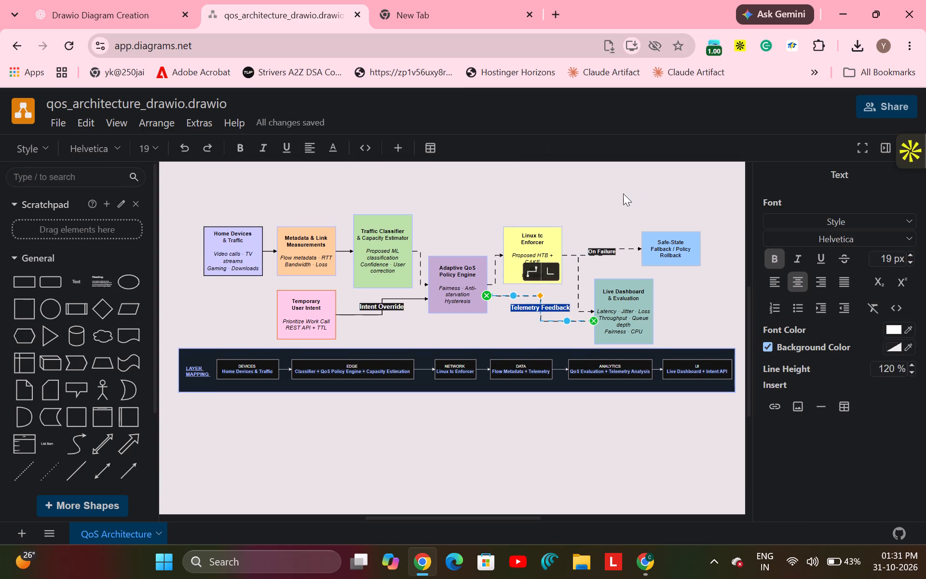
{"action": "left_click", "coordinate": [623, 193]}
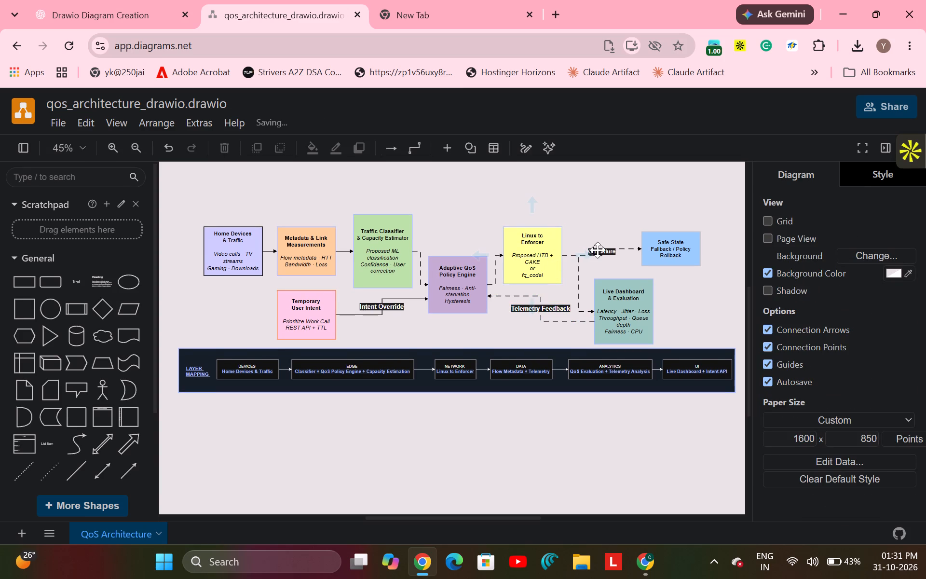
Set the font size of the On Failure connector label to 19 px, after trying larger sizes up to 22 px.
{"action": "triple_click", "coordinate": [599, 250]}
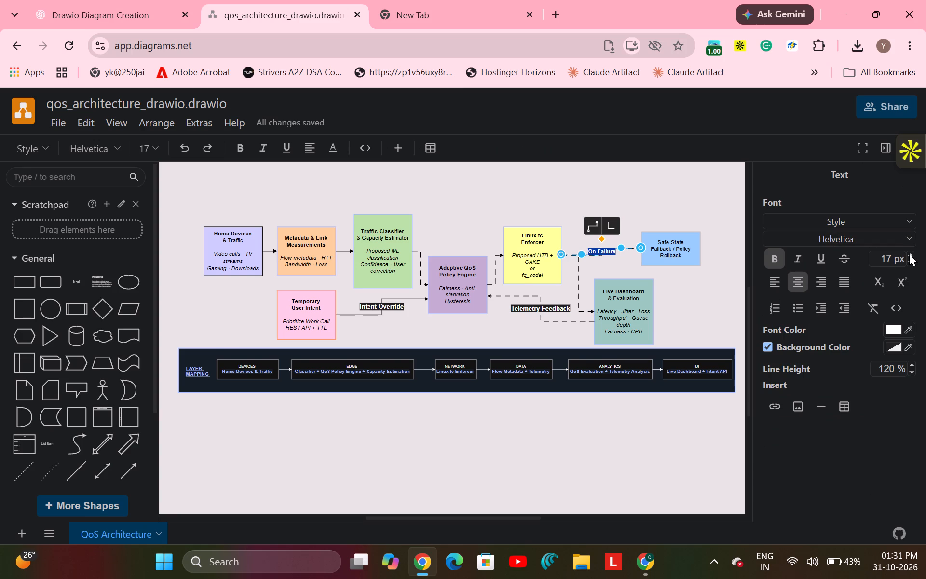
{"action": "double_click", "coordinate": [909, 254]}
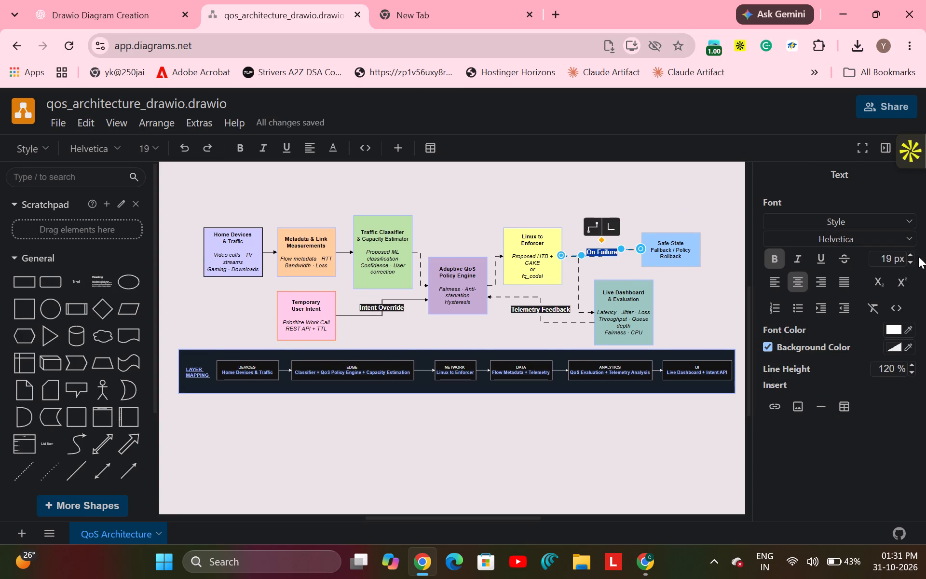
{"action": "left_click", "coordinate": [910, 254]}
{"action": "left_click", "coordinate": [910, 254]}
{"action": "triple_click", "coordinate": [910, 254]}
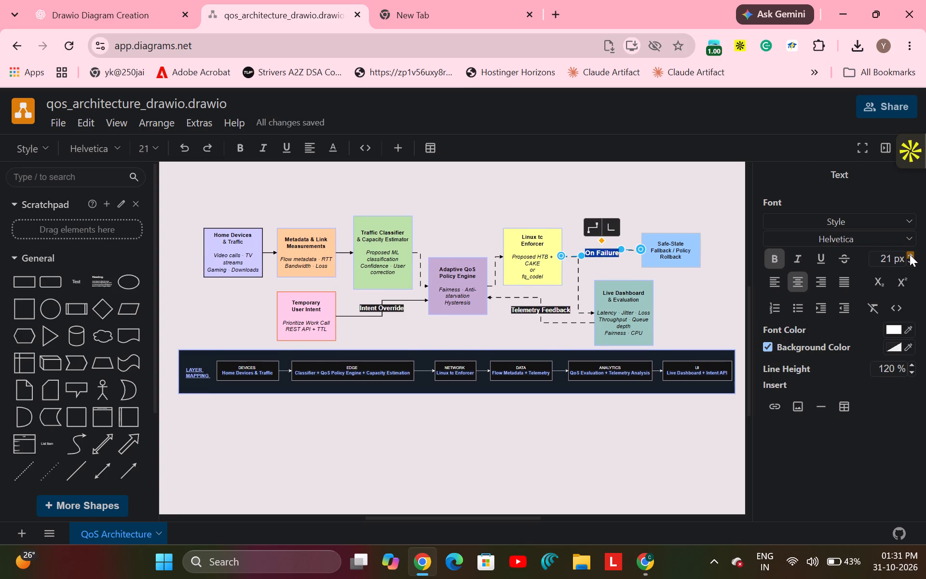
{"action": "triple_click", "coordinate": [910, 262]}
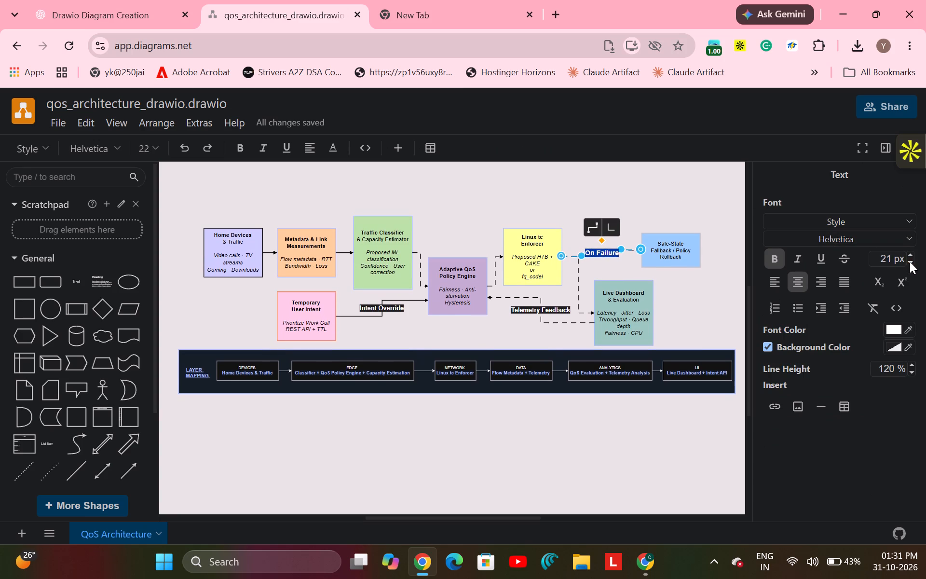
{"action": "left_click", "coordinate": [910, 262]}
{"action": "left_click", "coordinate": [910, 262]}
{"action": "left_click", "coordinate": [667, 193]}
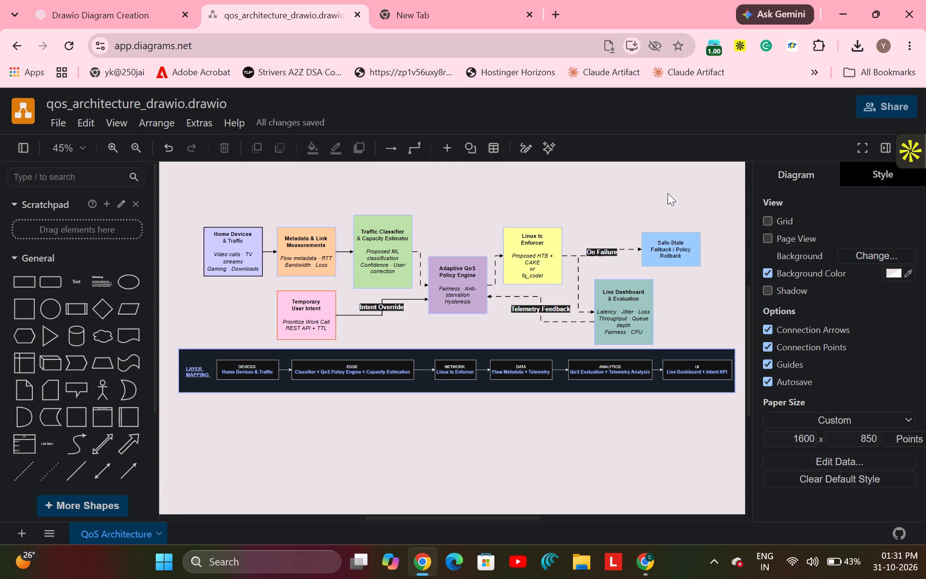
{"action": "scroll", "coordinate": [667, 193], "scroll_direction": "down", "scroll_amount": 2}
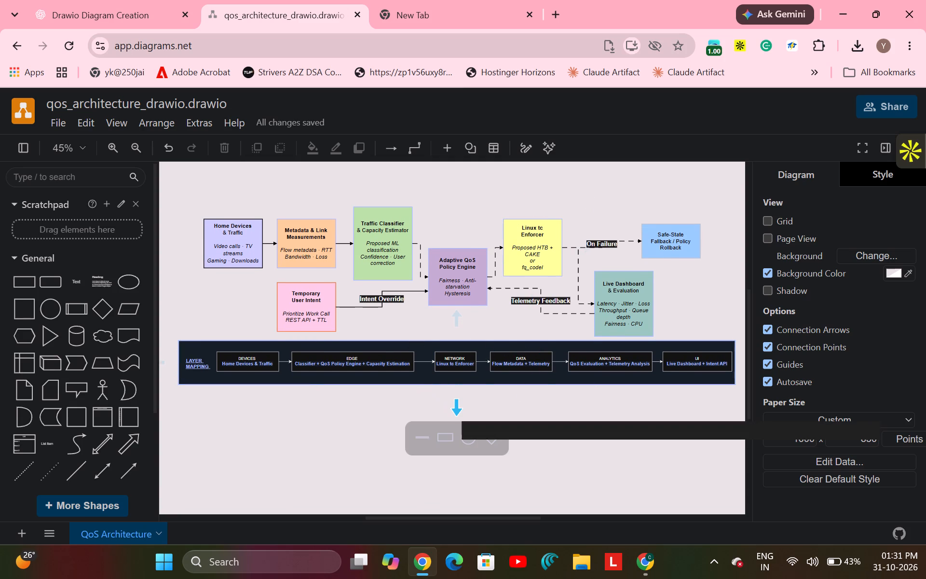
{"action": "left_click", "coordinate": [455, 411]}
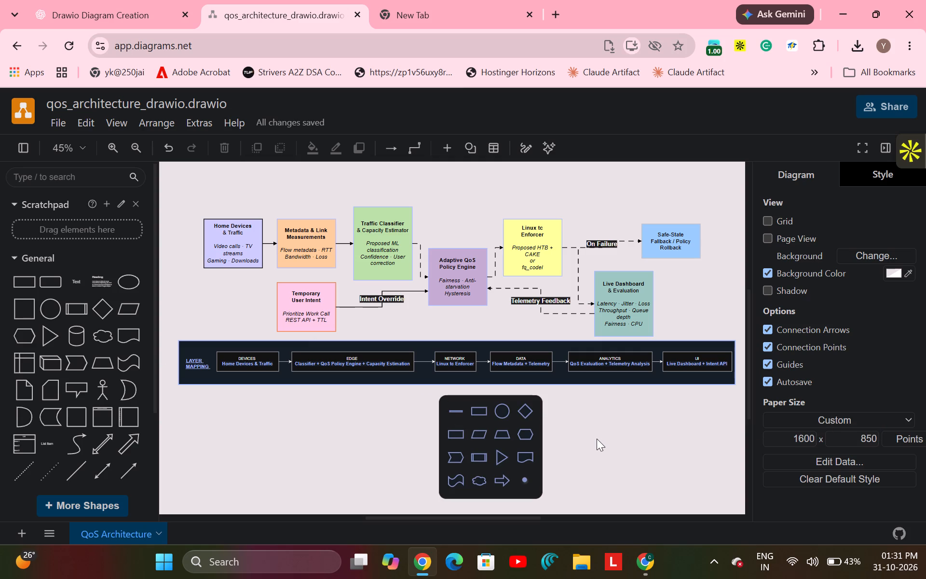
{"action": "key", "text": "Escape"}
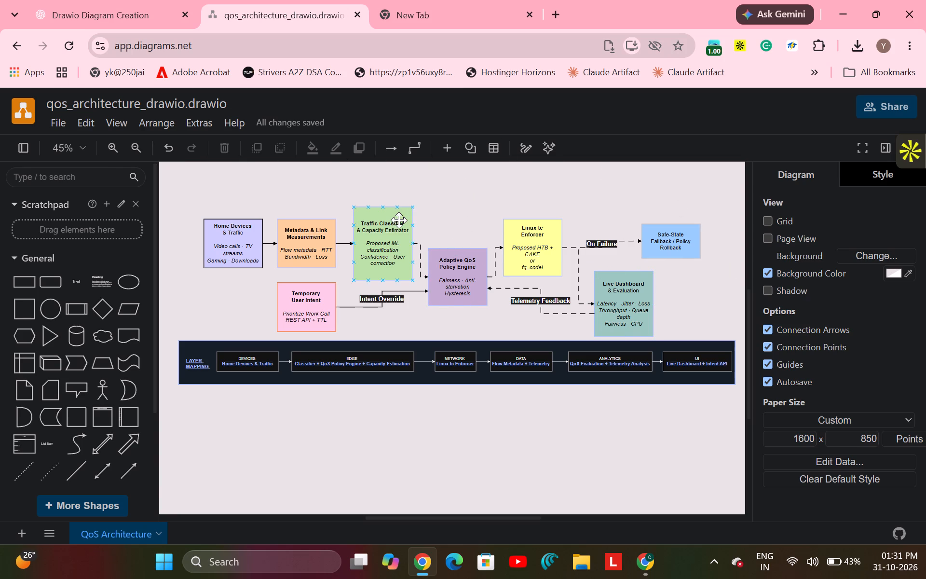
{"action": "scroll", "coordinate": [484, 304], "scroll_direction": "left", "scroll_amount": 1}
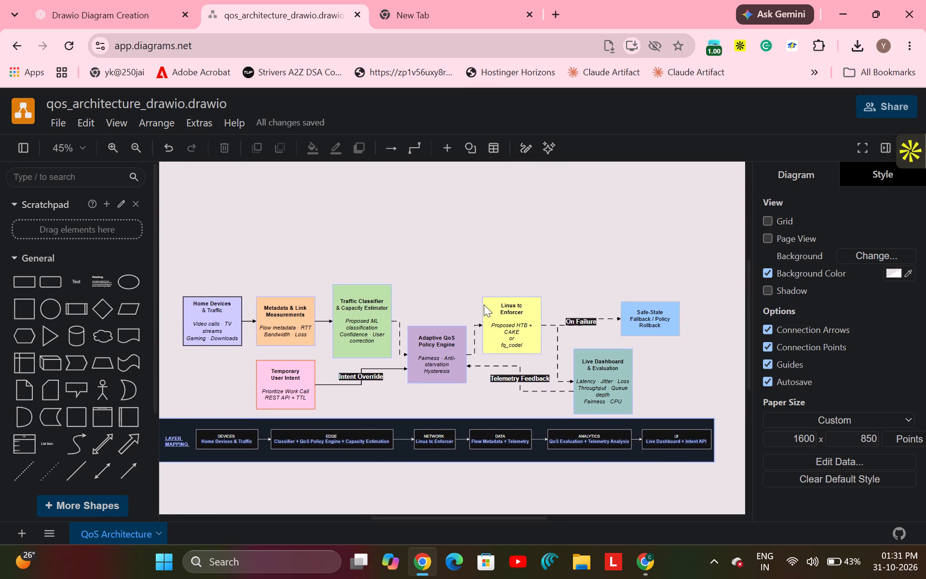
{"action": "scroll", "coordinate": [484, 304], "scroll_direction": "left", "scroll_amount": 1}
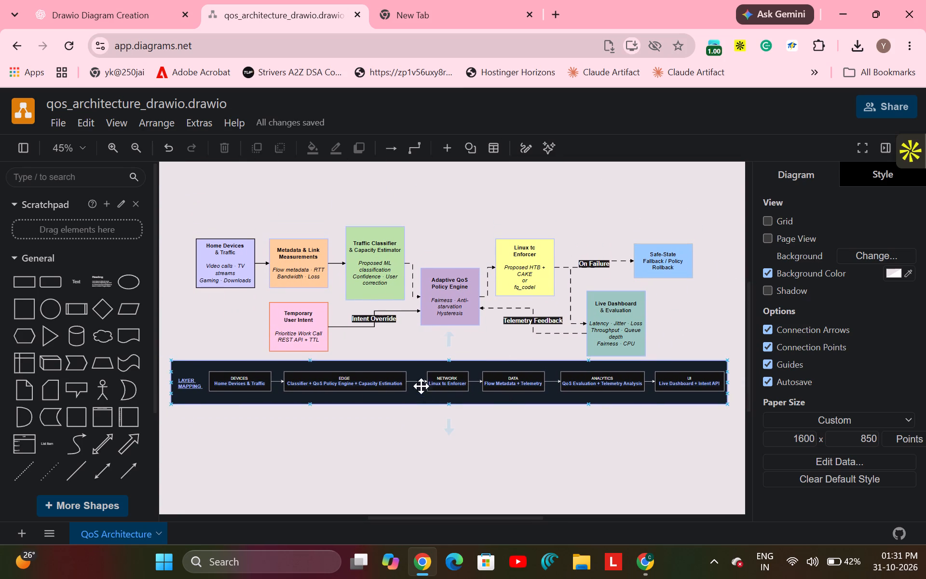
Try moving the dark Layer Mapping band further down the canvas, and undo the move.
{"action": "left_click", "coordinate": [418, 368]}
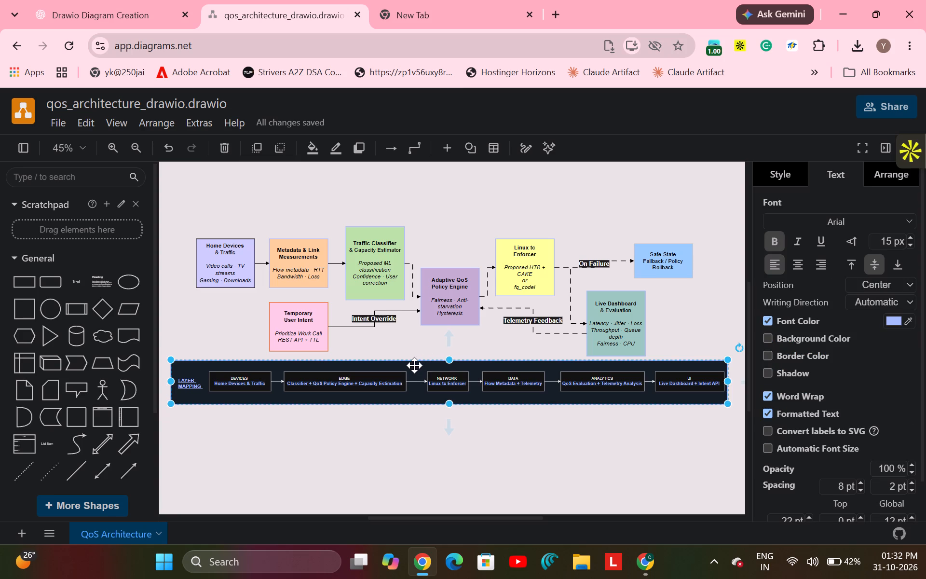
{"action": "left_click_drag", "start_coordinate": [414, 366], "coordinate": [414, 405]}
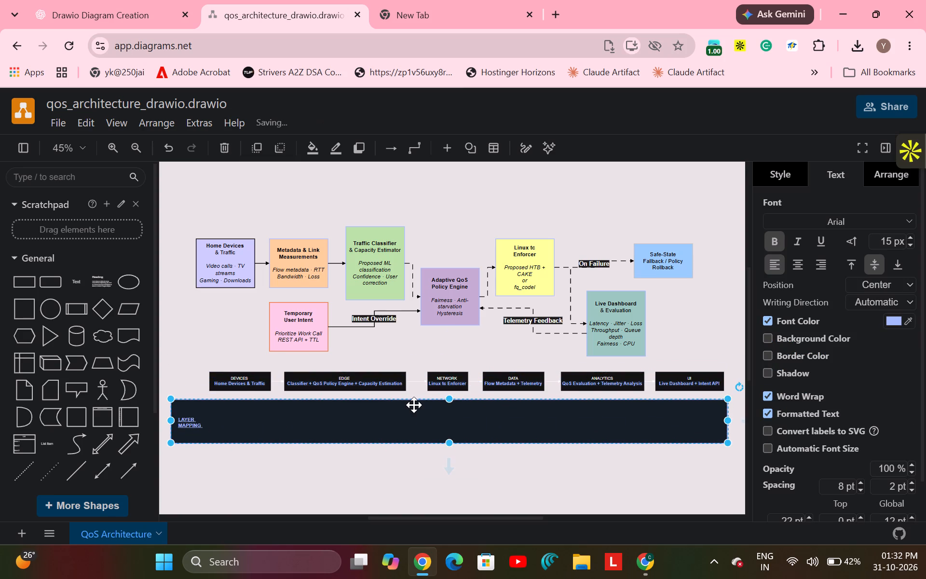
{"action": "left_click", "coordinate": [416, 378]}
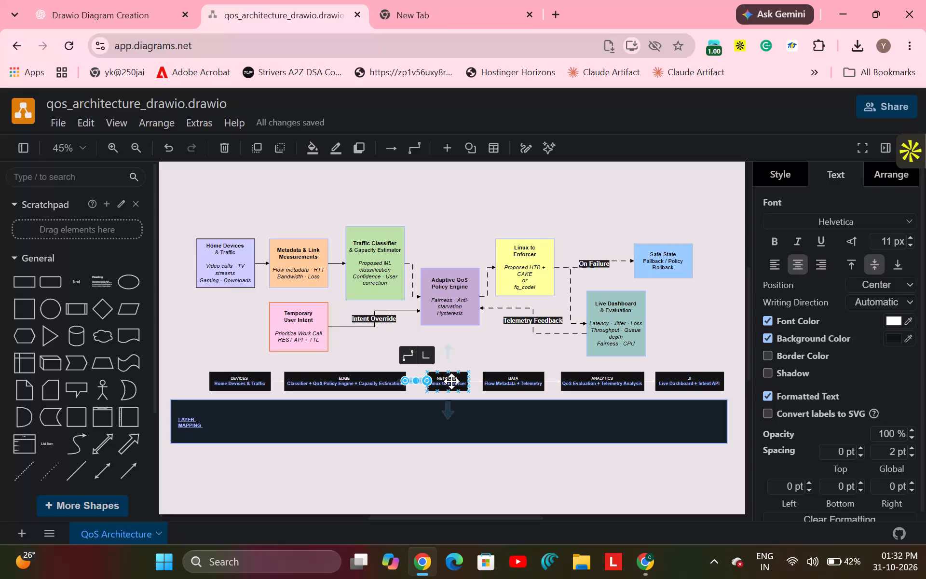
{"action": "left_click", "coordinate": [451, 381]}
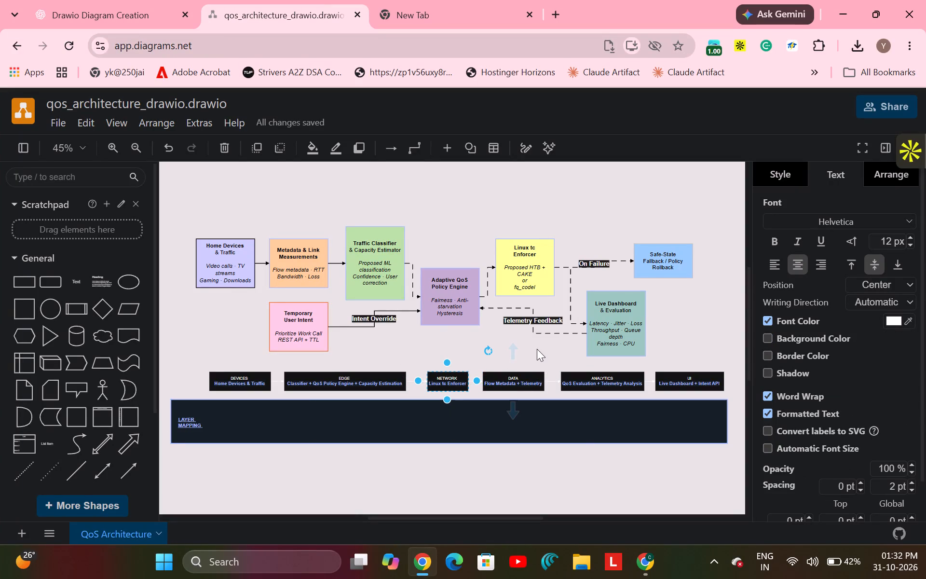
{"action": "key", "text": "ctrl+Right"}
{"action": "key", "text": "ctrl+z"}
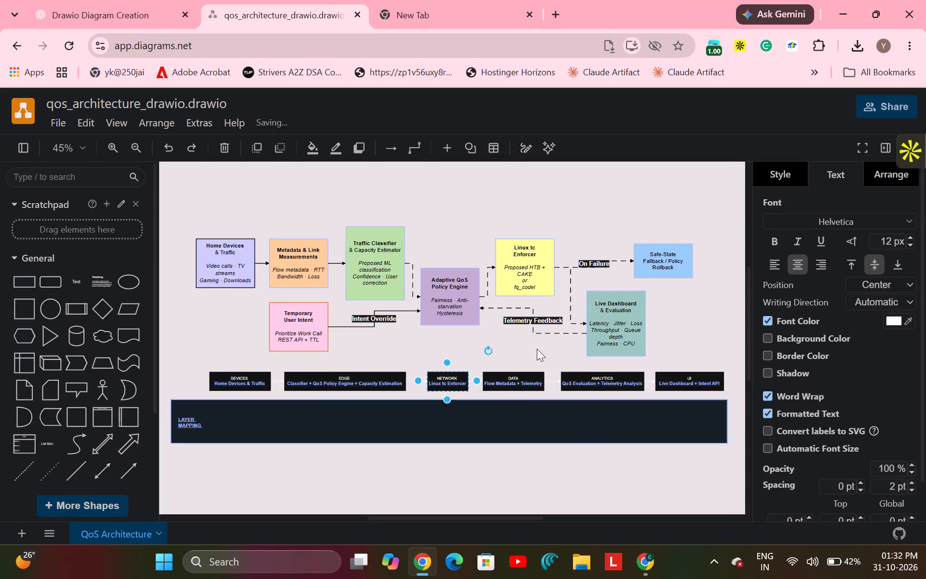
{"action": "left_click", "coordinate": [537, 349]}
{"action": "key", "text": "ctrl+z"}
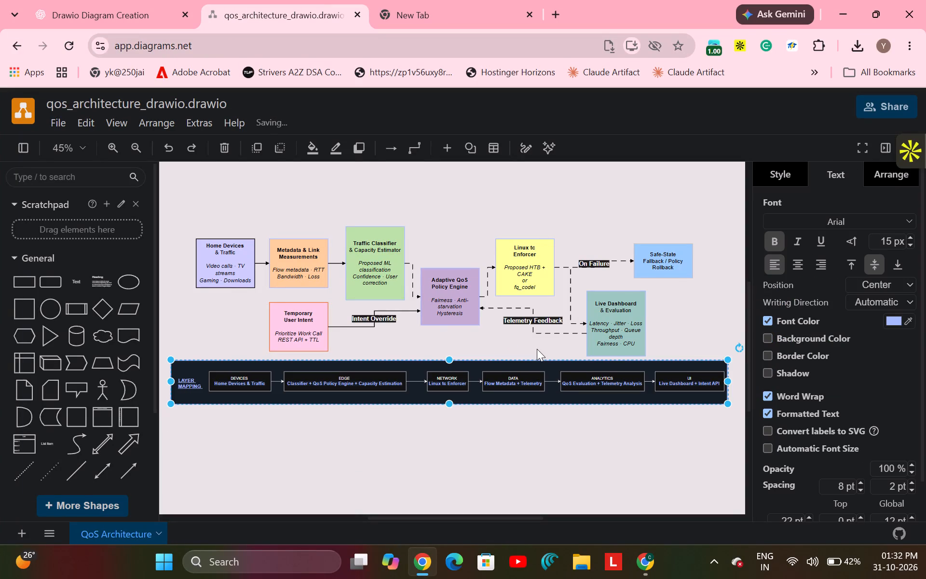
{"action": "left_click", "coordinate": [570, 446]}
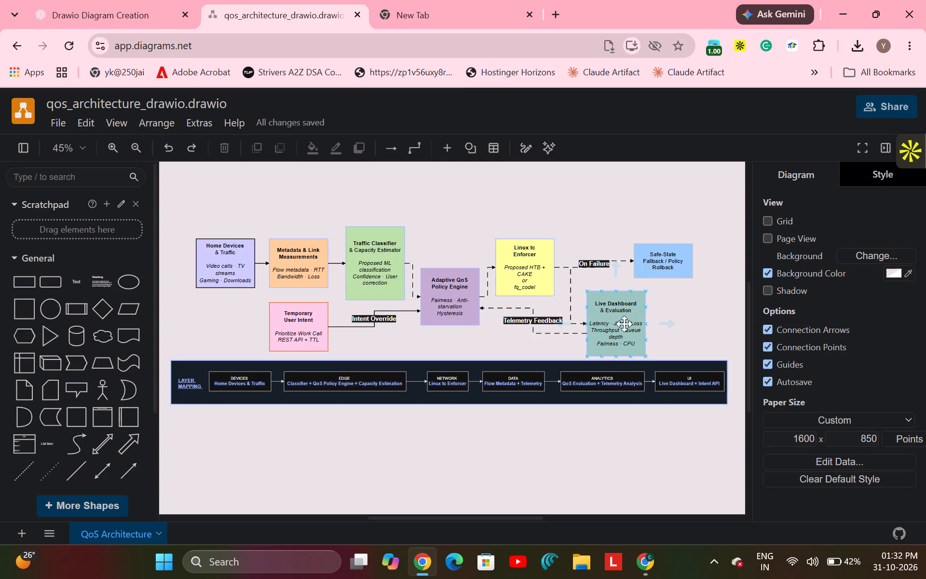
Move the Live Dashboard & Evaluation box slightly up, widening its gap from the Layer Mapping band.
{"action": "left_click_drag", "start_coordinate": [619, 318], "coordinate": [617, 309]}
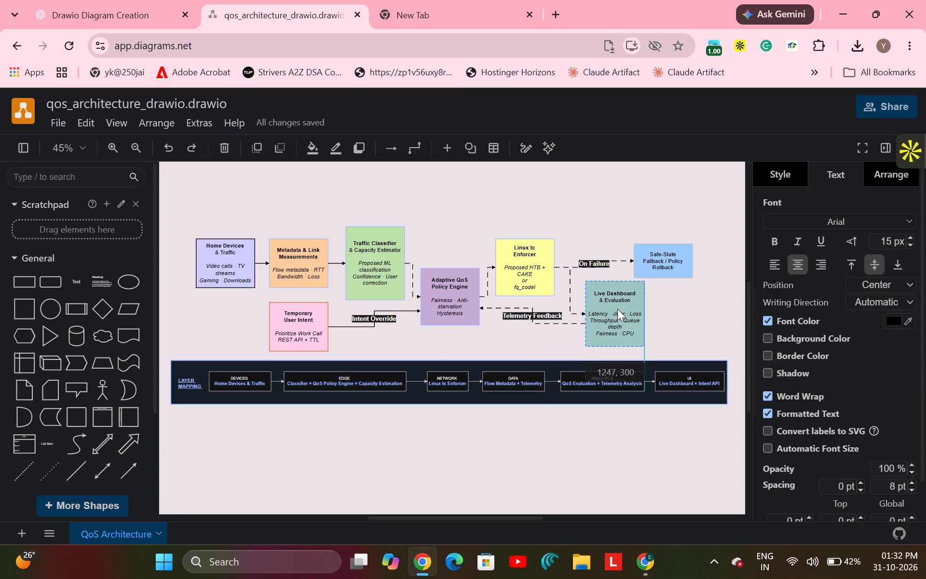
{"action": "left_click_drag", "start_coordinate": [617, 309], "coordinate": [617, 313]}
{"action": "left_click", "coordinate": [717, 318]}
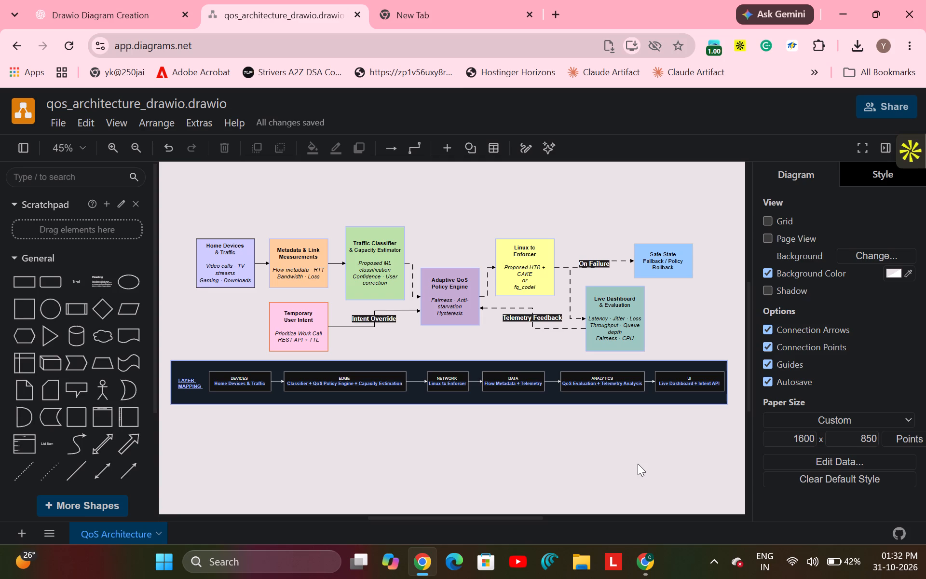
Remove the Scratchpad section from the shapes library.
{"action": "left_click", "coordinate": [139, 205]}
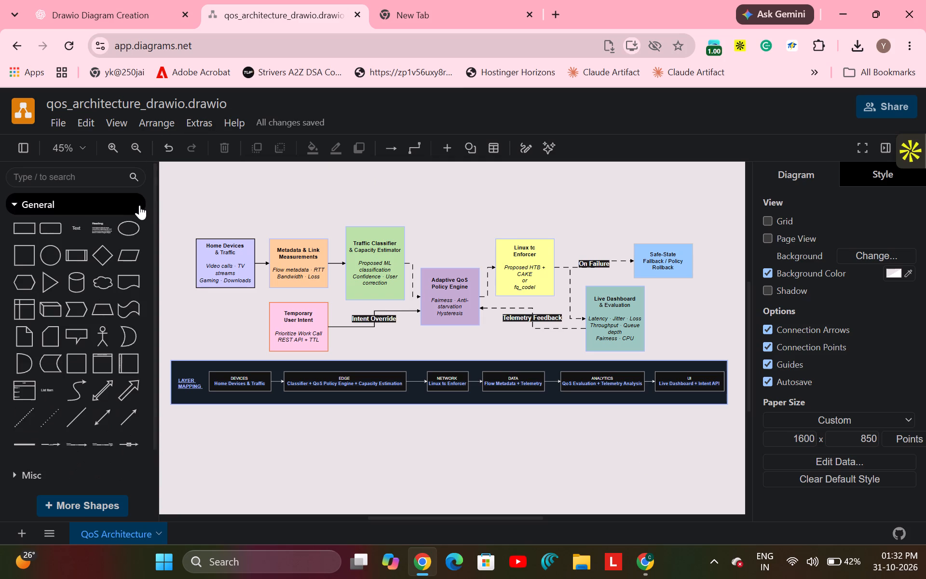
{"action": "left_click", "coordinate": [25, 152]}
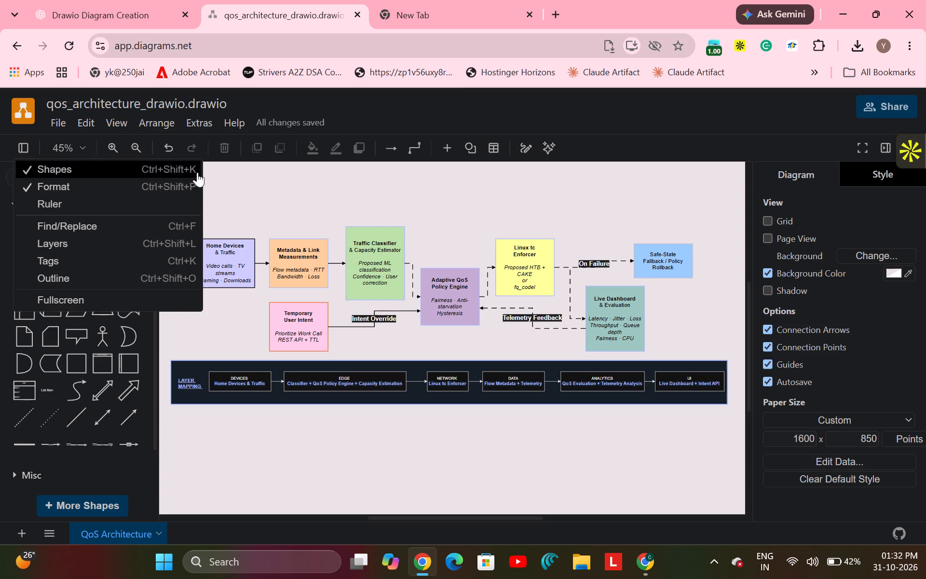
{"action": "left_click", "coordinate": [284, 203]}
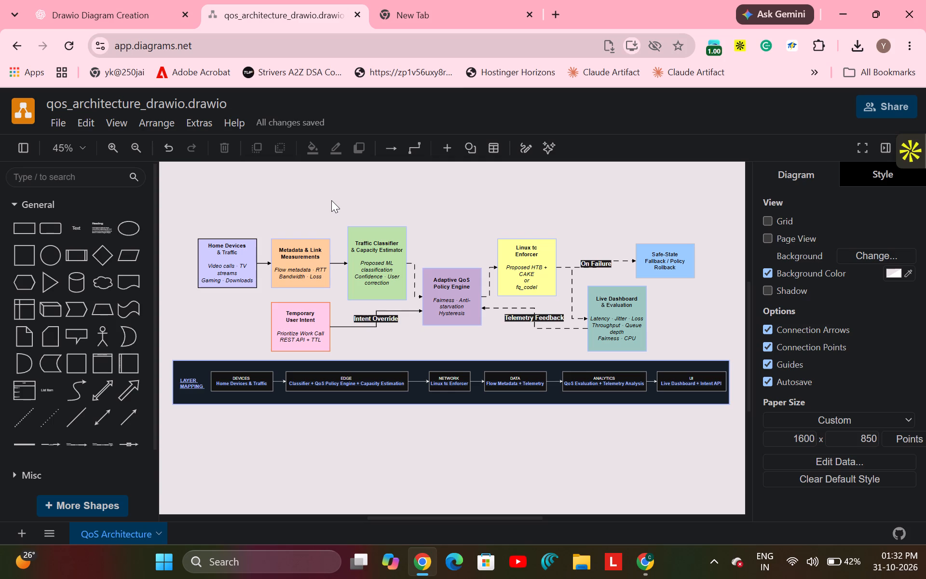
Capture a screenshot region covering the whole architecture diagram, including the Layer Mapping band.
{"action": "key", "text": "Print"}
{"action": "left_click_drag", "start_coordinate": [162, 185], "coordinate": [664, 448]}
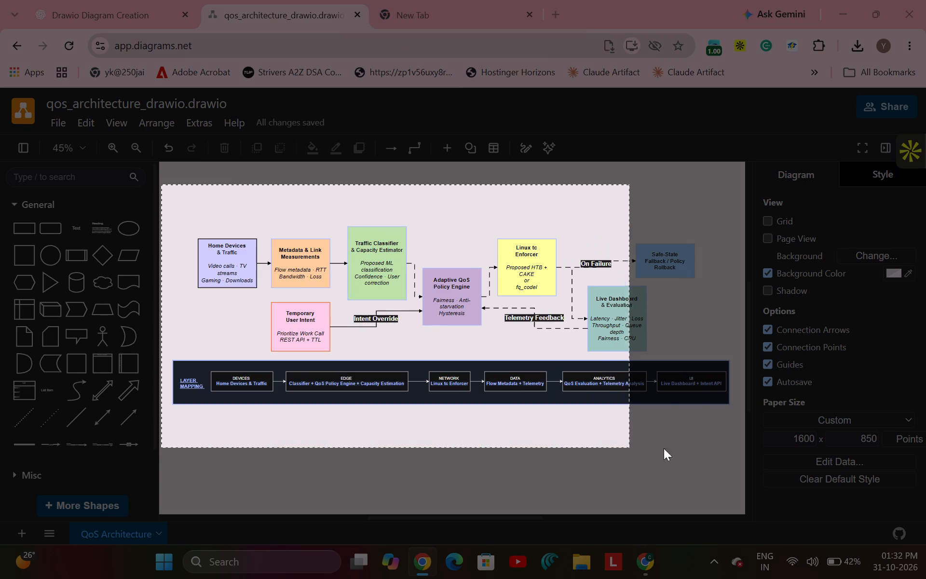
{"action": "left_click_drag", "start_coordinate": [664, 448], "coordinate": [737, 460]}
Search the system for "whats" and open WhatsApp.
{"action": "key", "text": "alt+Tab"}
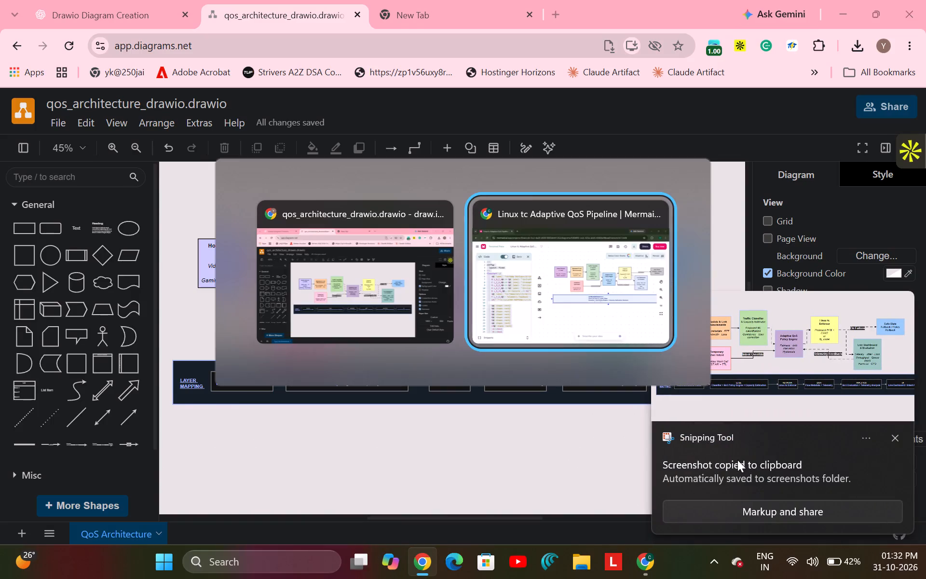
{"action": "left_click_drag", "start_coordinate": [283, 578], "coordinate": [258, 565]}
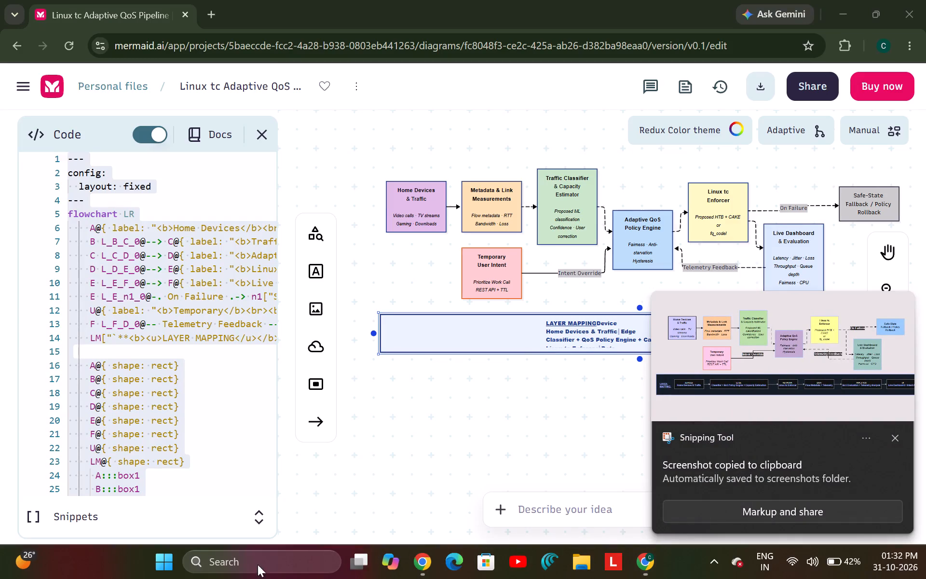
{"action": "left_click_drag", "start_coordinate": [258, 565], "coordinate": [221, 551]}
{"action": "left_click", "coordinate": [221, 551]}
{"action": "type", "text": "whats"}
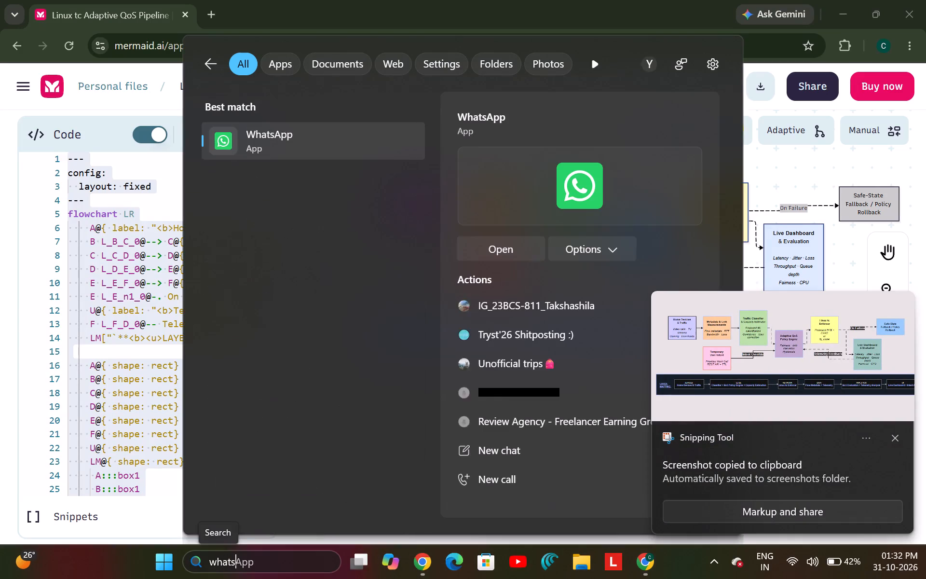
{"action": "key", "text": "Return"}
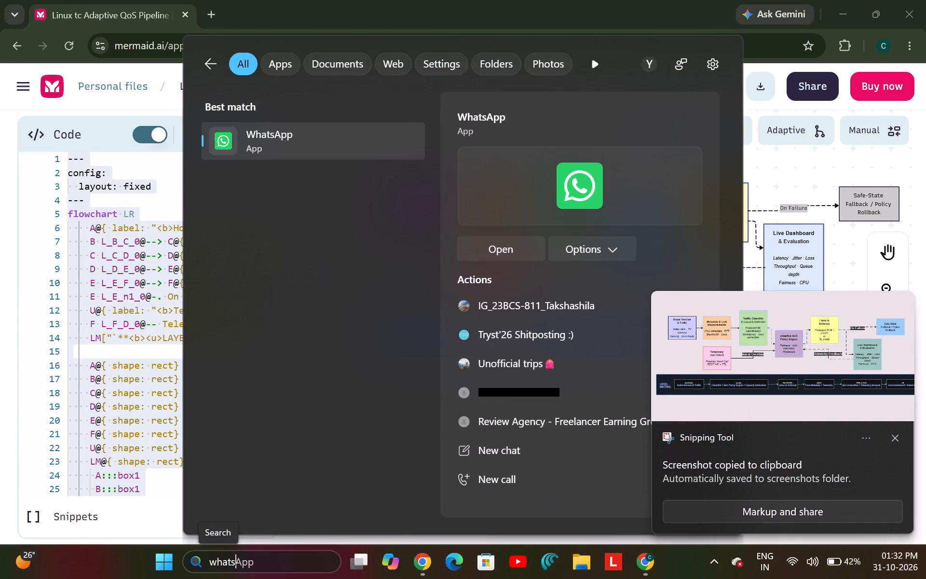